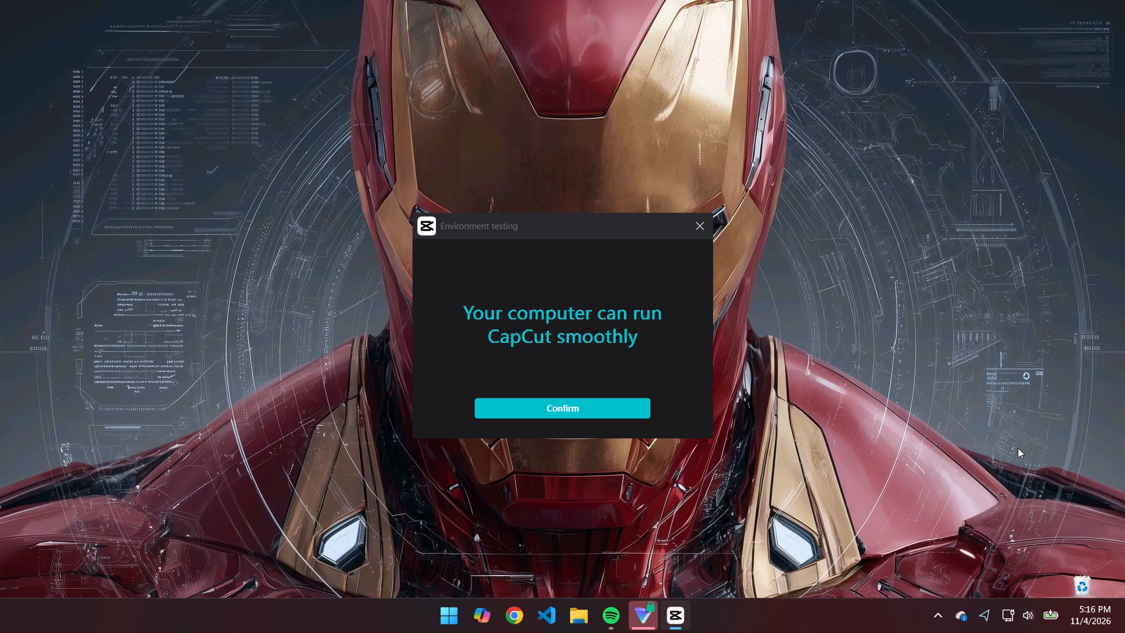
Open the 1024-copy project past the environment test and switch to Timeline 03.
left_click(630, 407)
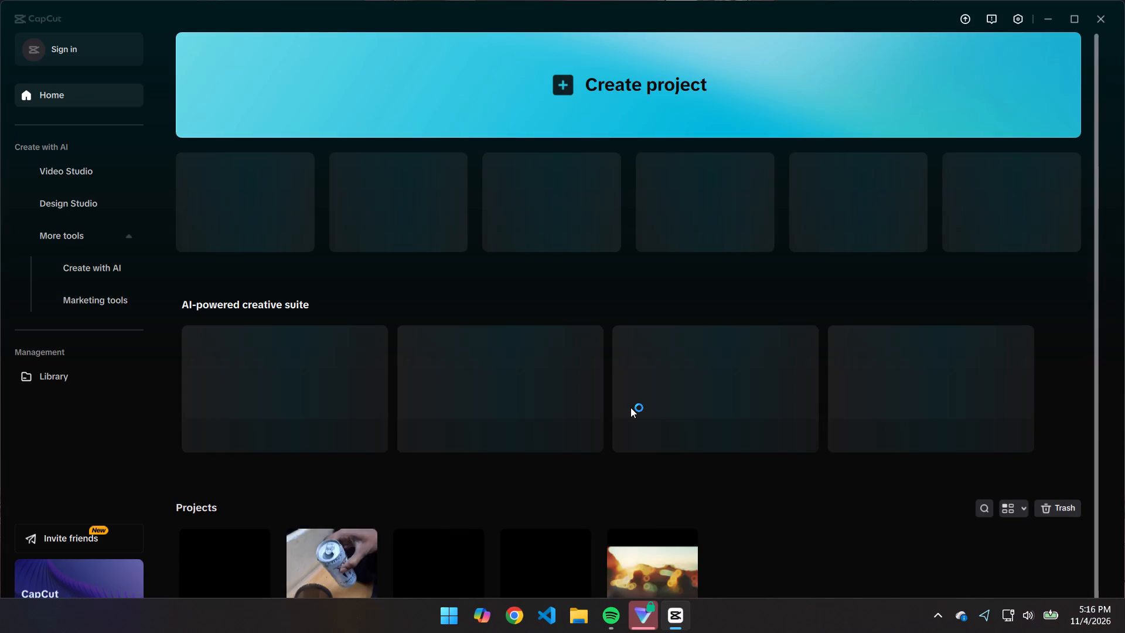
left_click(225, 547)
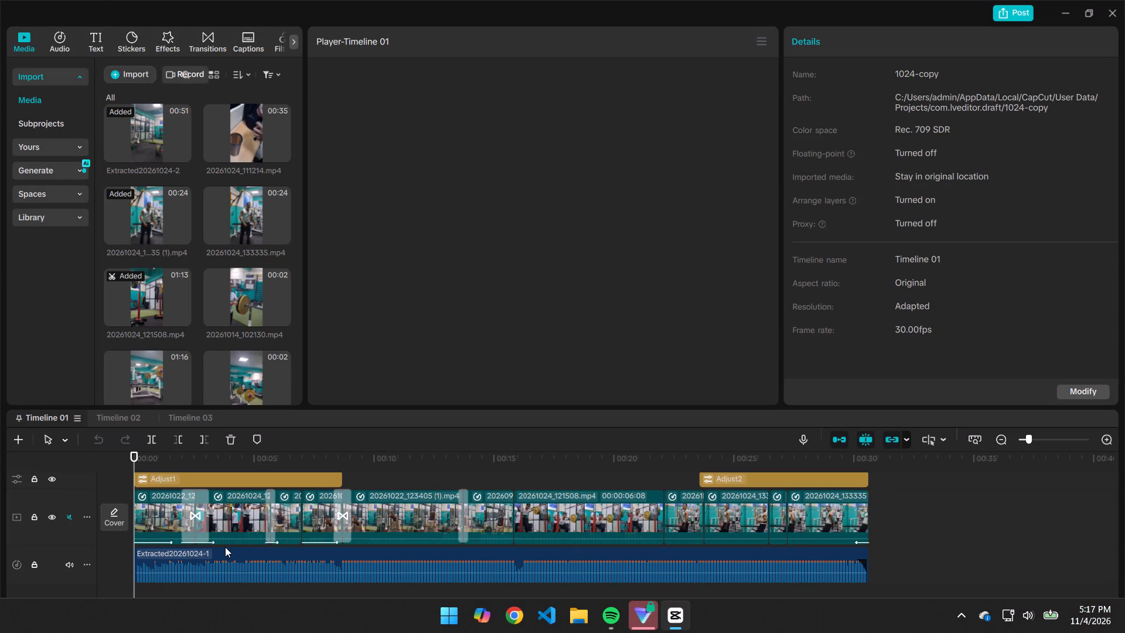
left_click(196, 425)
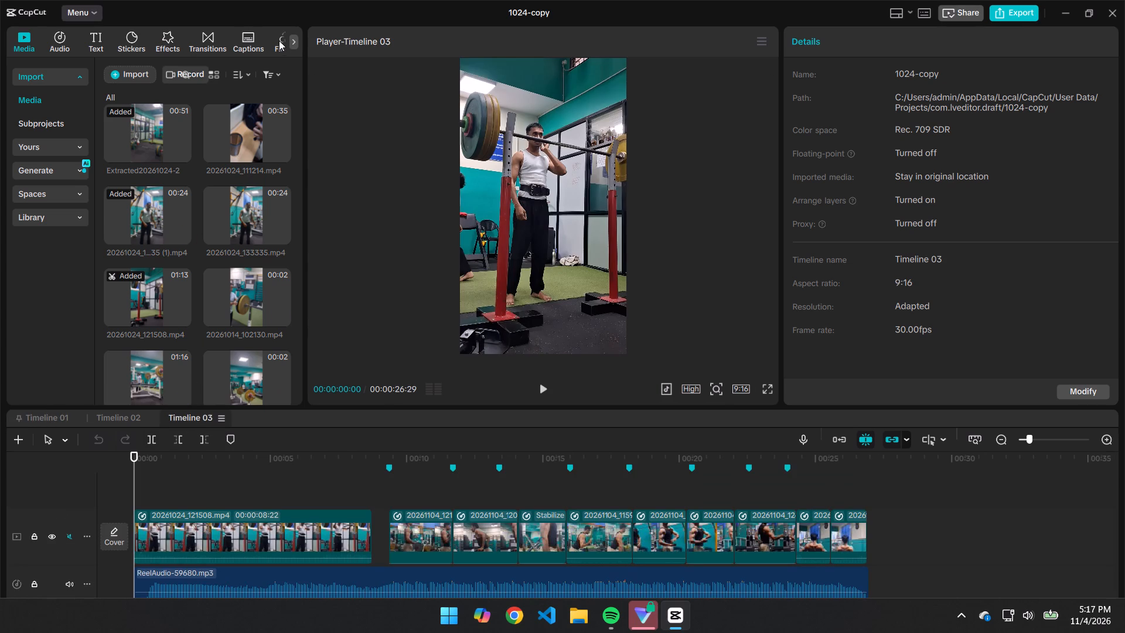
Search the filters library for "humble".
left_click(278, 45)
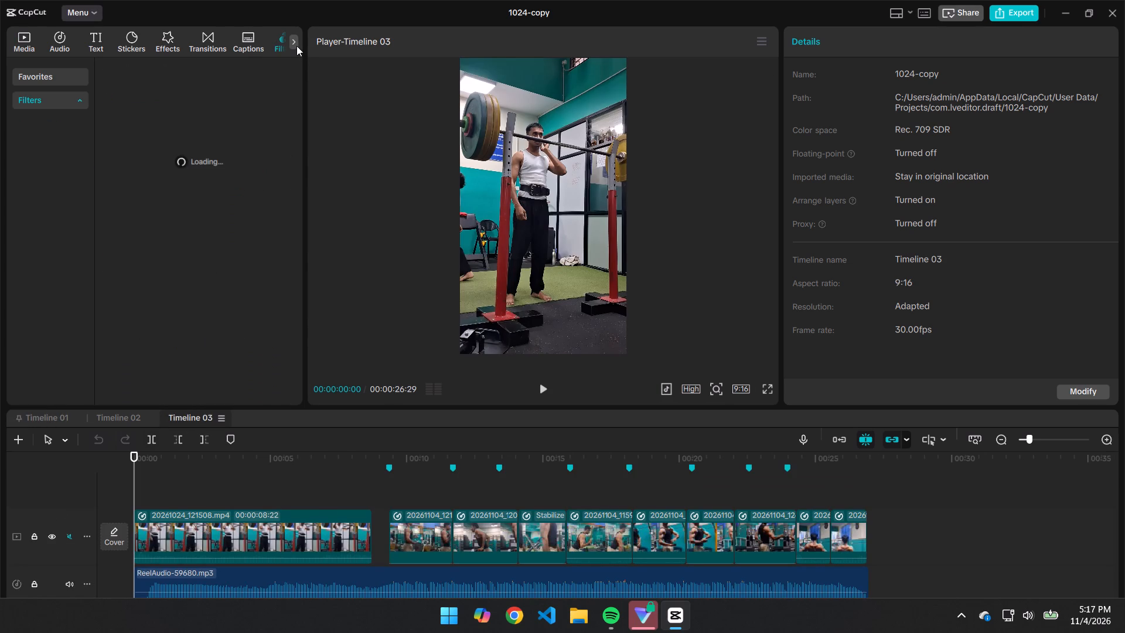
left_click(295, 45)
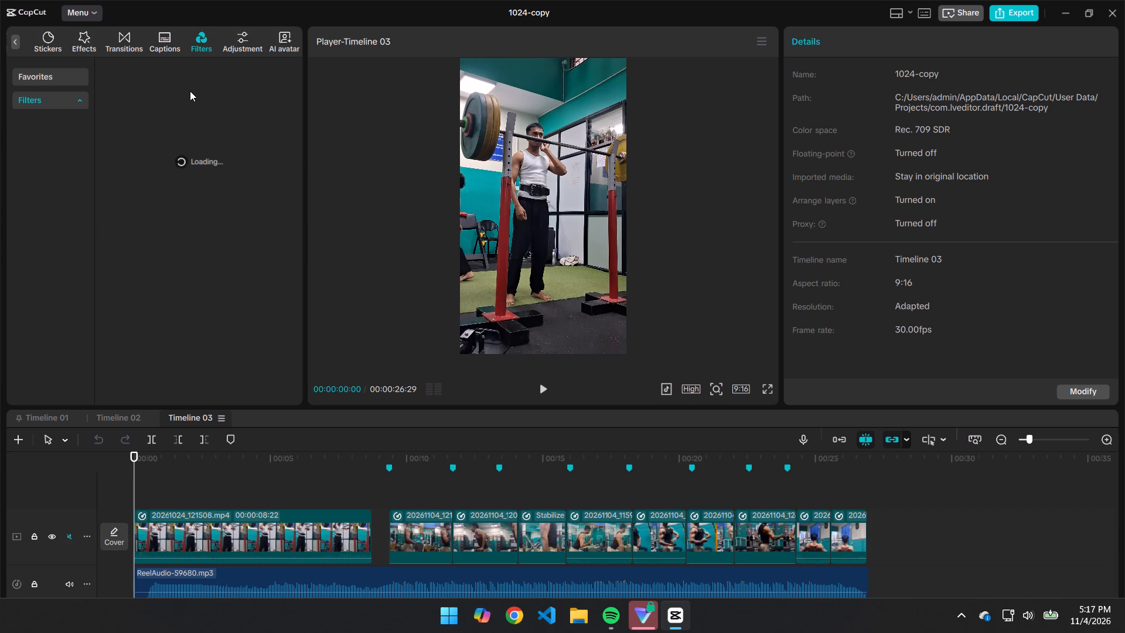
left_click(39, 75)
left_click(72, 93)
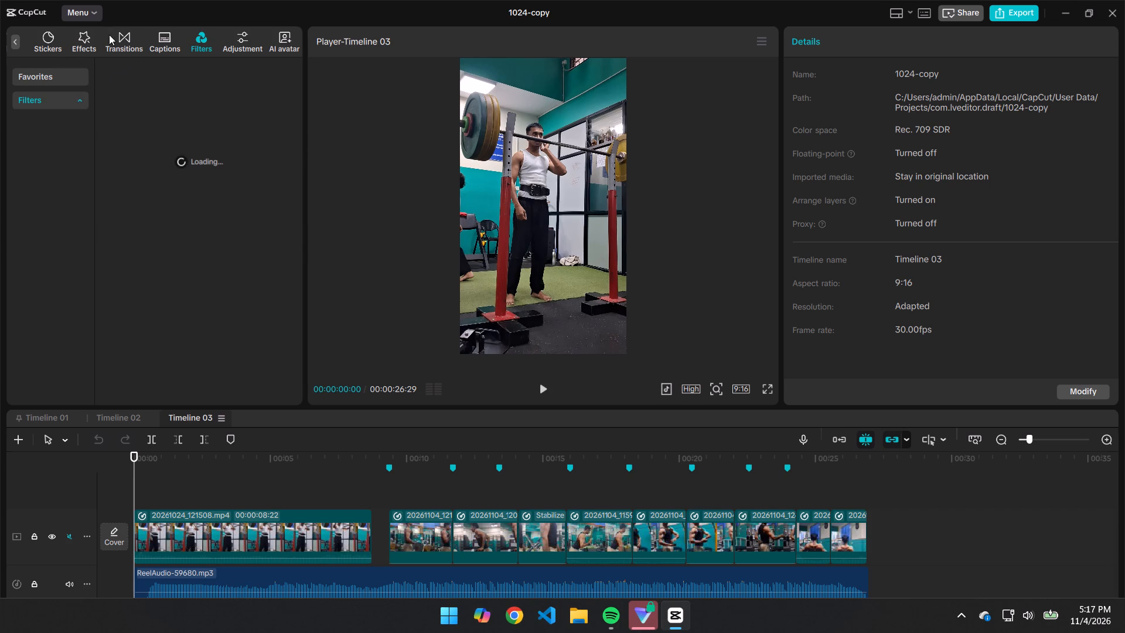
left_click(89, 43)
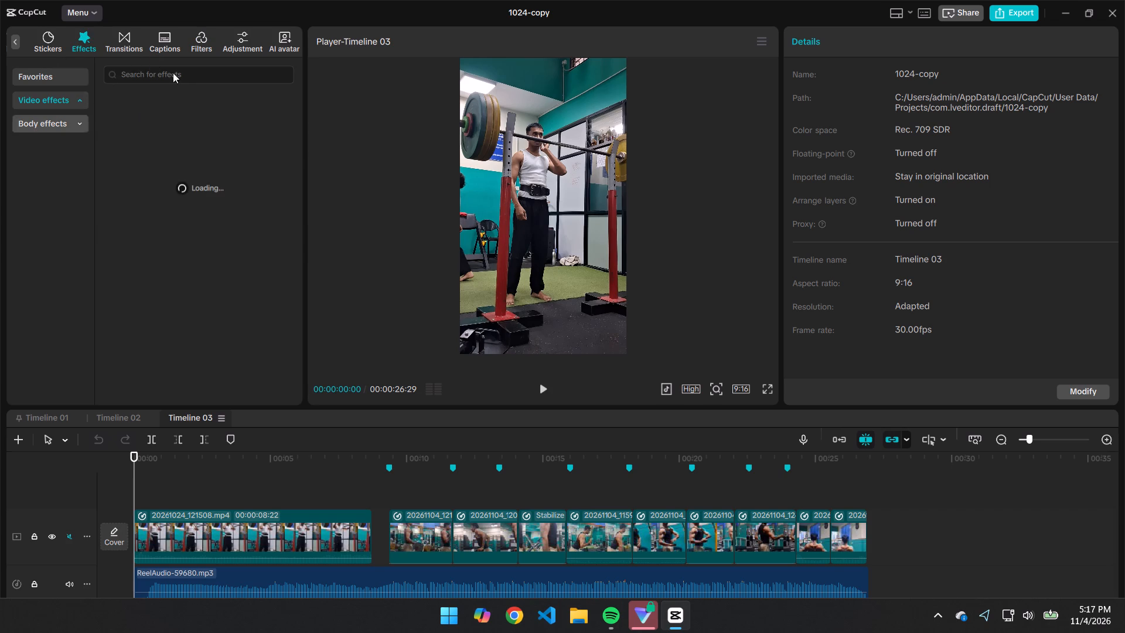
left_click(202, 38)
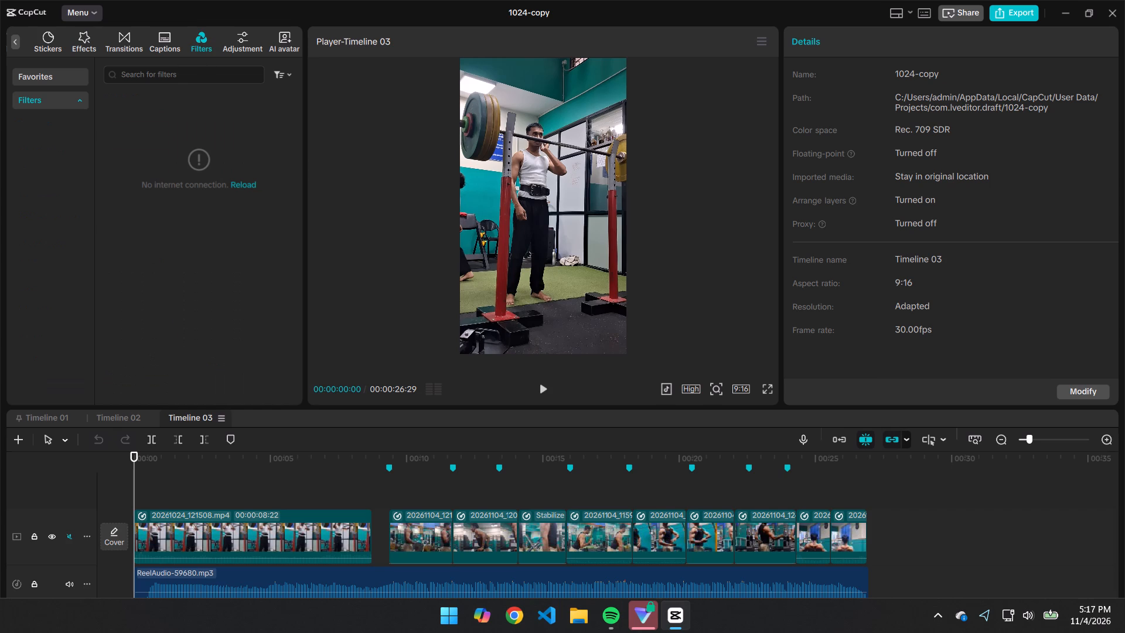
left_click(198, 78)
left_click(135, 110)
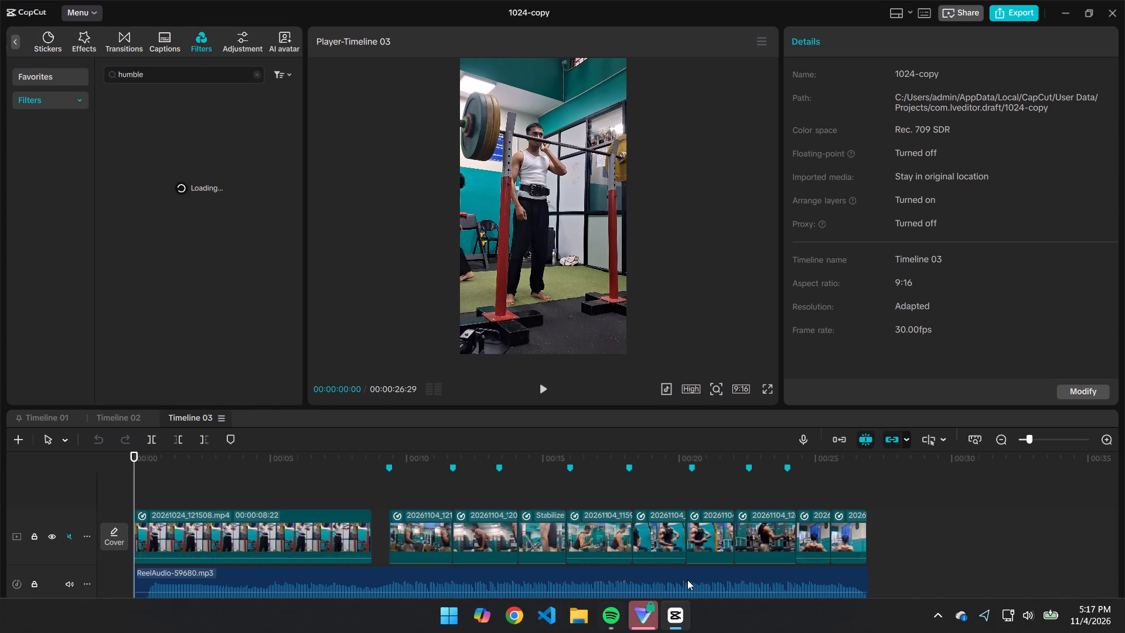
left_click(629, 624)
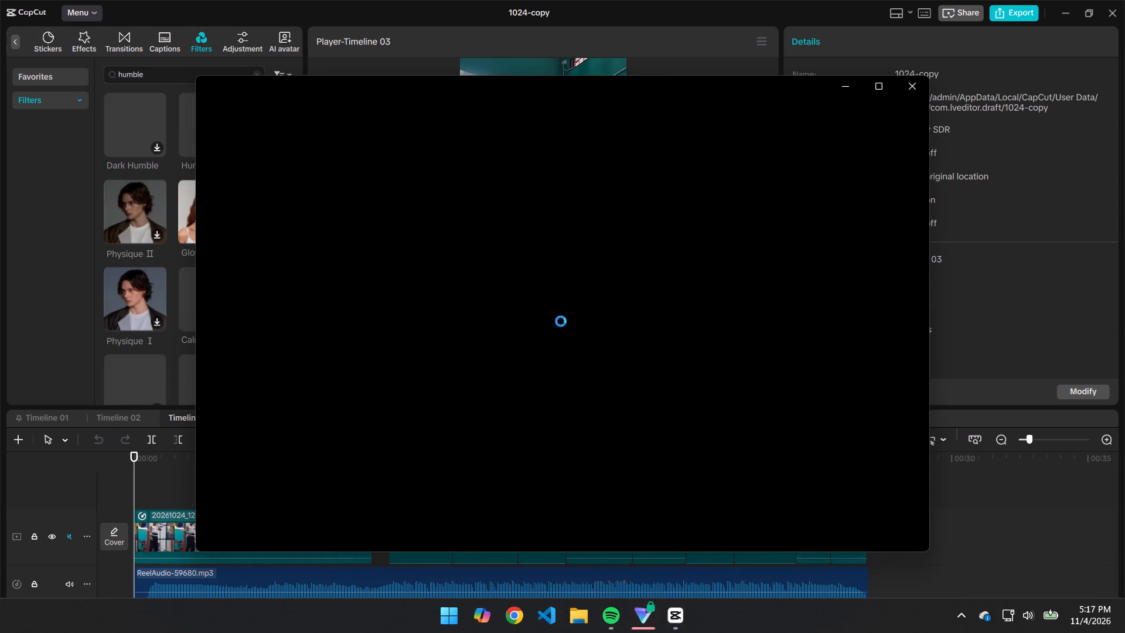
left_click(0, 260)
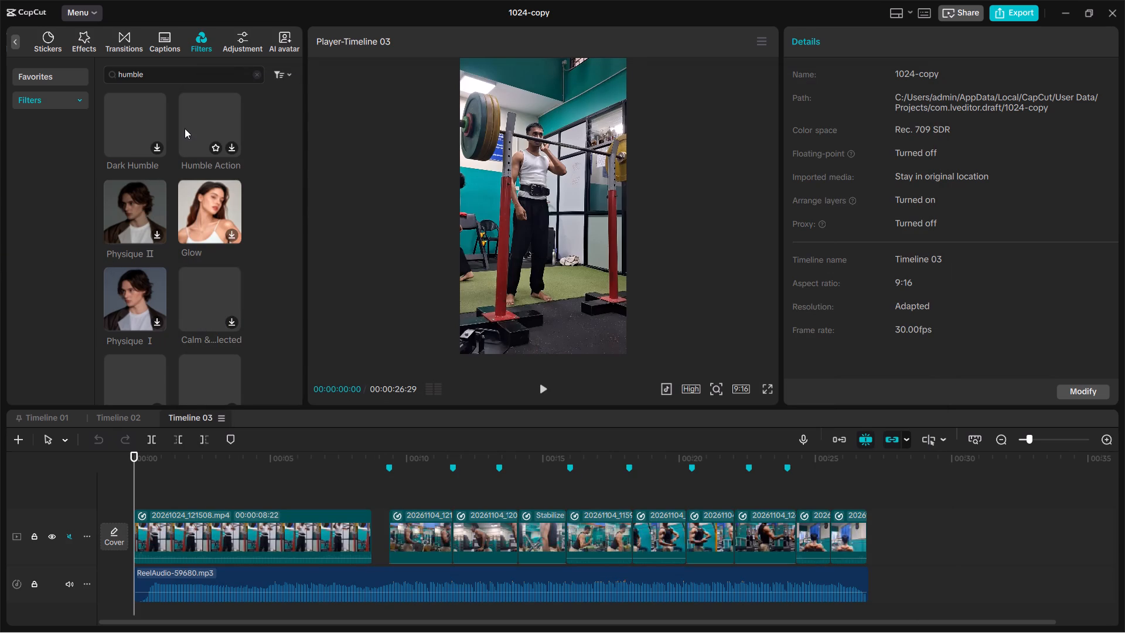
Download the Dark Humble and Physique I filters from the search results.
left_click(148, 124)
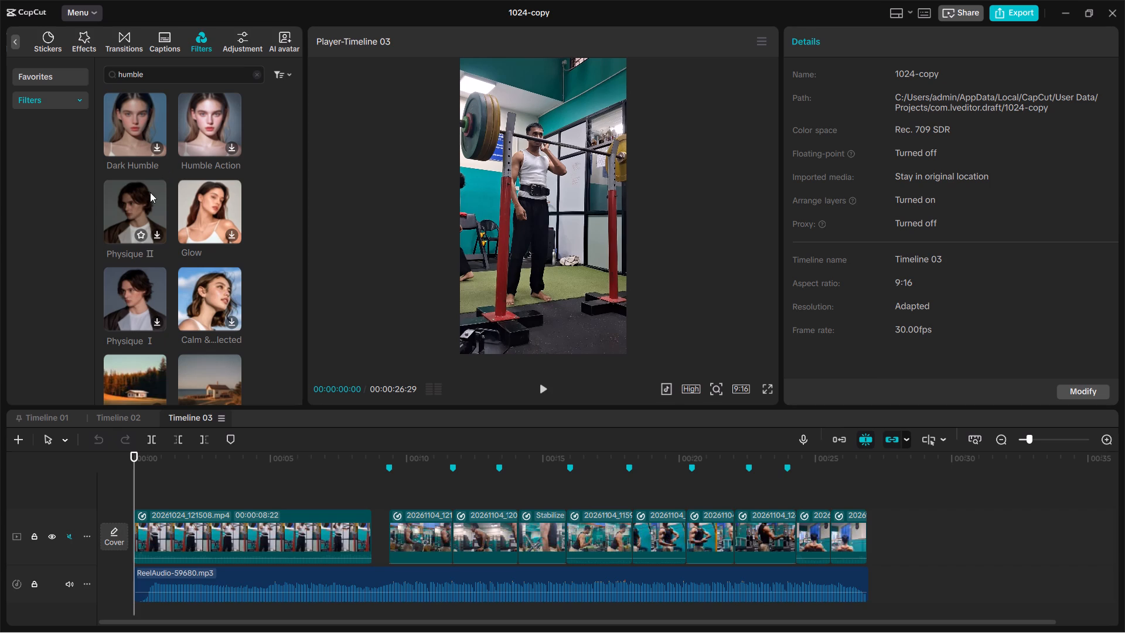
scroll(141, 224, "up", 1)
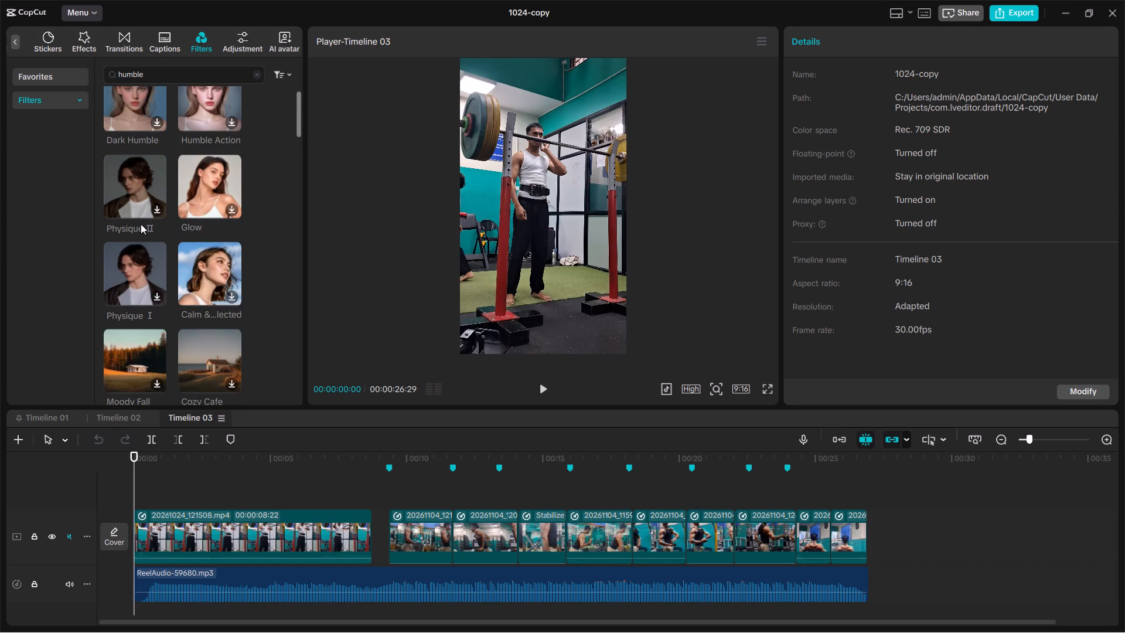
left_click(139, 131)
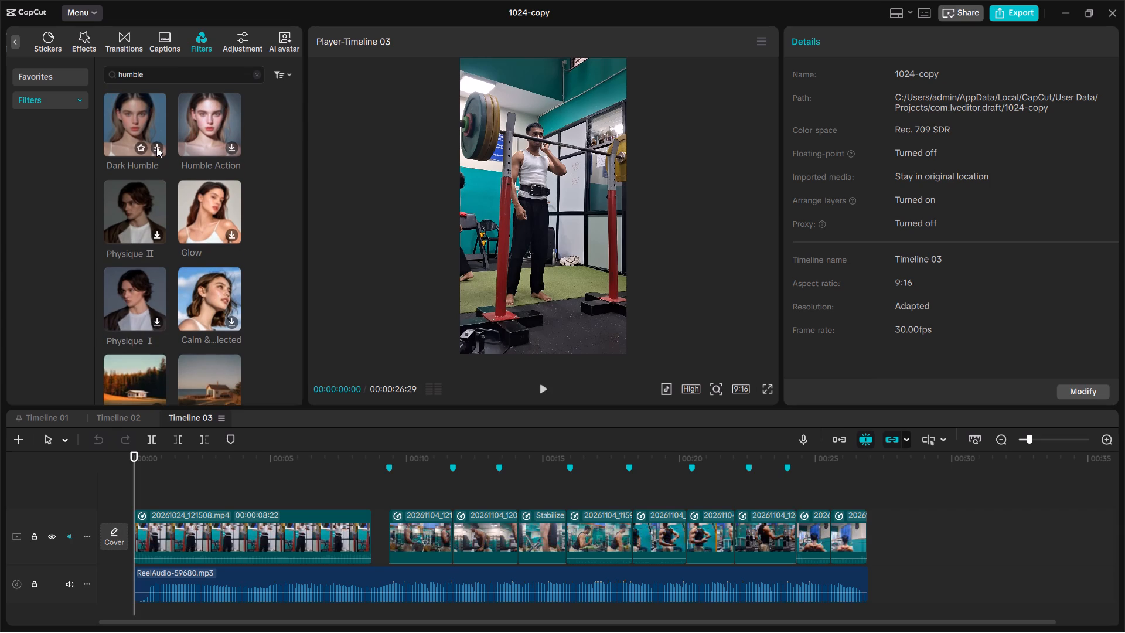
left_click(156, 147)
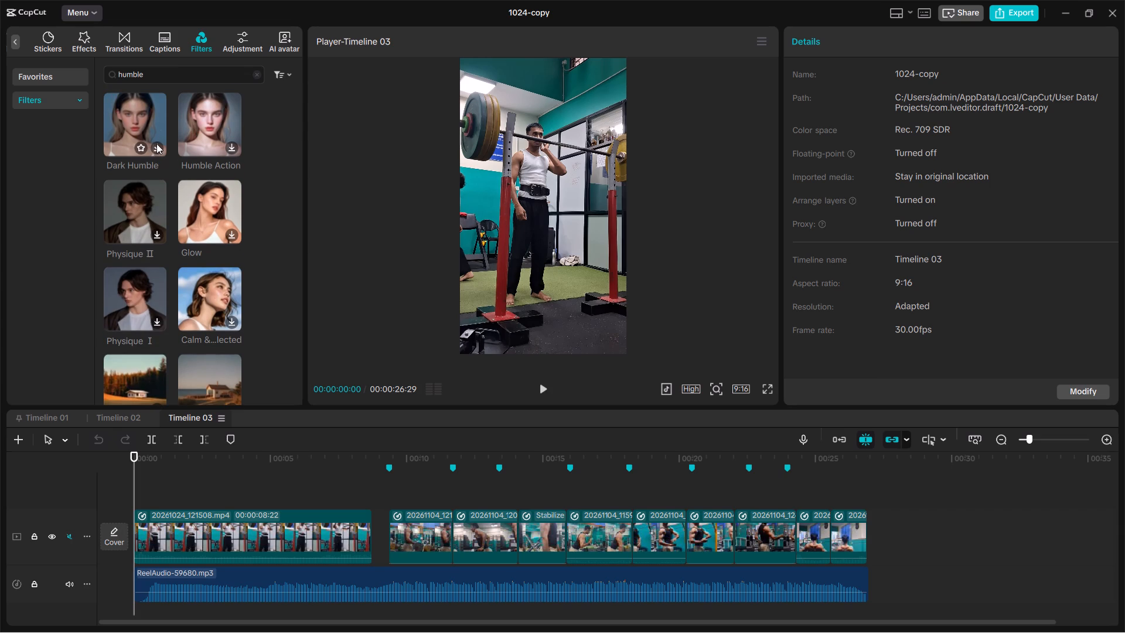
left_click(156, 144)
left_click(156, 144)
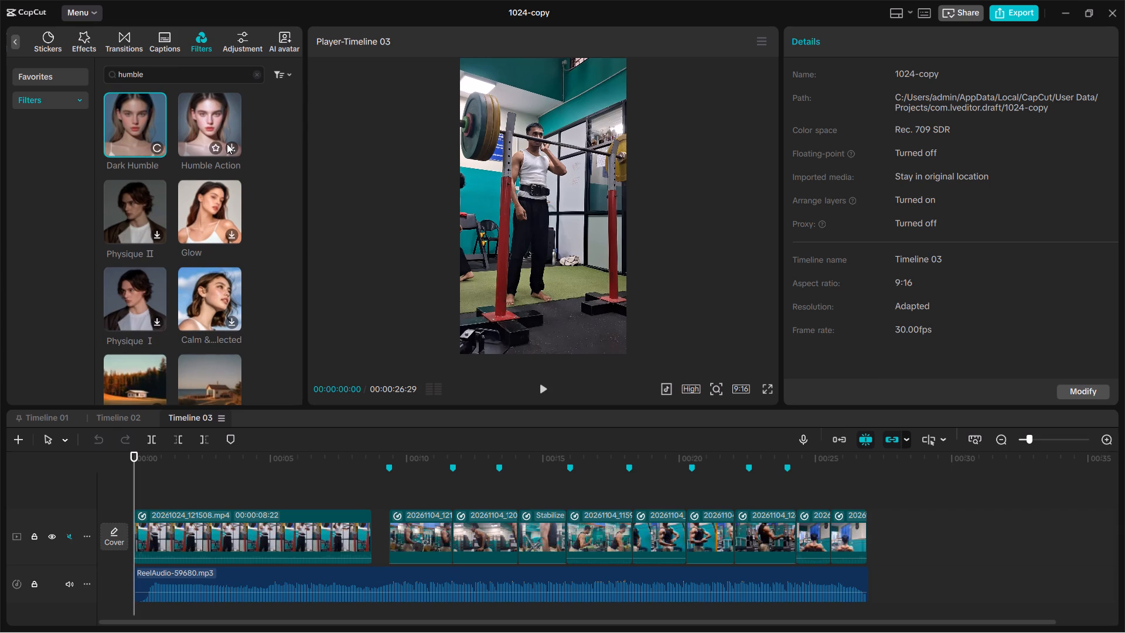
left_click(158, 234)
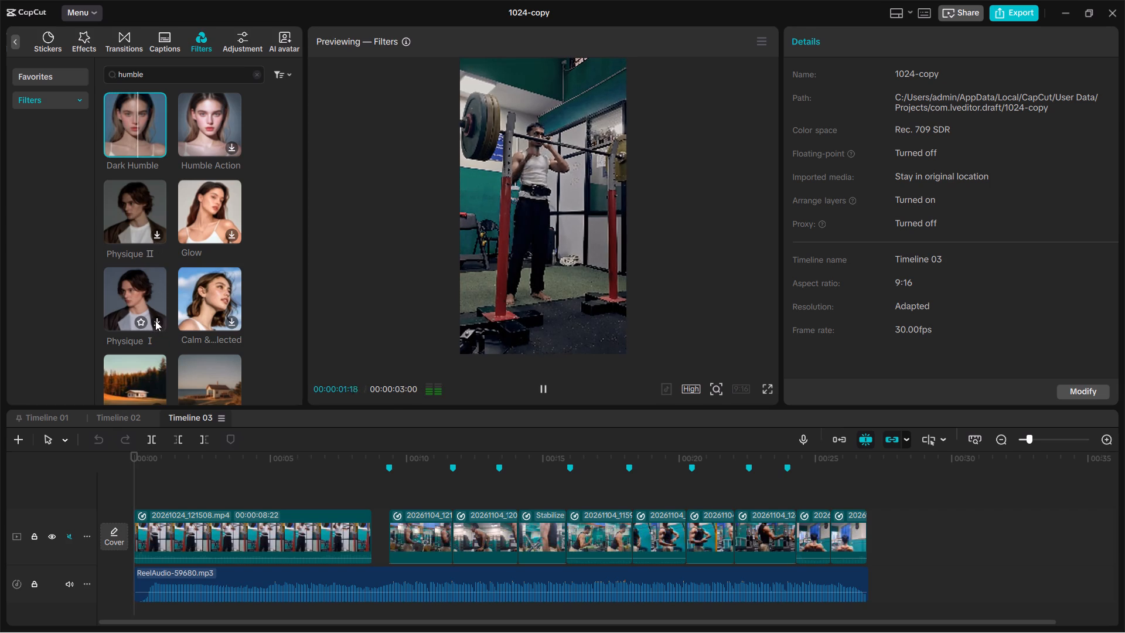
left_click(150, 318)
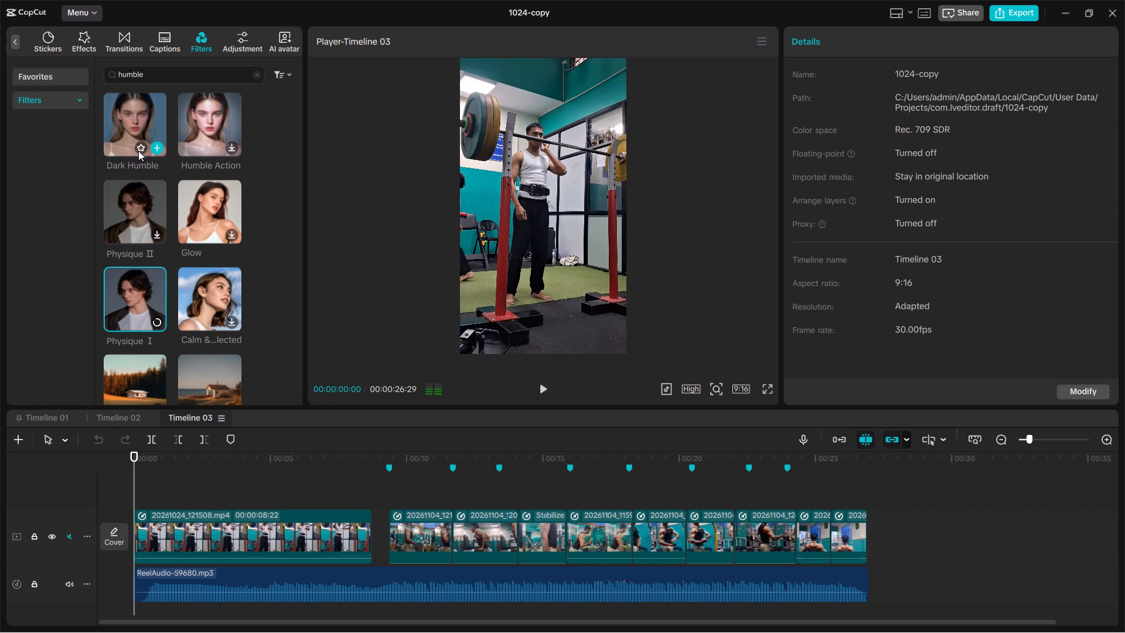
Mark the Dark Humble and Physique I filters as favorites and pause the filter preview.
left_click(139, 143)
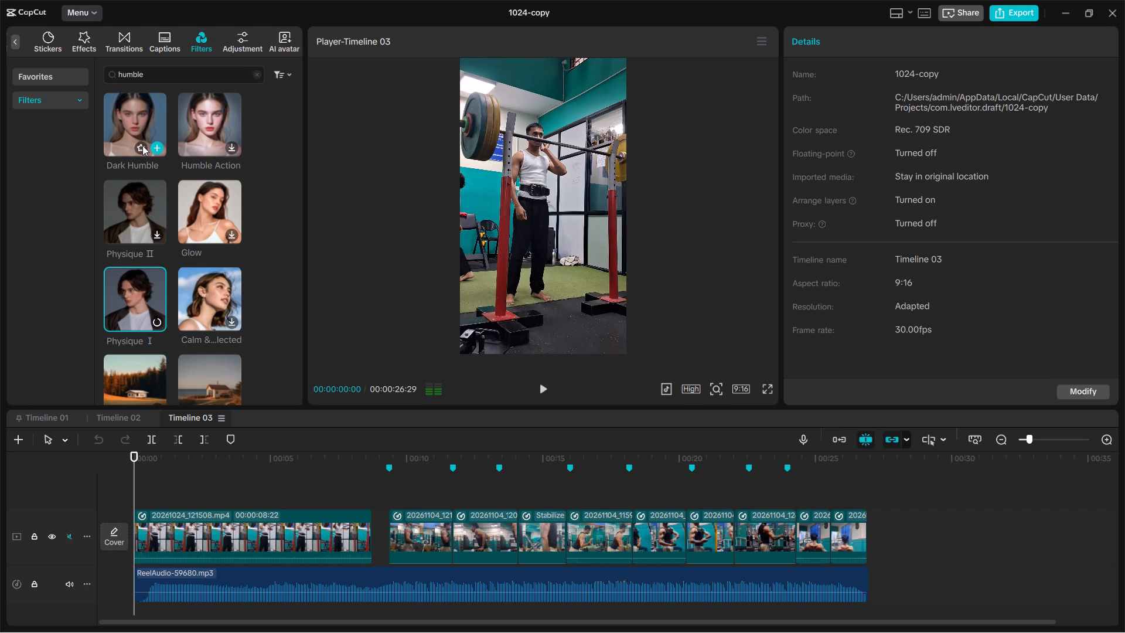
left_click(142, 145)
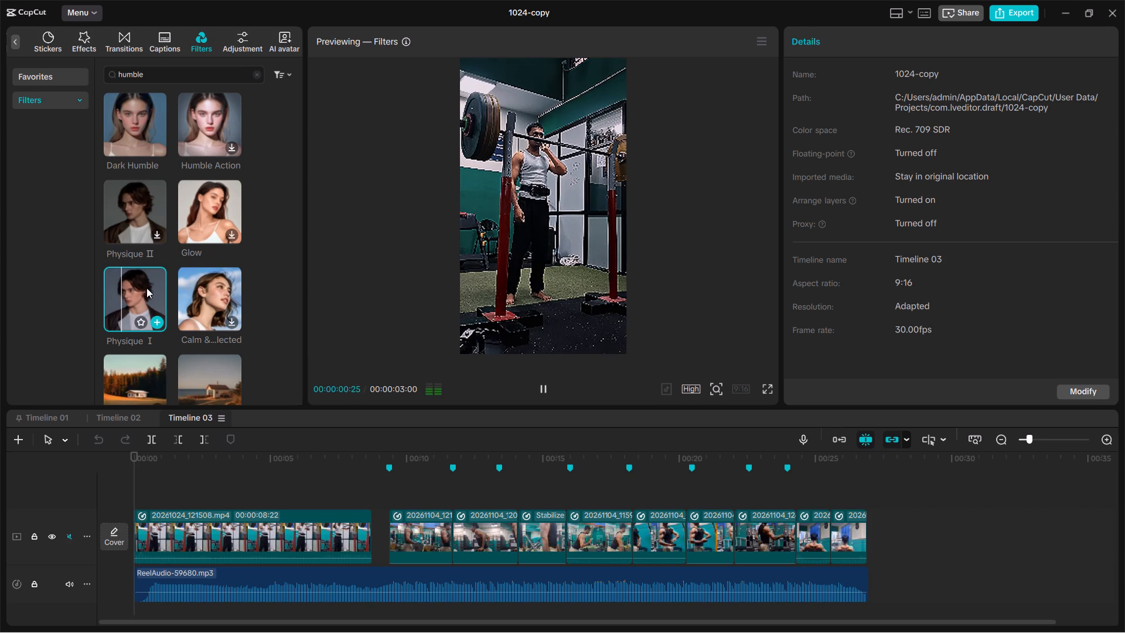
left_click(138, 322)
key("space")
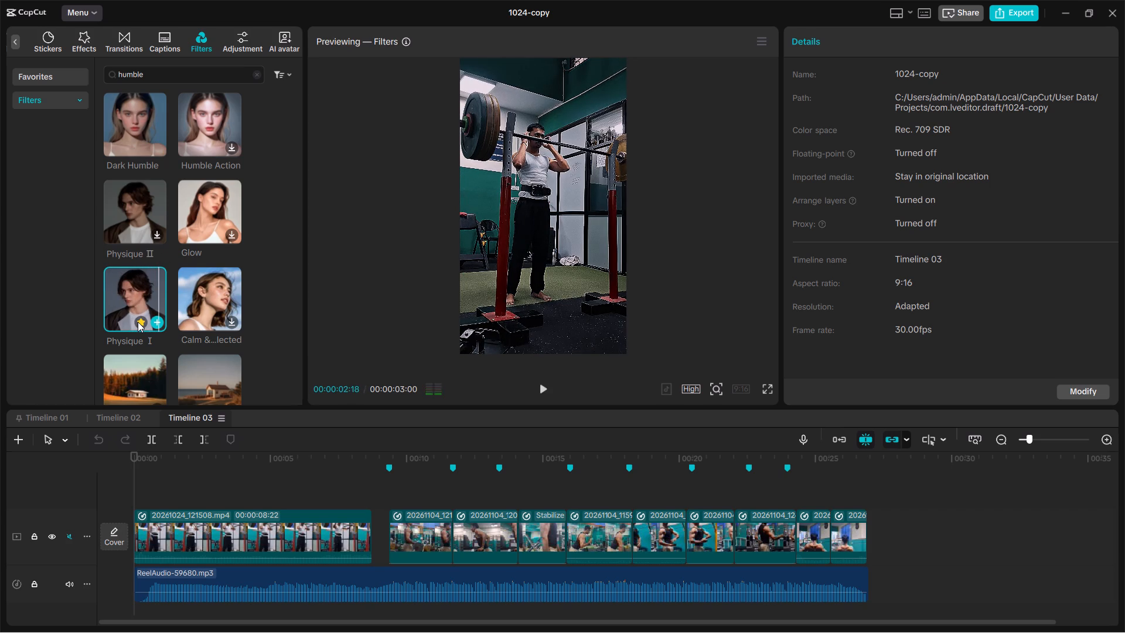
Preview the Dark Humble filter on the weightlifting footage.
left_click(127, 126)
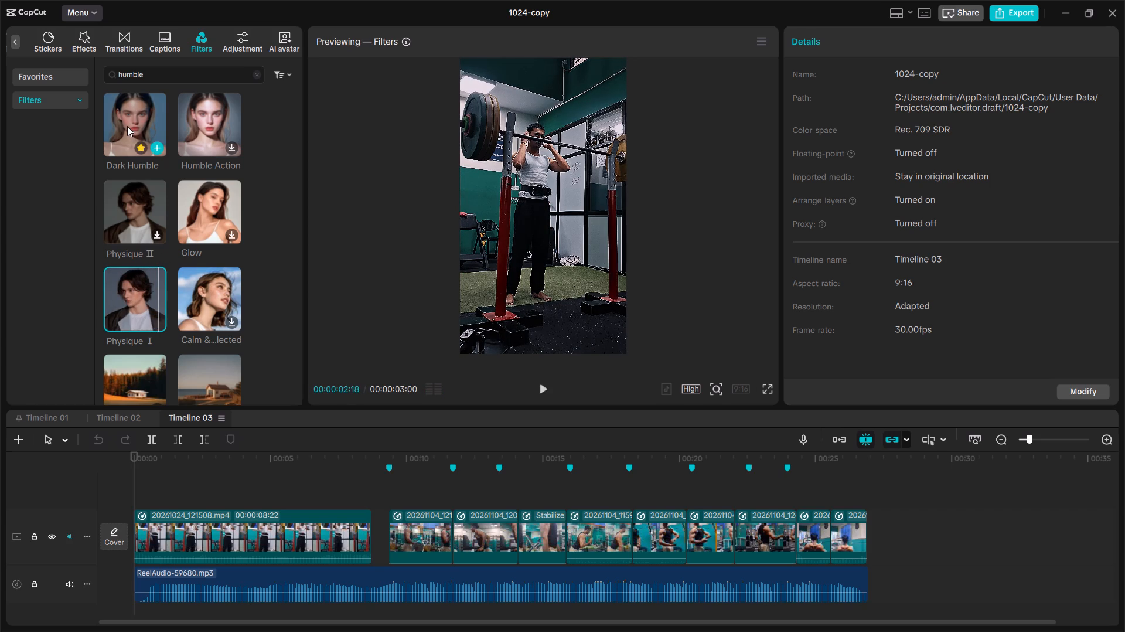
left_click(127, 126)
left_click(144, 129)
left_click(144, 129)
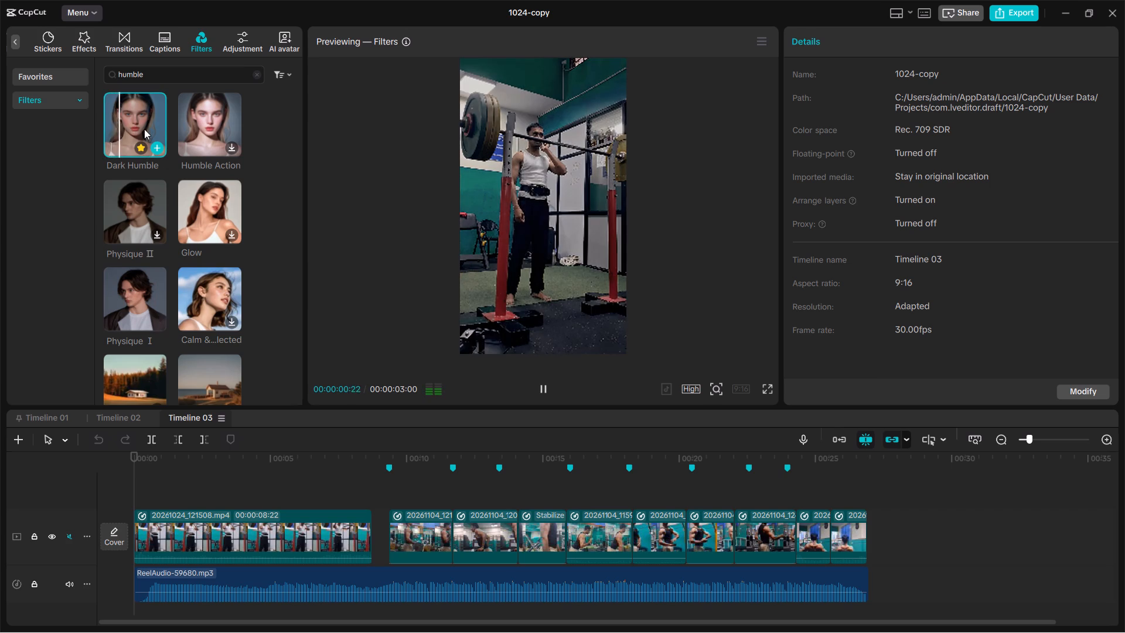
key("space")
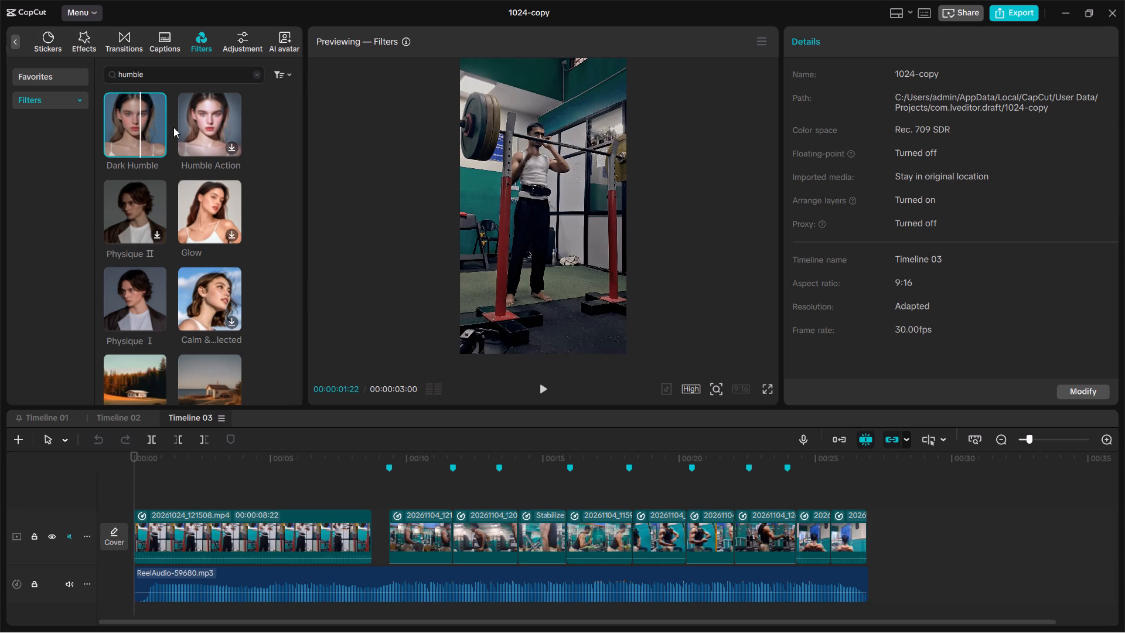
Replace the filter search with "black gold" from the suggested searches.
left_click(186, 76)
key("ctrl+BackSpace")
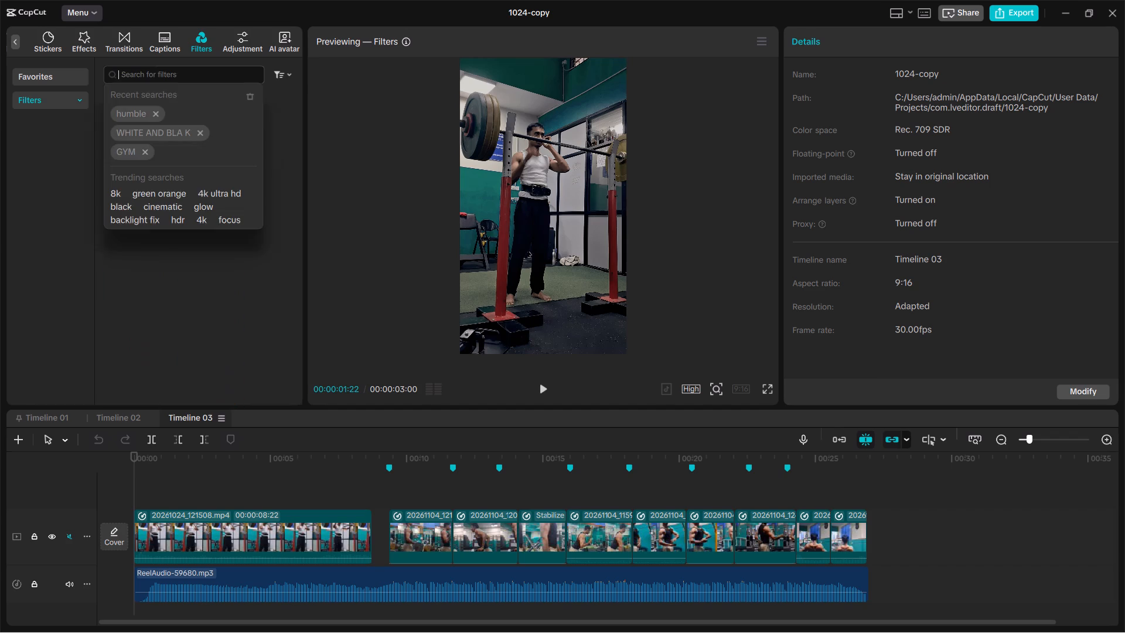
type("black")
key("space")
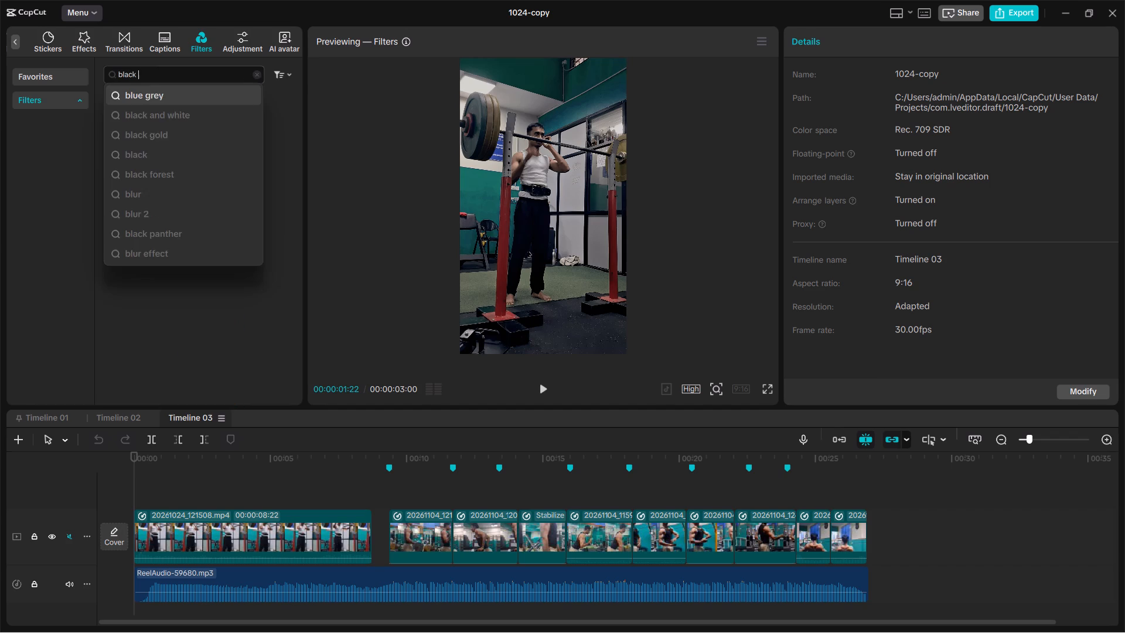
key("Down")
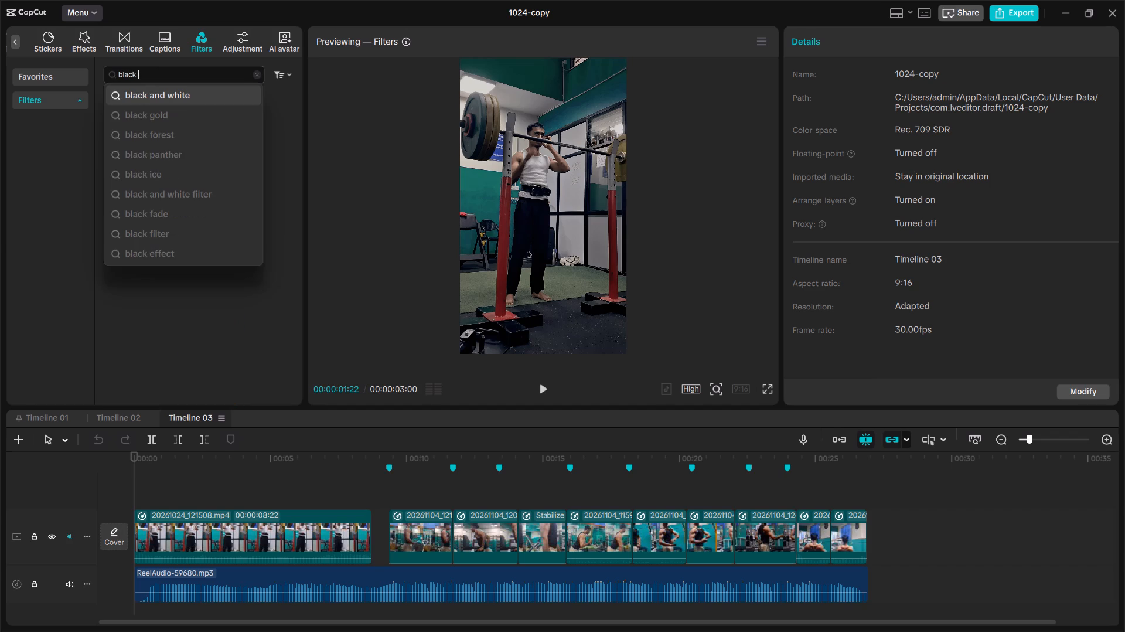
left_click(178, 107)
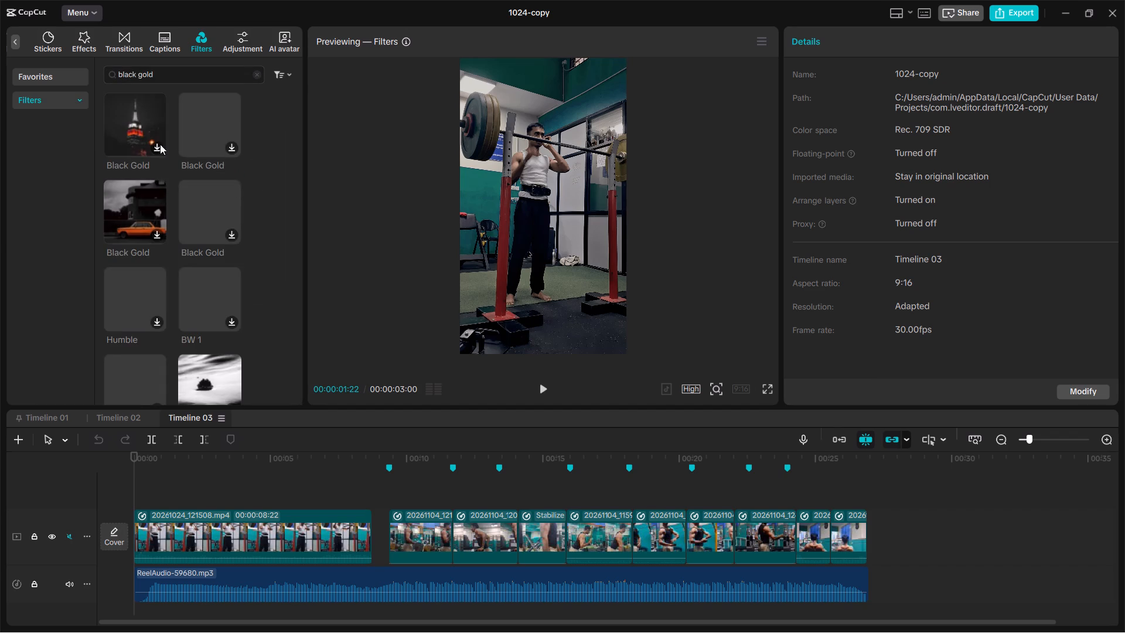
Download the first three Black Gold filters and the Humble filter, marking the first and third Black Gold ones as favorites.
left_click(156, 146)
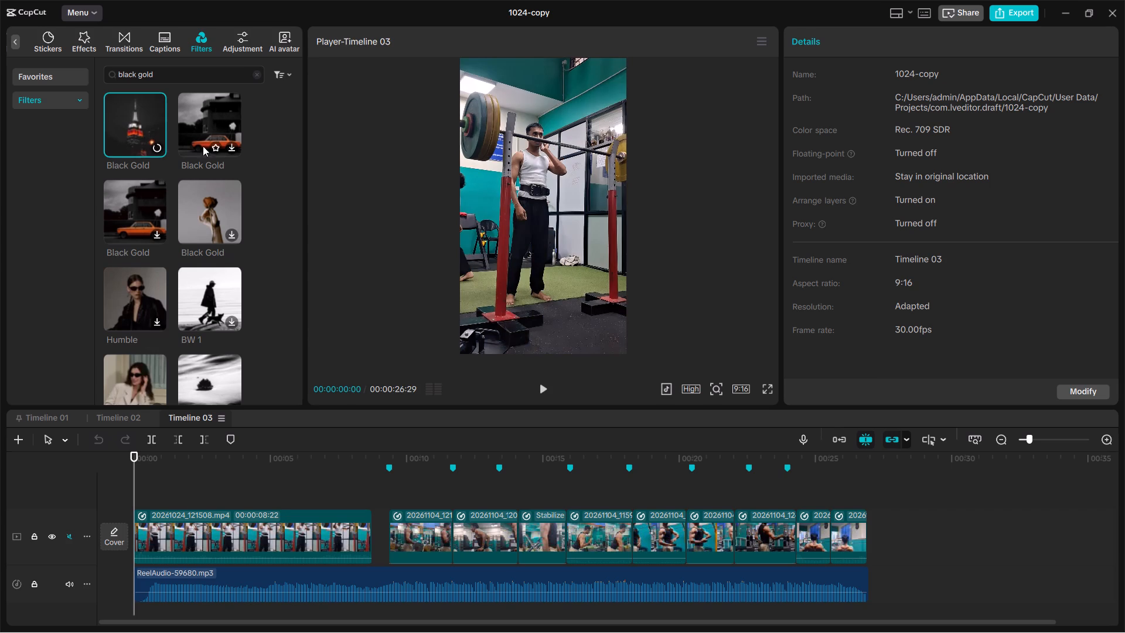
left_click(233, 148)
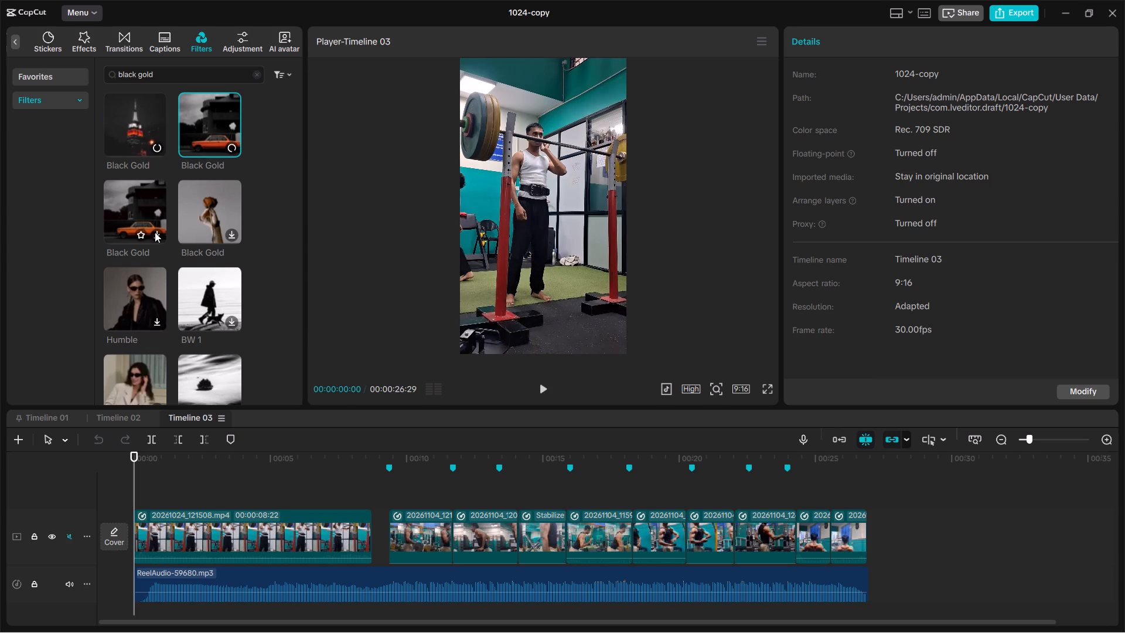
left_click(151, 232)
left_click(139, 237)
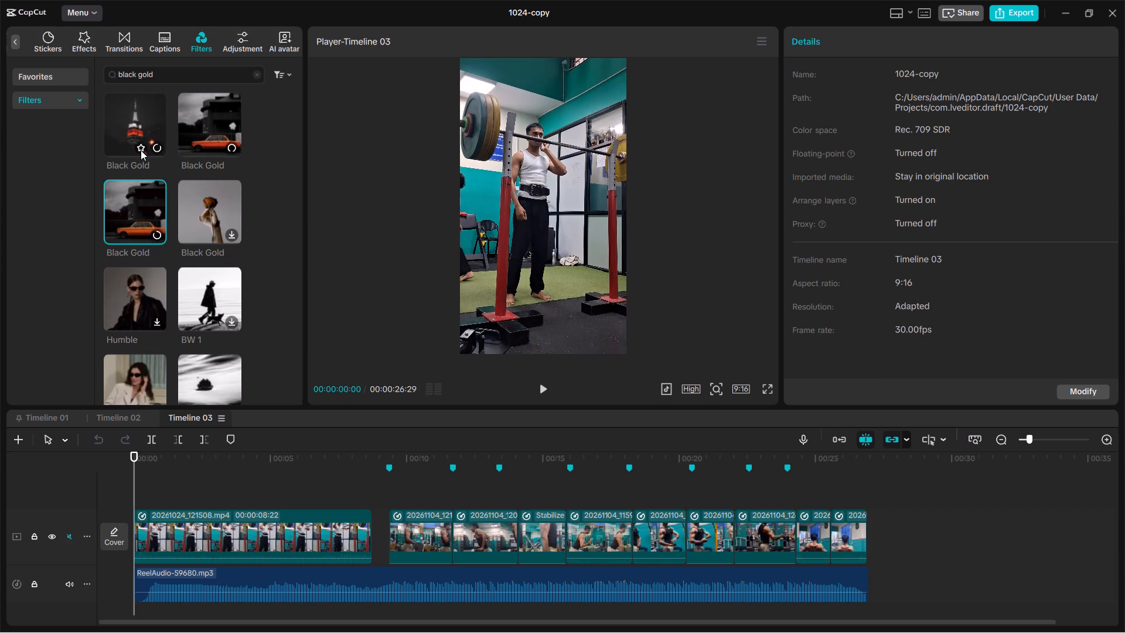
left_click(141, 147)
left_click(156, 318)
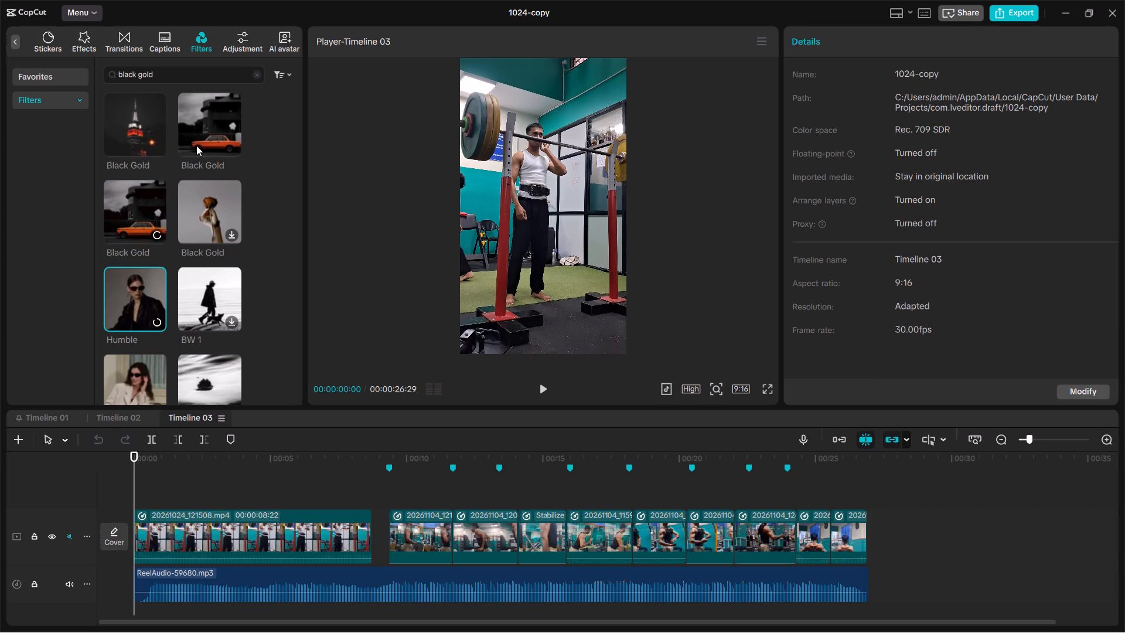
Mark the second Black Gold filter and the Humble filter as favorites, pausing the Humble preview on the barbell footage.
left_click(216, 147)
left_click(142, 323)
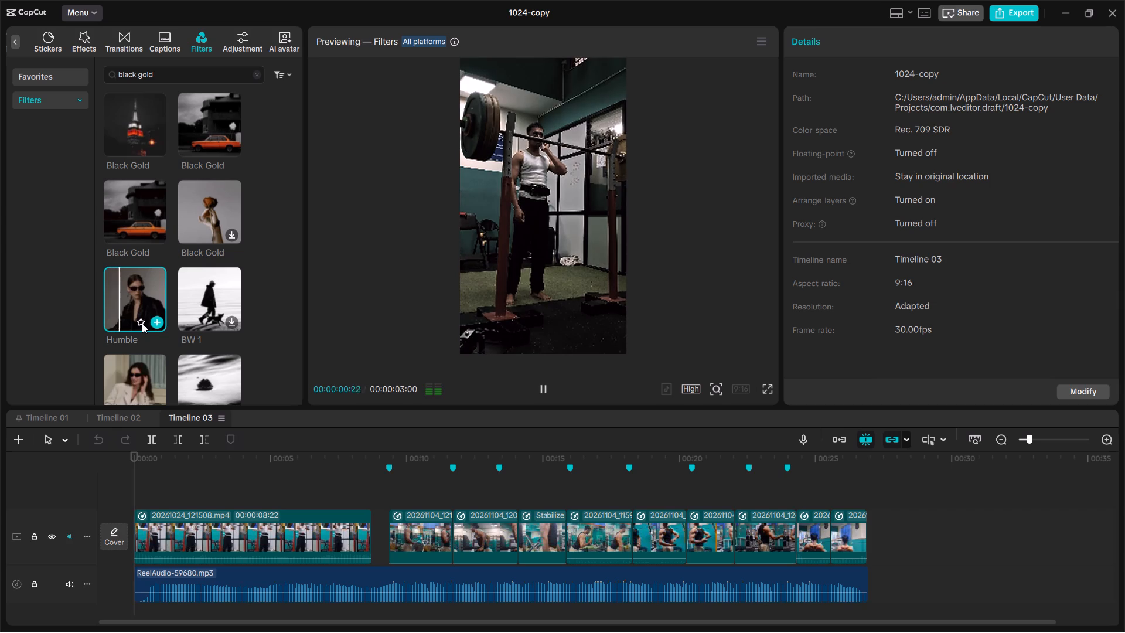
key("space")
left_click(135, 283)
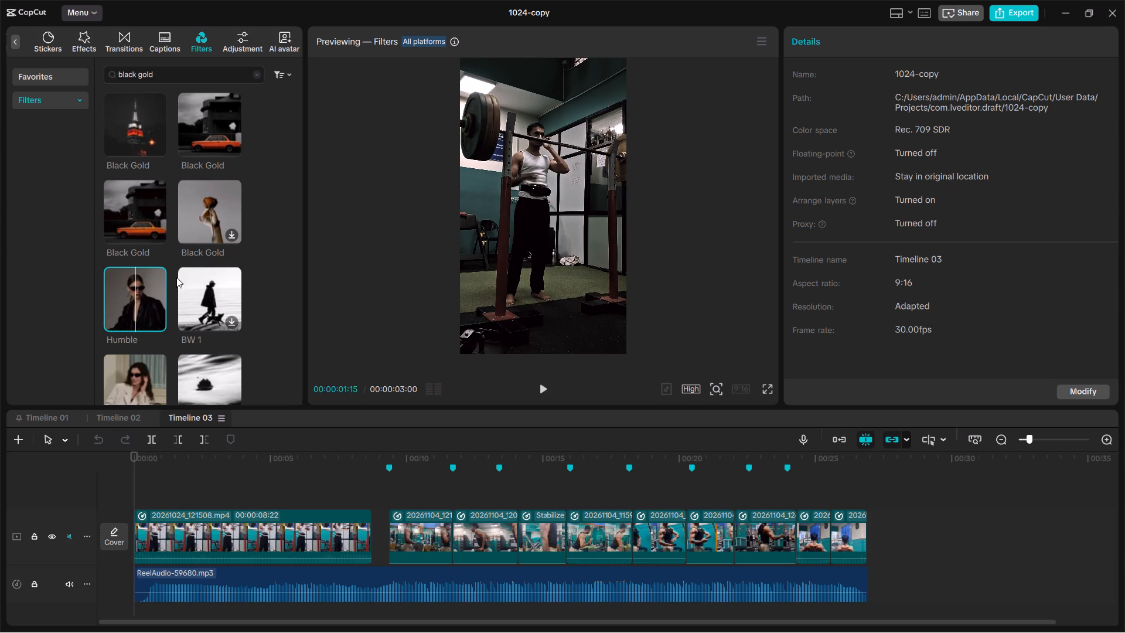
Replace the "black gold" filter search with "quality" and pause the timeline playback.
scroll(190, 290, "down", 1)
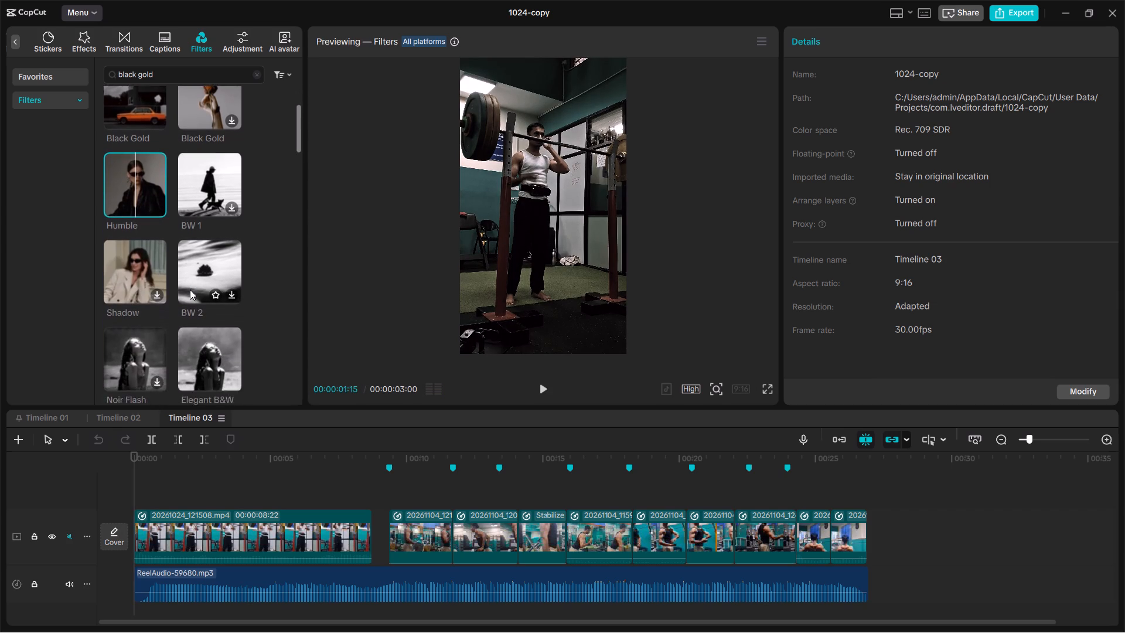
scroll(190, 290, "down", 1)
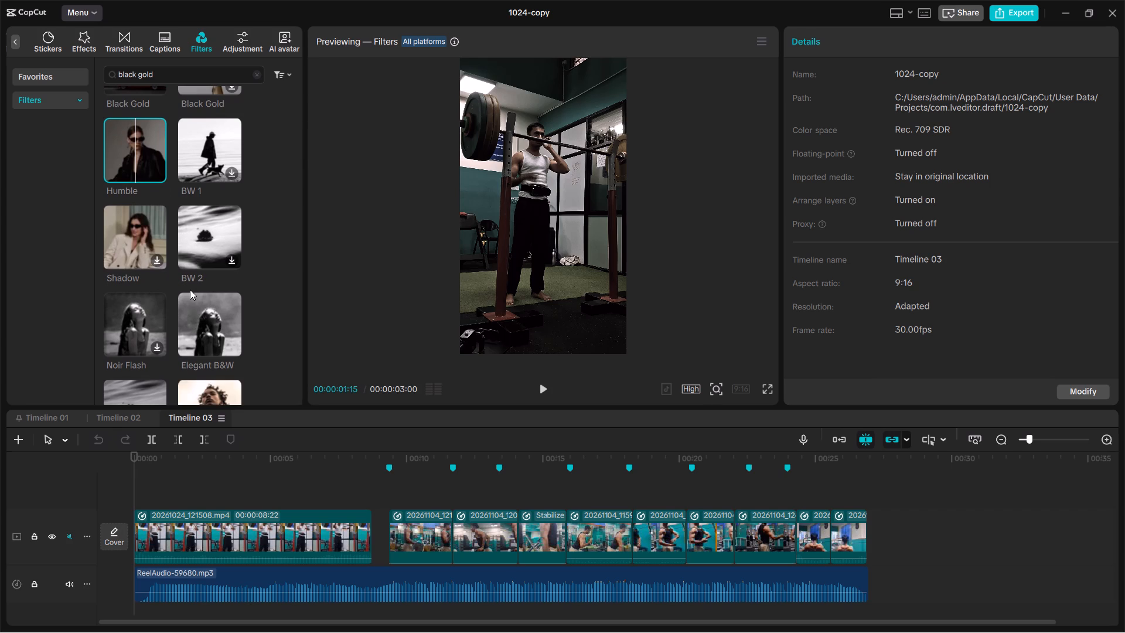
left_click(255, 74)
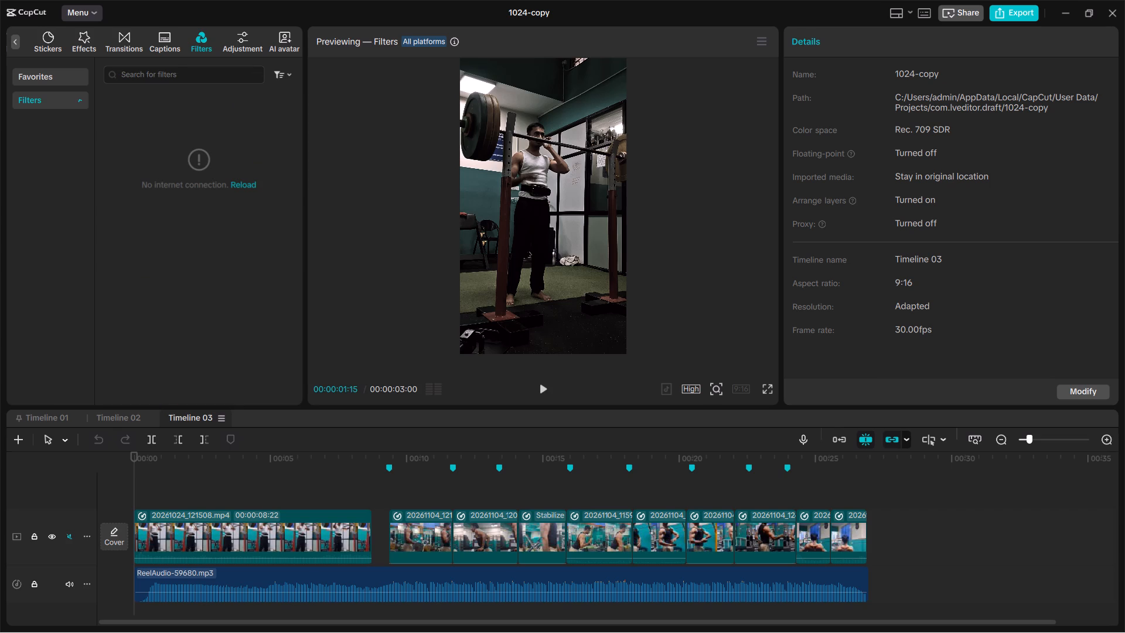
type("qual")
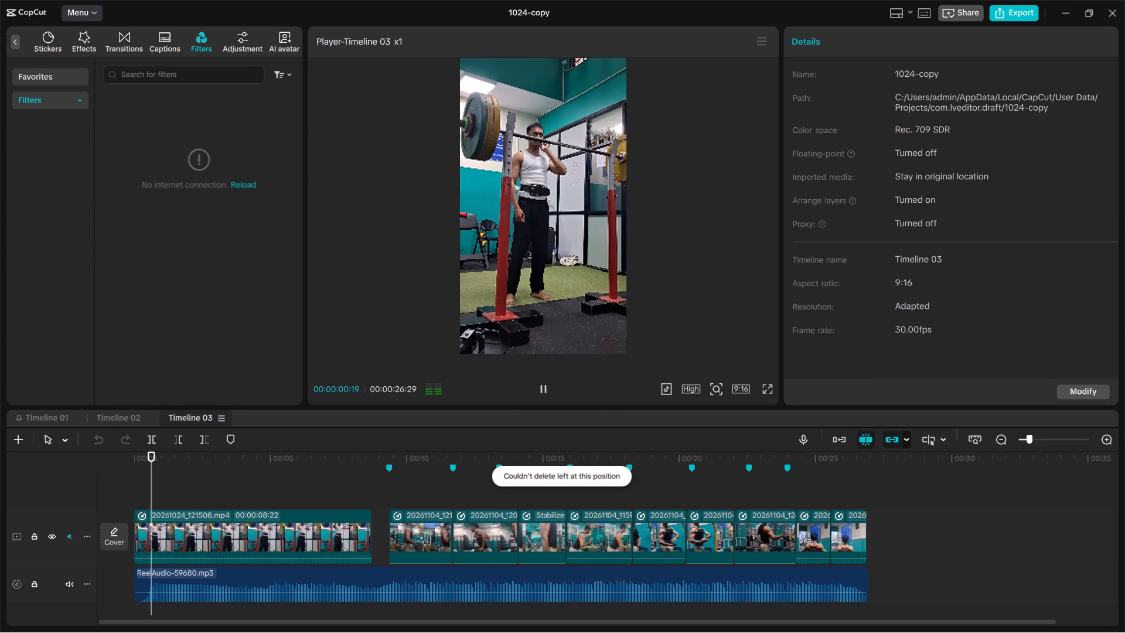
left_click(250, 72)
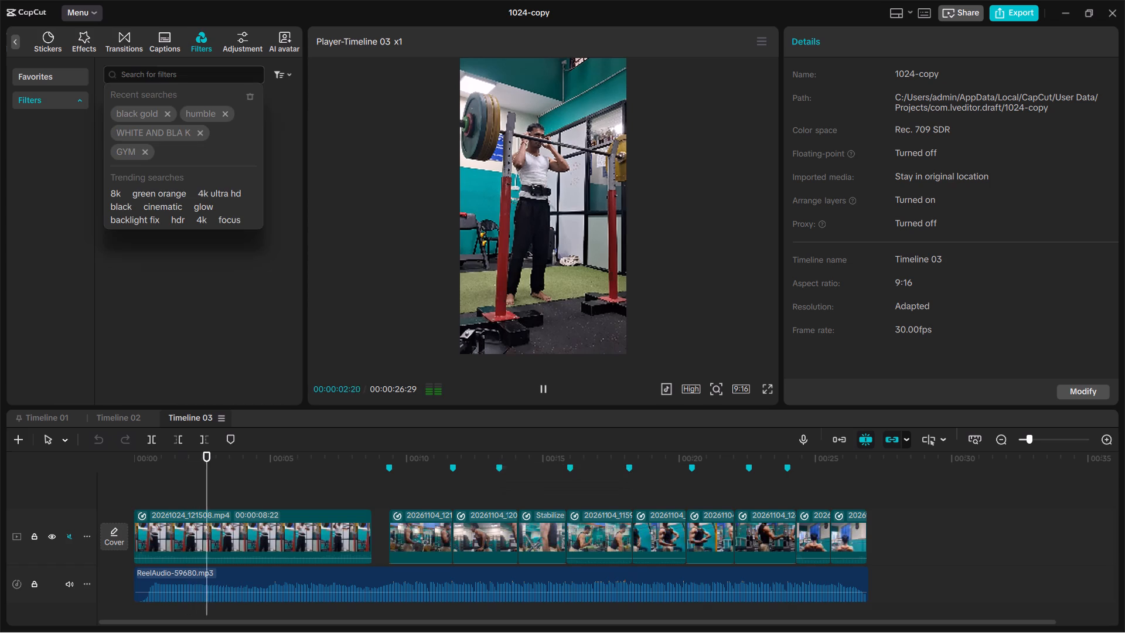
type("quality")
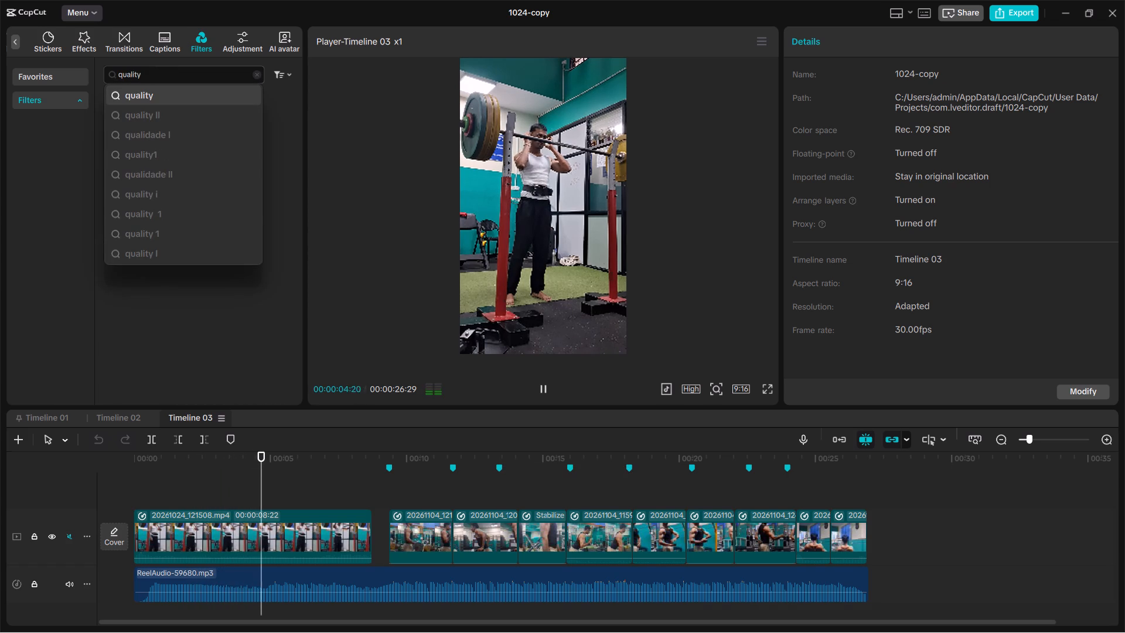
key("space")
type("rest")
key("BackSpace")
key("BackSpace")
key("BackSpace")
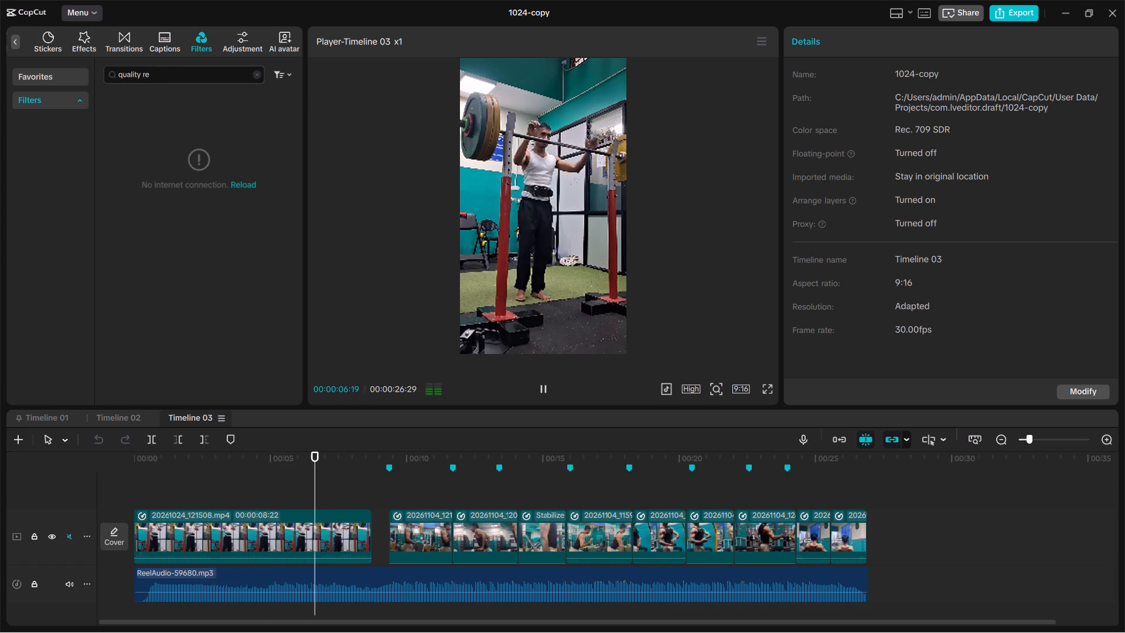
key("BackSpace")
key("Return")
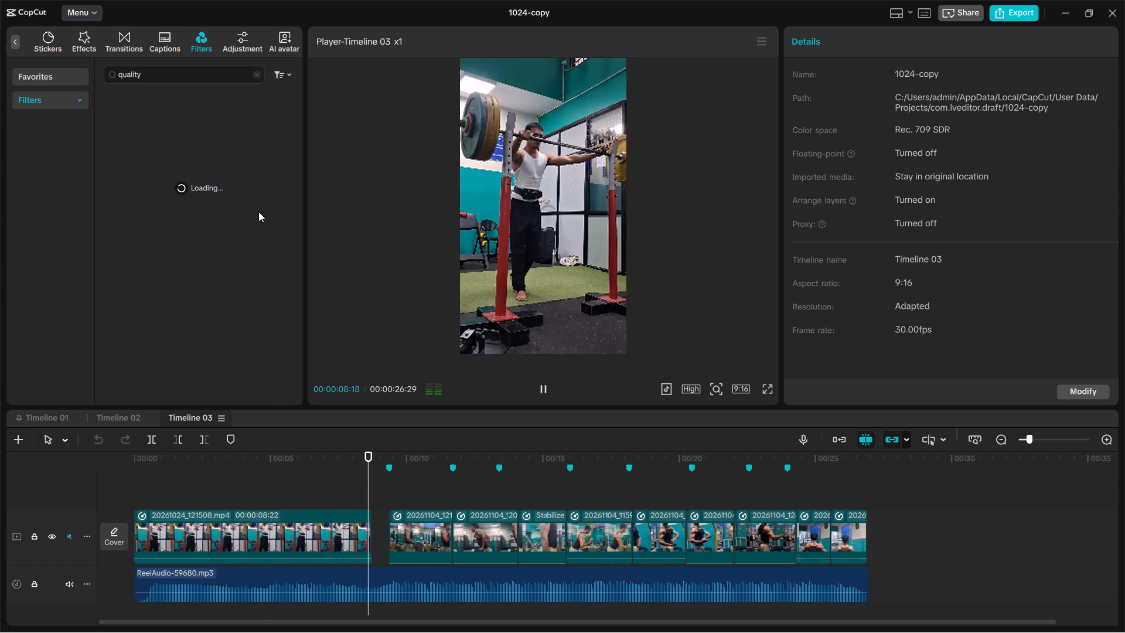
key("space")
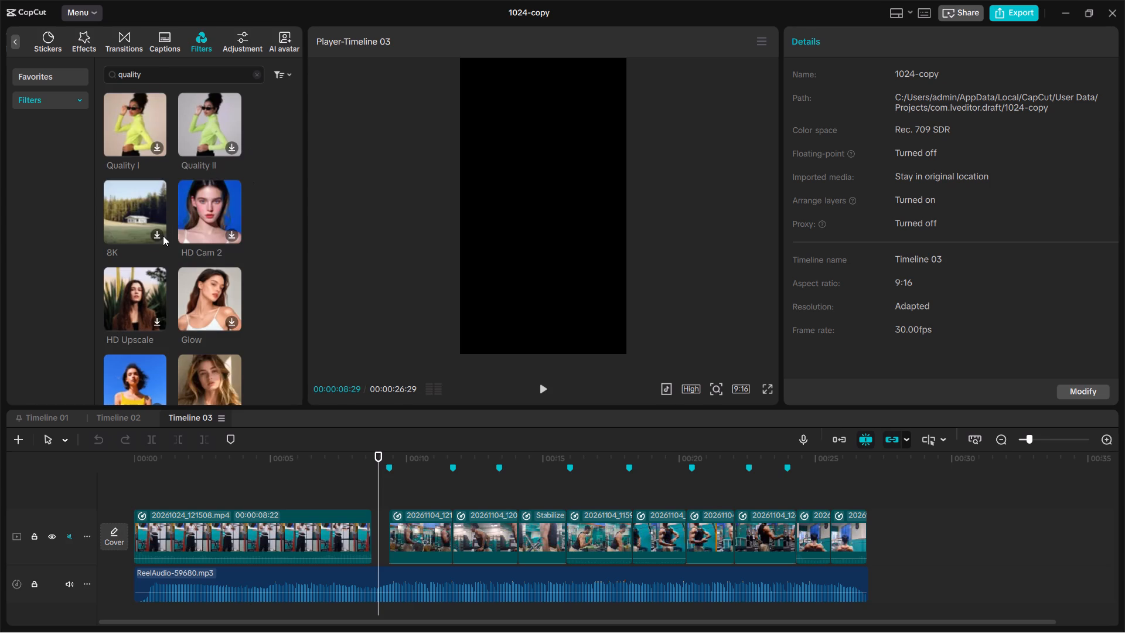
Reset the filter library and rerun the "quality" search from the recent searches.
scroll(163, 236, "down", 1)
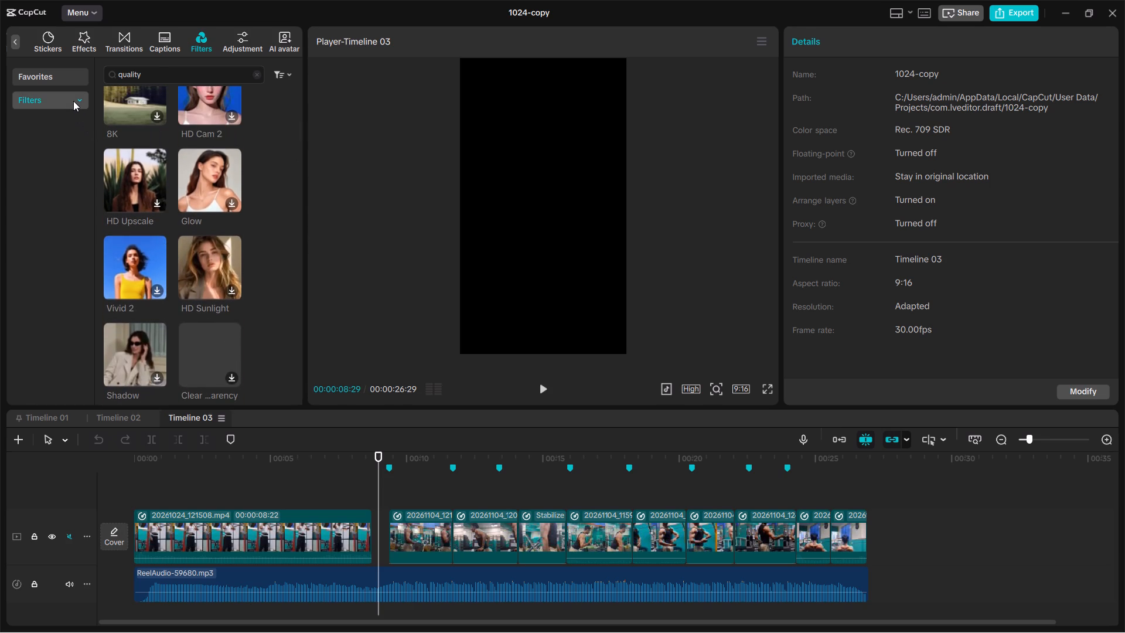
left_click(73, 101)
left_click(74, 98)
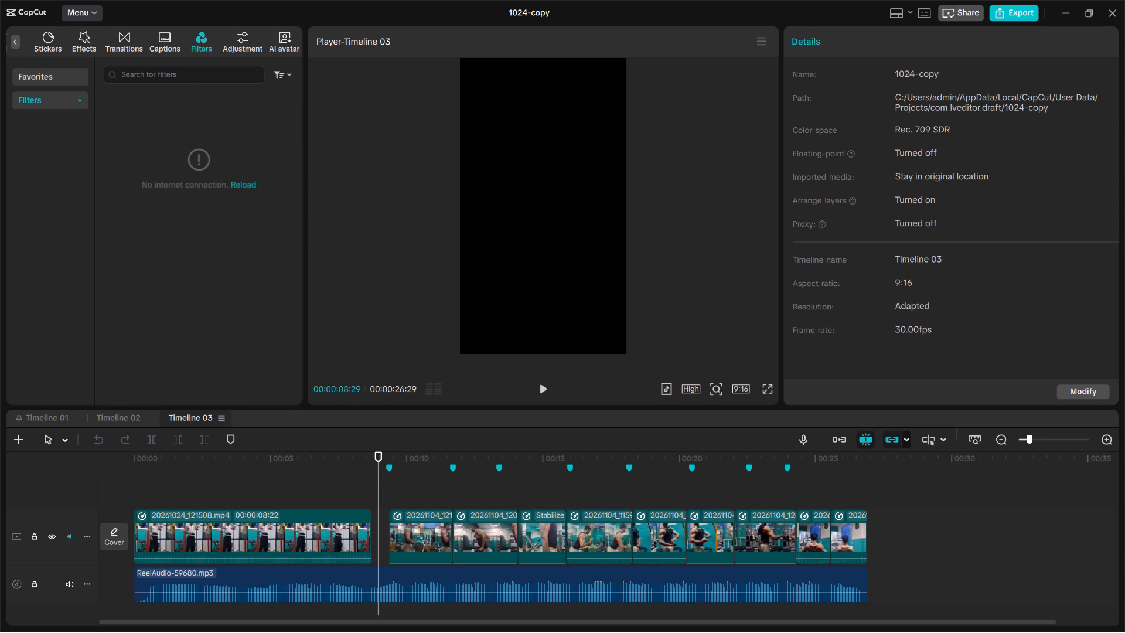
left_click(159, 74)
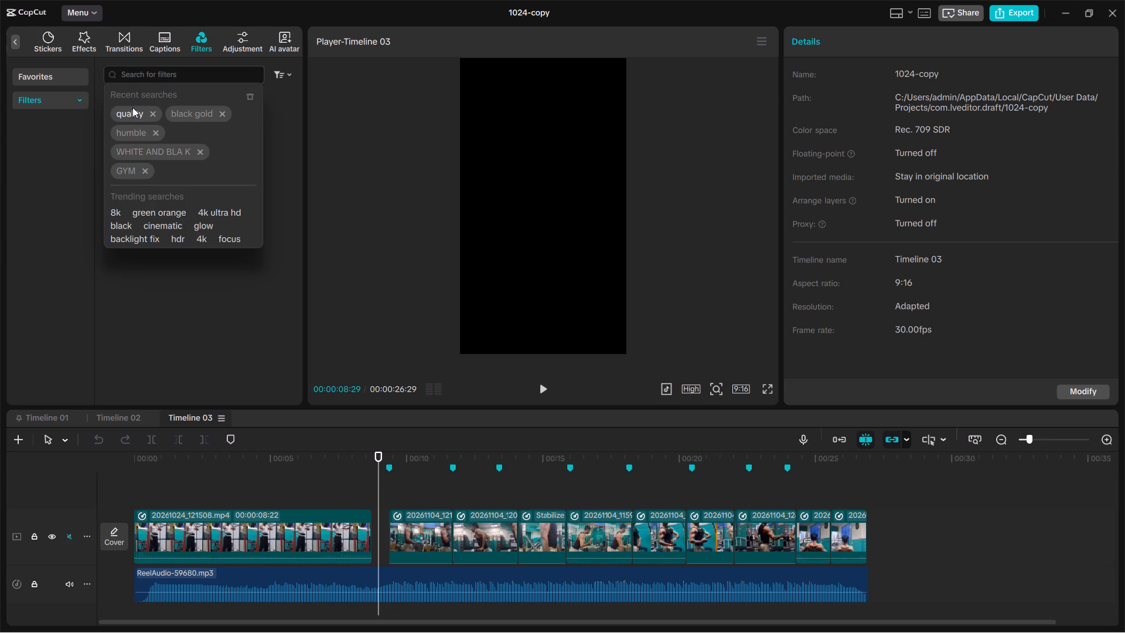
left_click(132, 107)
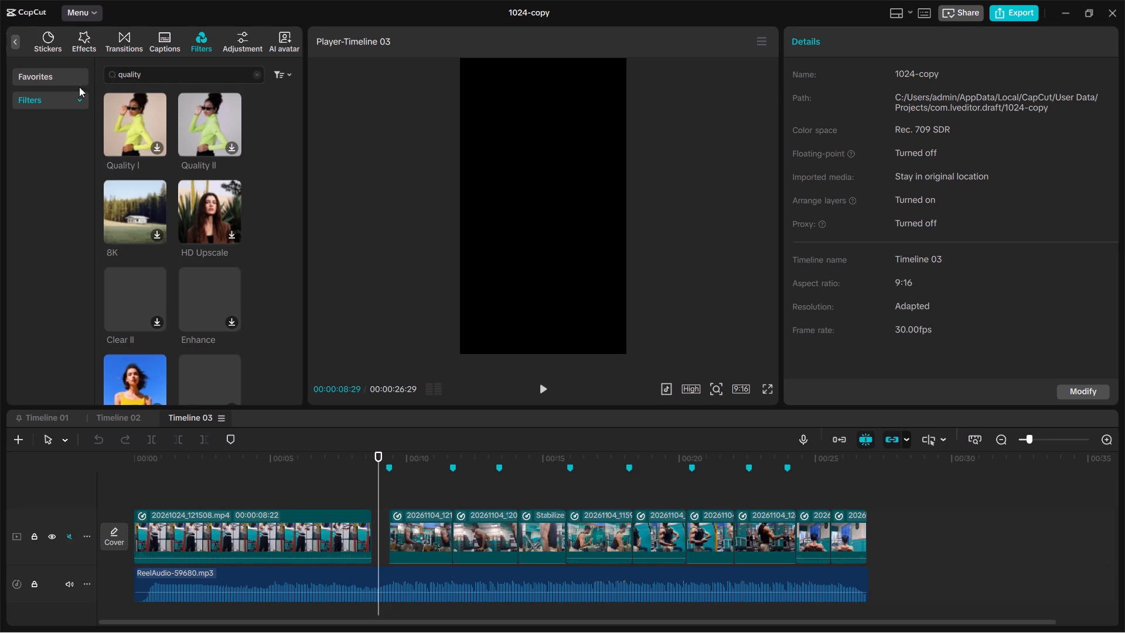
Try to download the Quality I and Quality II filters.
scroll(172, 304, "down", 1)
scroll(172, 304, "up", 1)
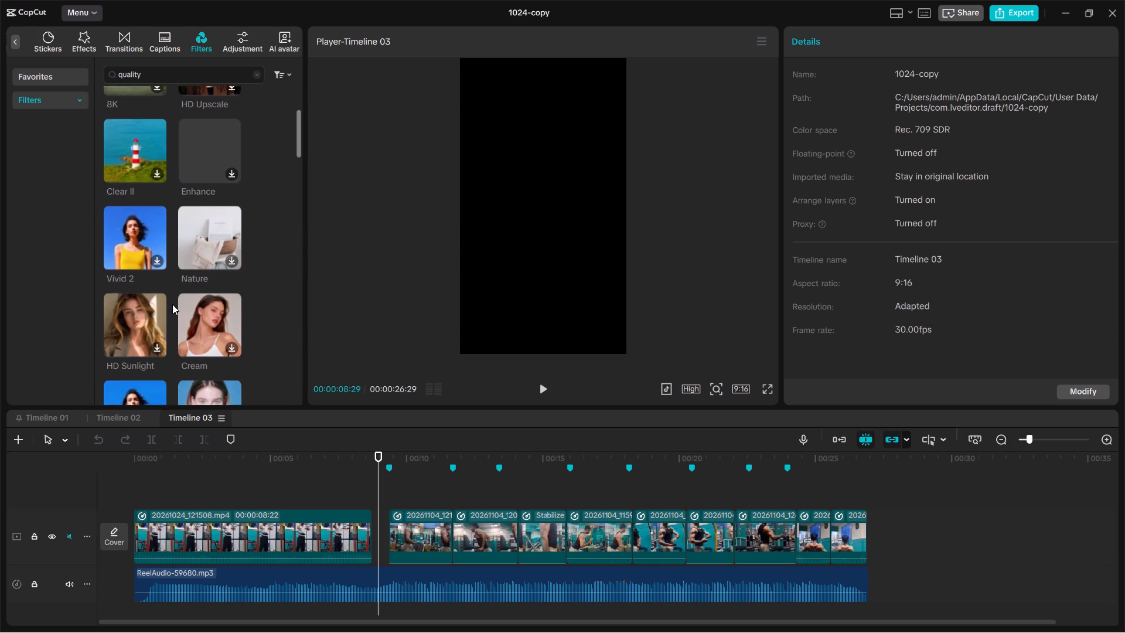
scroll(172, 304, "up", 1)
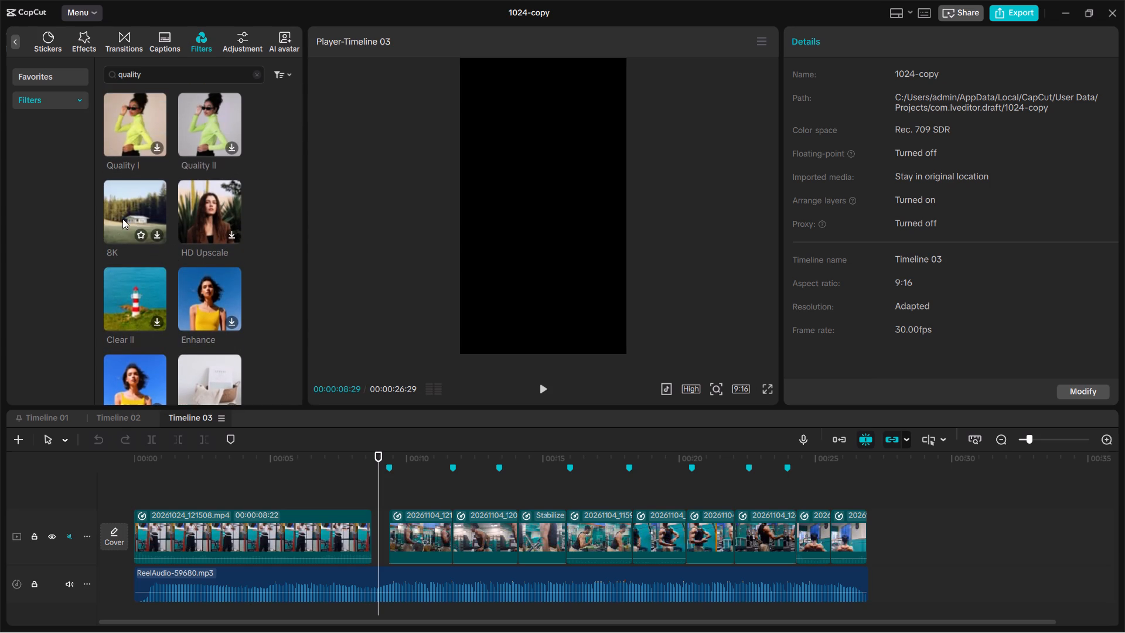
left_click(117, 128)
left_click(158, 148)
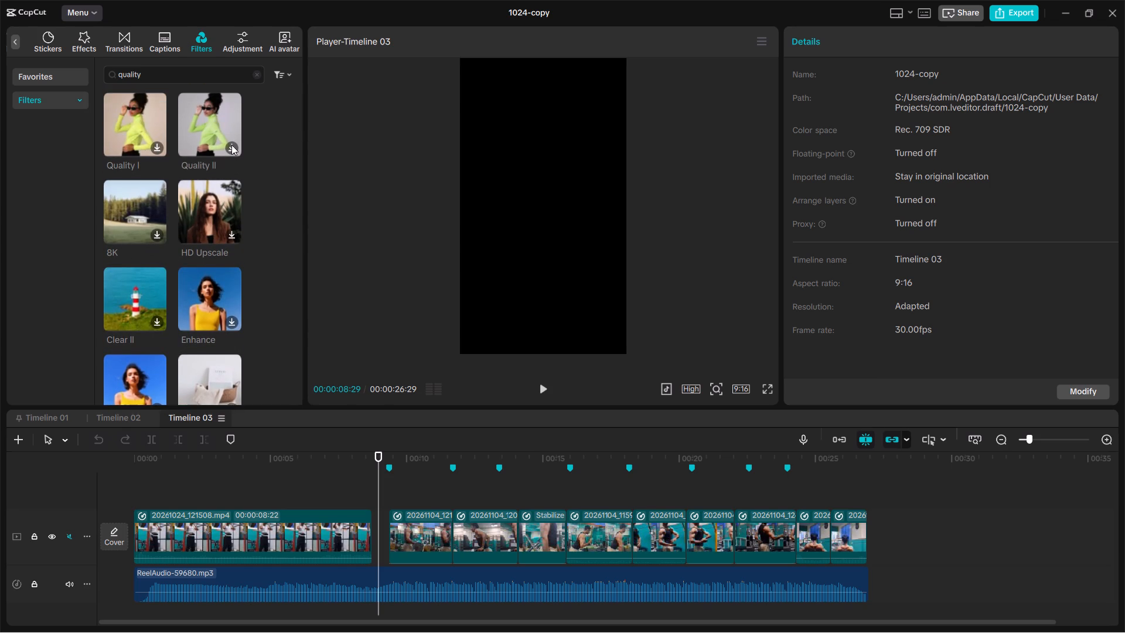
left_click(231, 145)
Download the Quality I and Quality II filters and pause the filter preview.
scroll(182, 225, "down", 2)
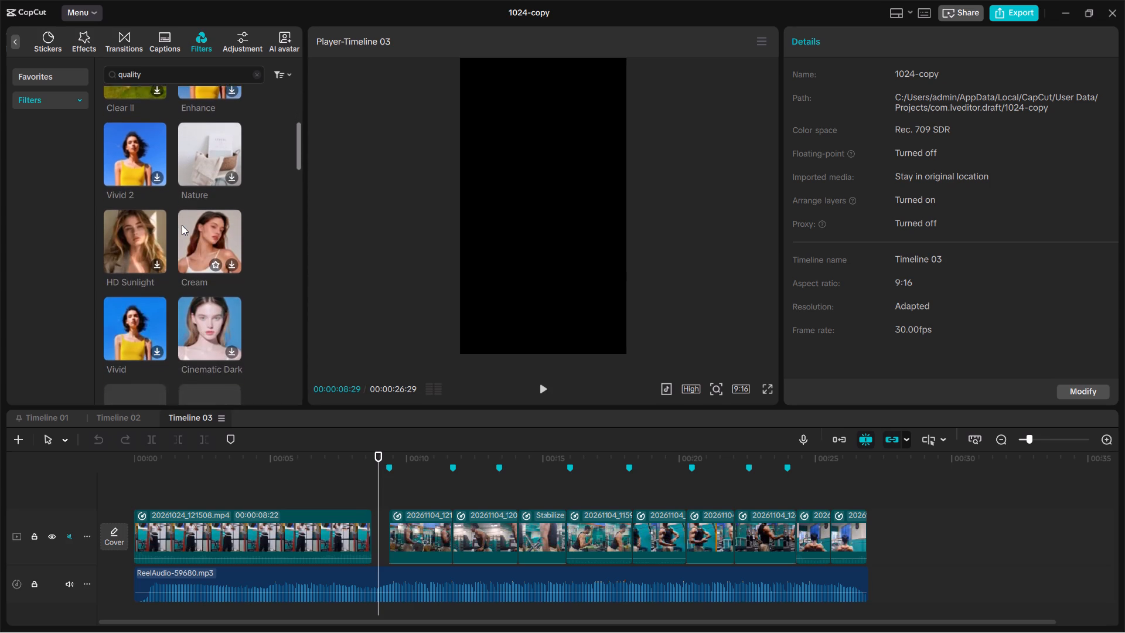
scroll(182, 225, "down", 2)
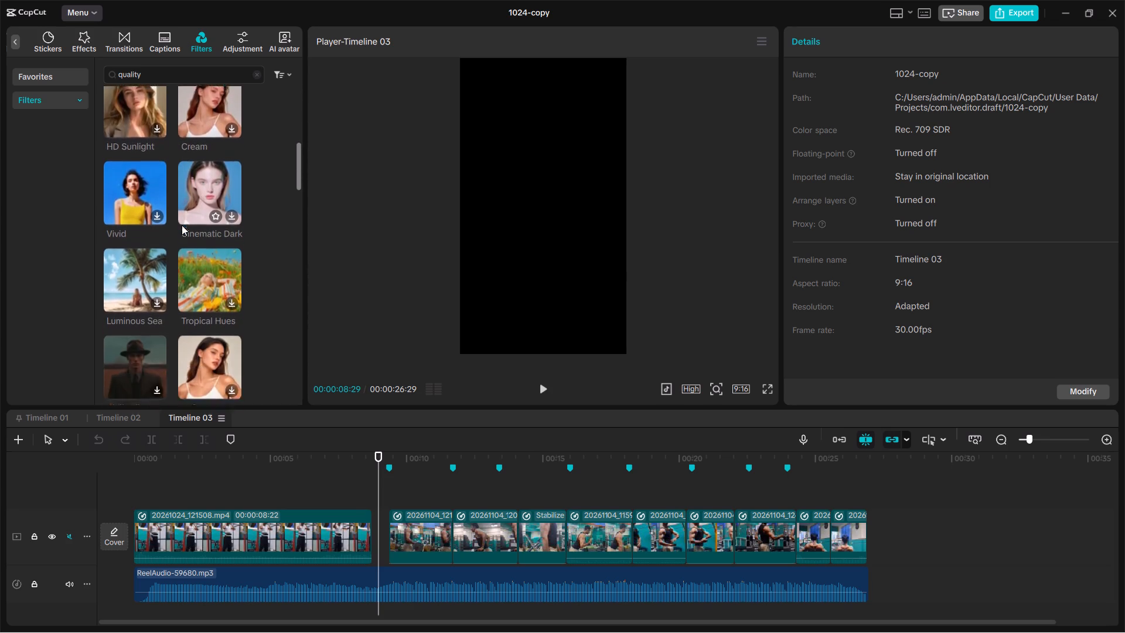
scroll(182, 225, "down", 1)
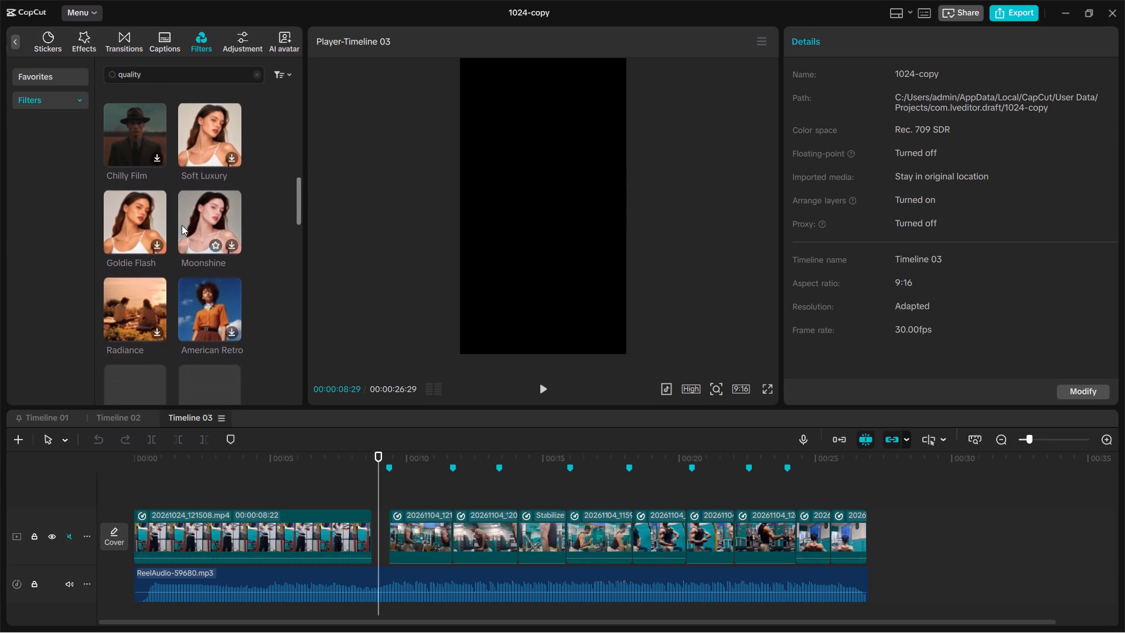
scroll(182, 225, "down", 1)
scroll(182, 225, "up", 3)
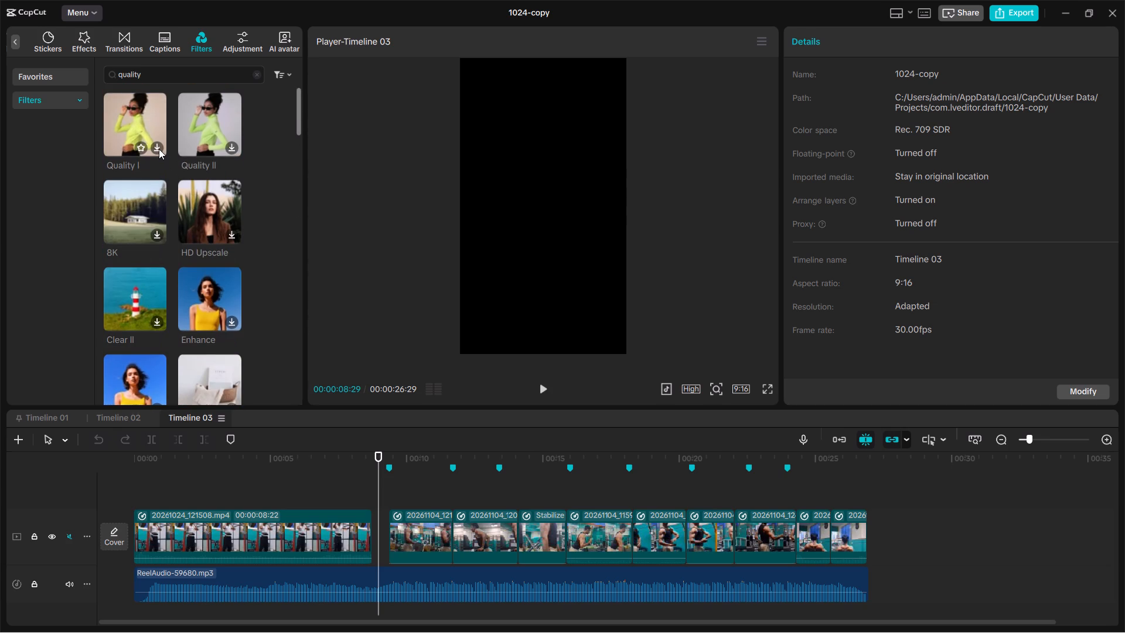
left_click(159, 149)
left_click(159, 149)
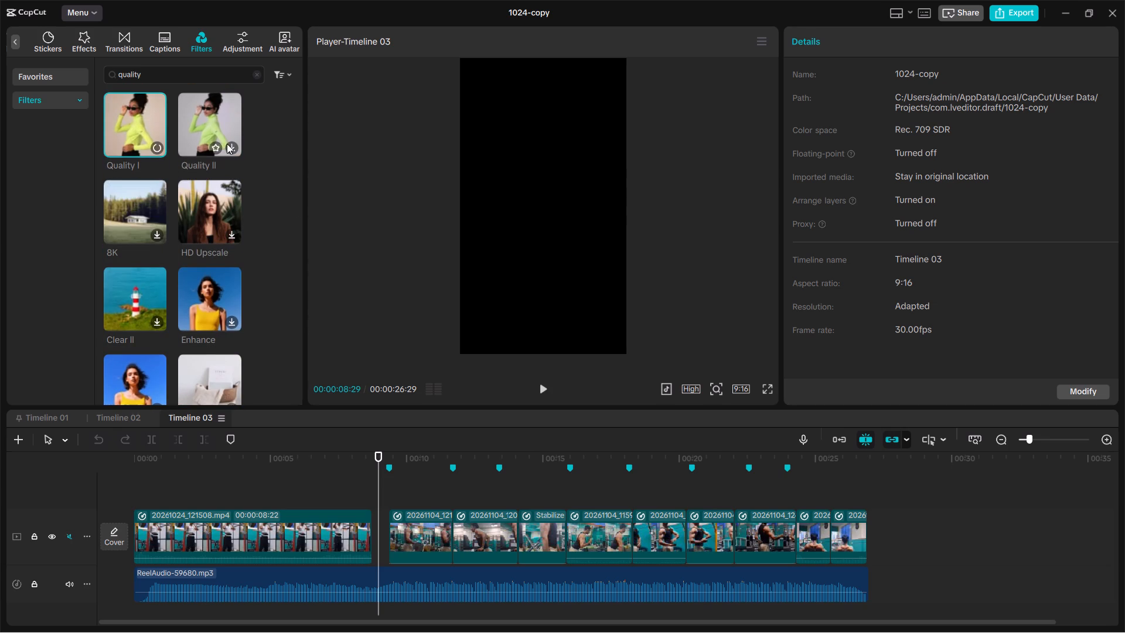
left_click(234, 144)
left_click(234, 144)
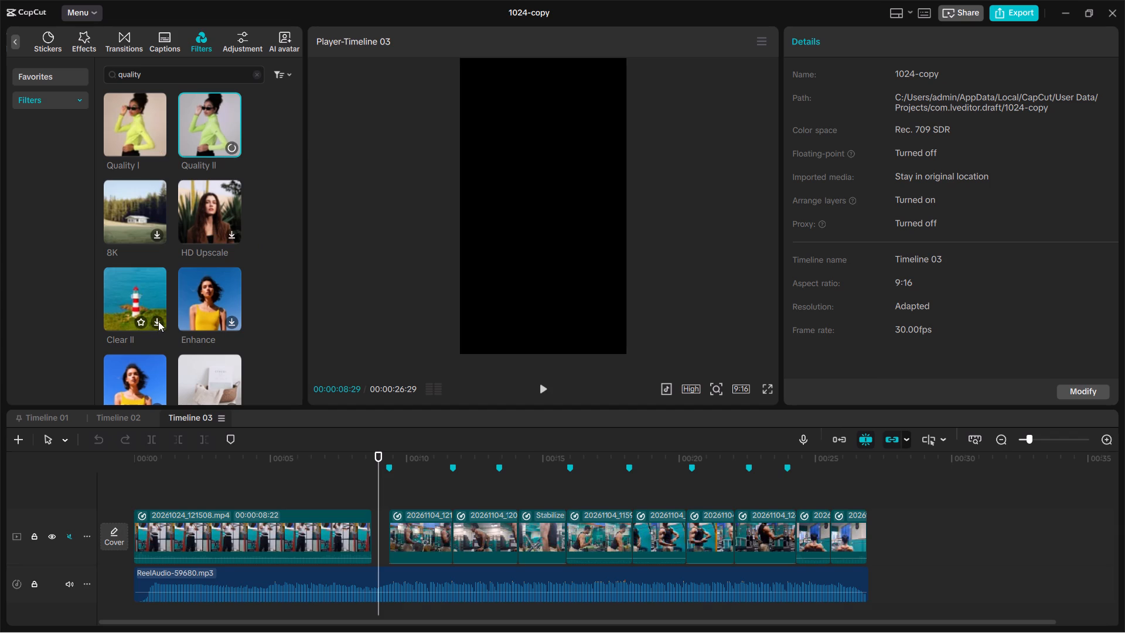
scroll(158, 321, "up", 1)
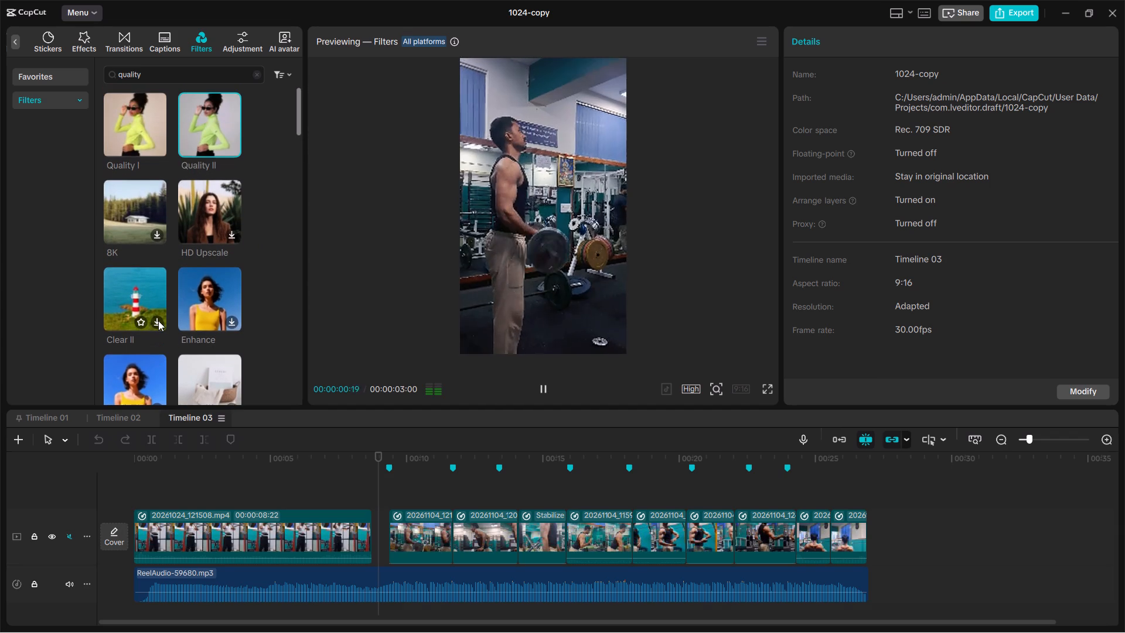
key("space")
Preview the Quality I filter on the barbell curl footage and mark it as a favorite.
left_click(129, 122)
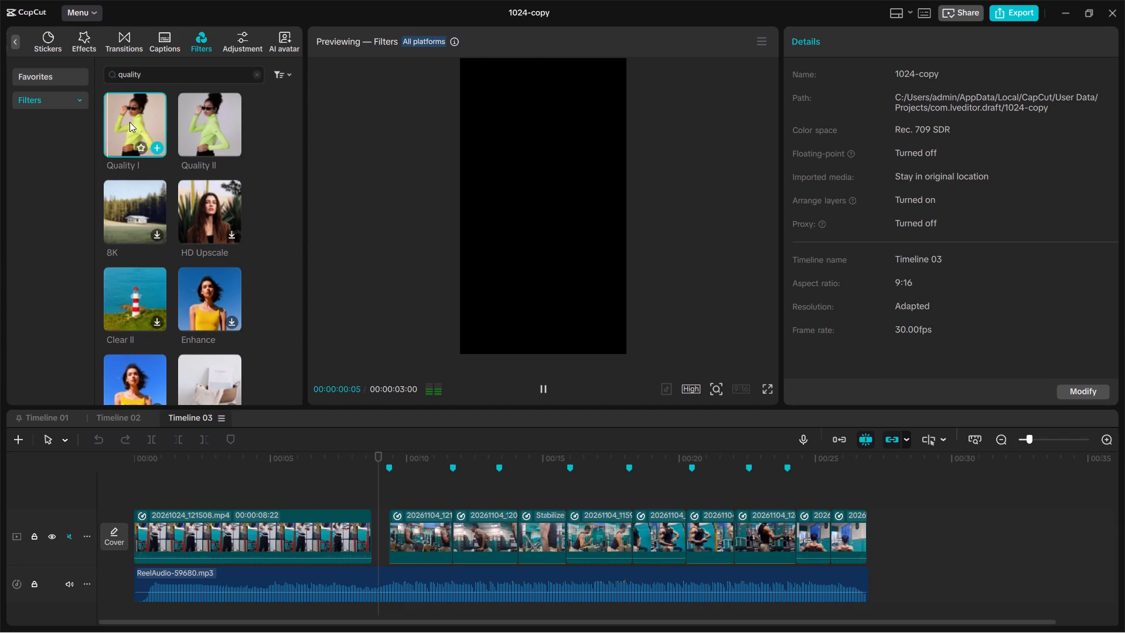
key("space")
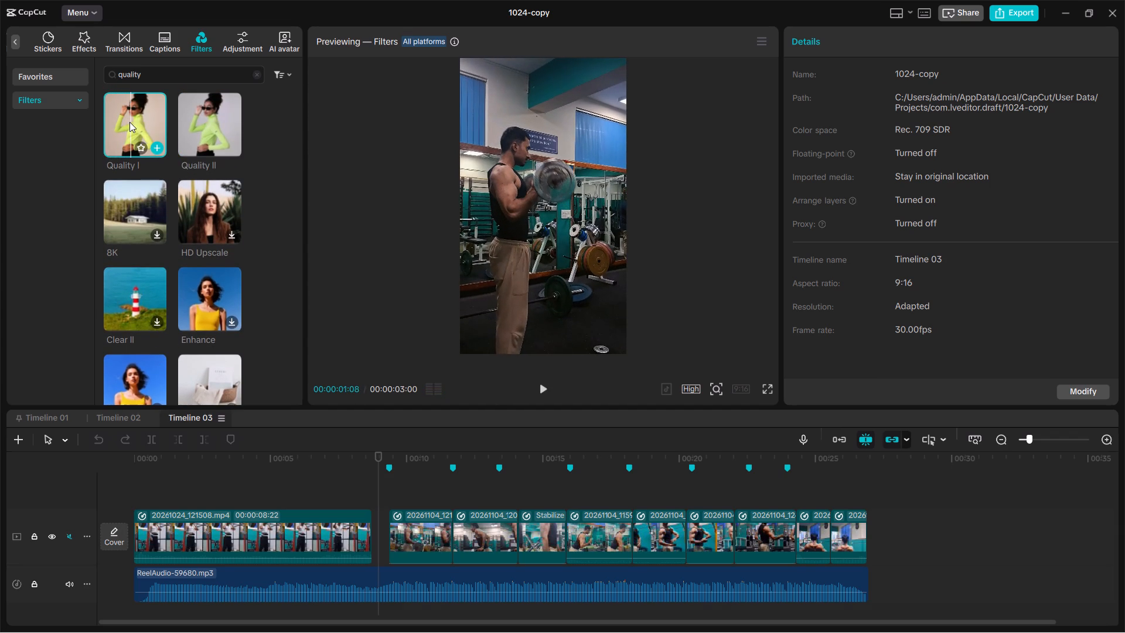
left_click(129, 122)
left_click(148, 122)
key("space")
key("space")
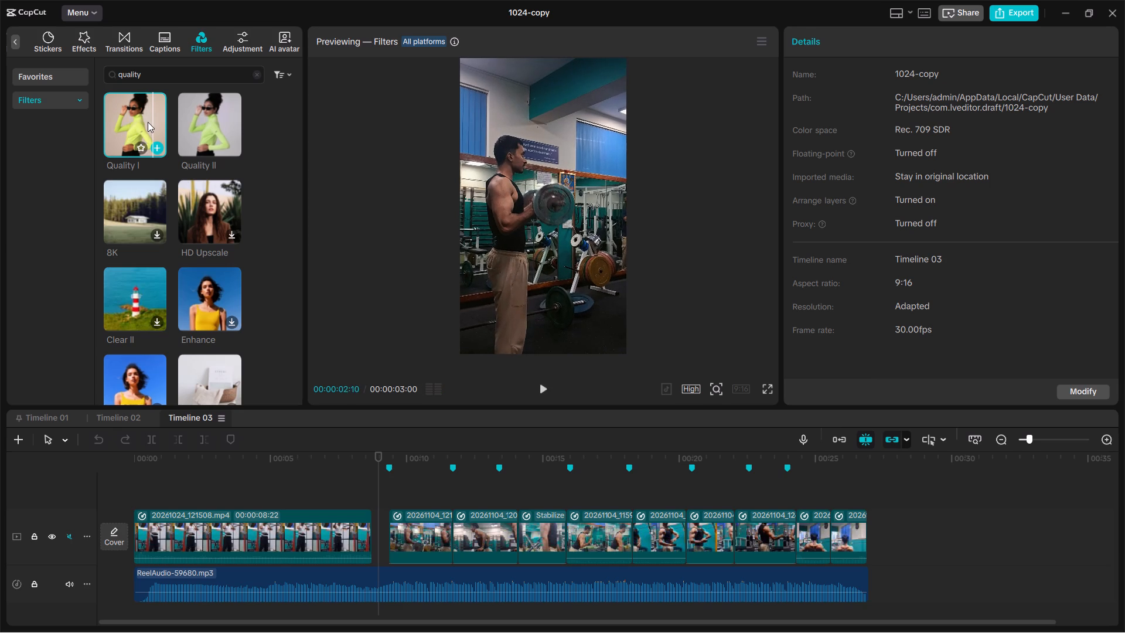
left_click(139, 150)
Preview the Quality II filter on the barbell curl footage and pause it.
left_click(200, 128)
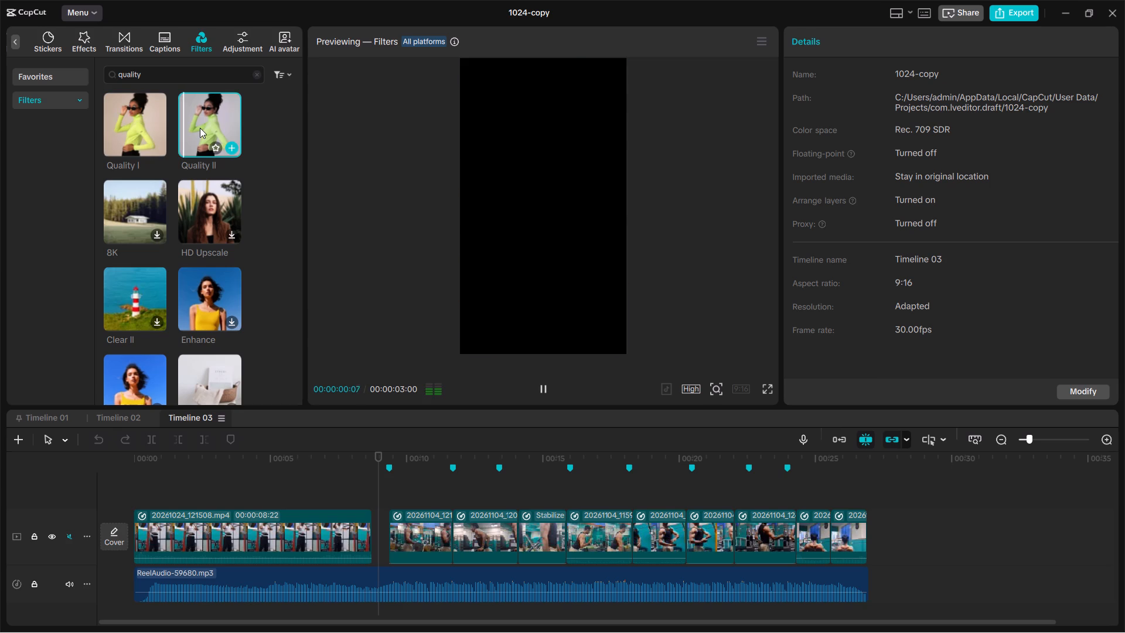
key("space")
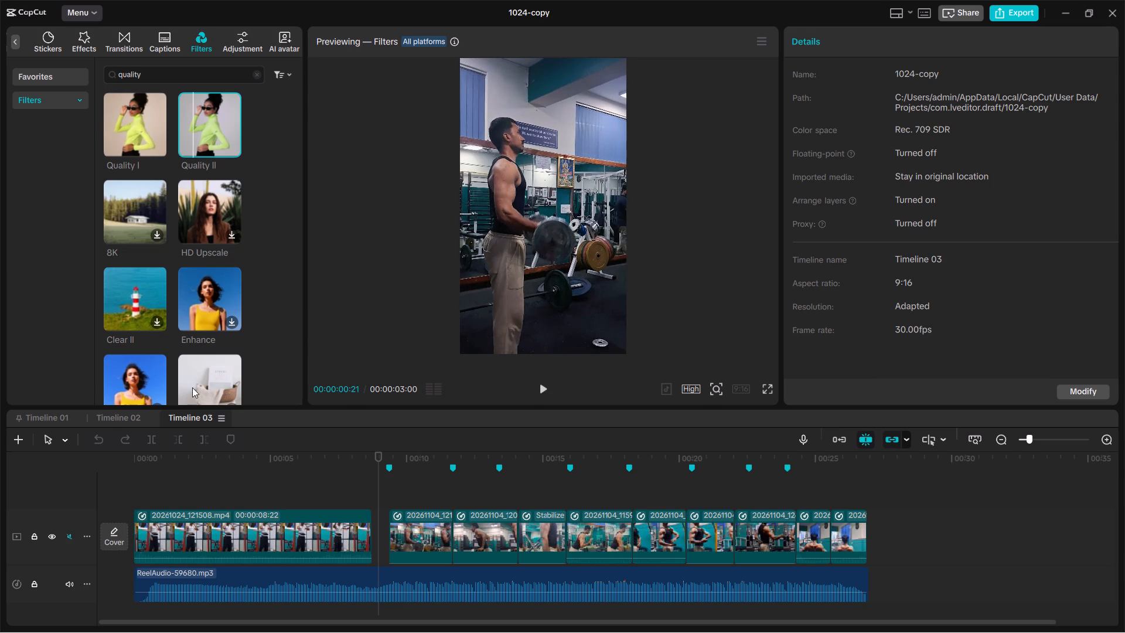
Compare the Quality II and Quality I filters on the barbell curl footage at about 10 seconds, and favorite Quality II.
left_click(418, 497)
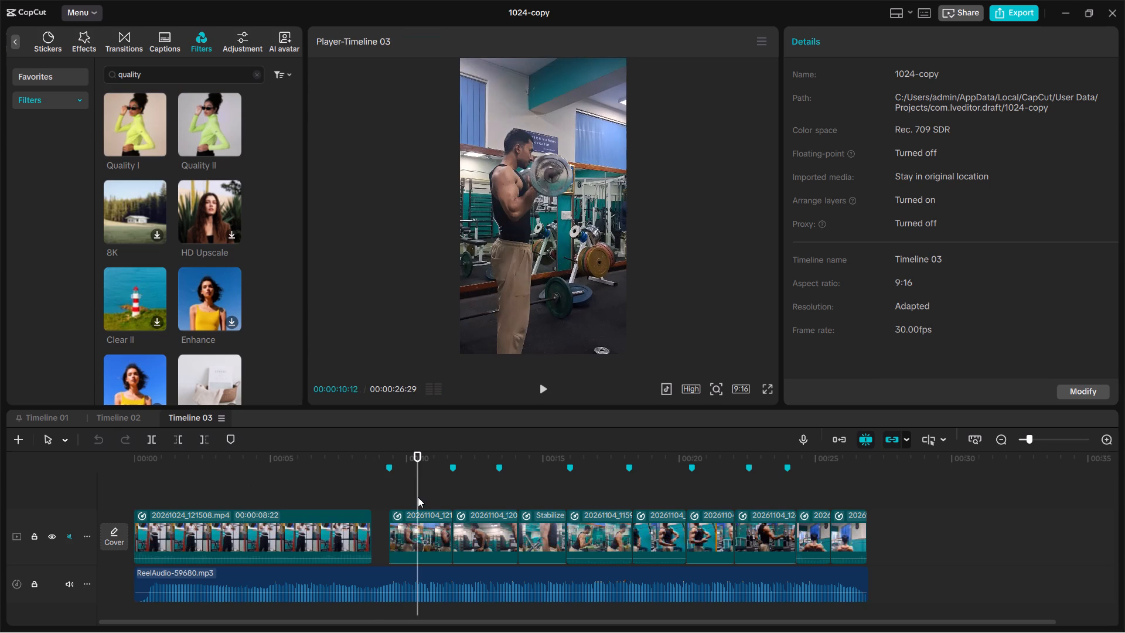
left_click(208, 126)
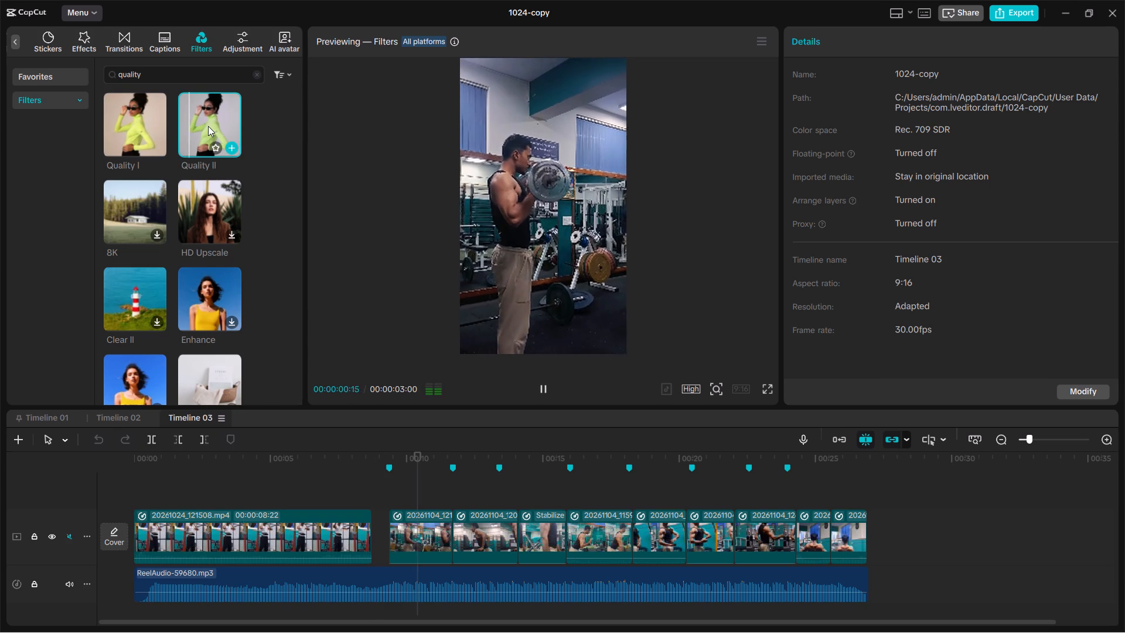
key("space")
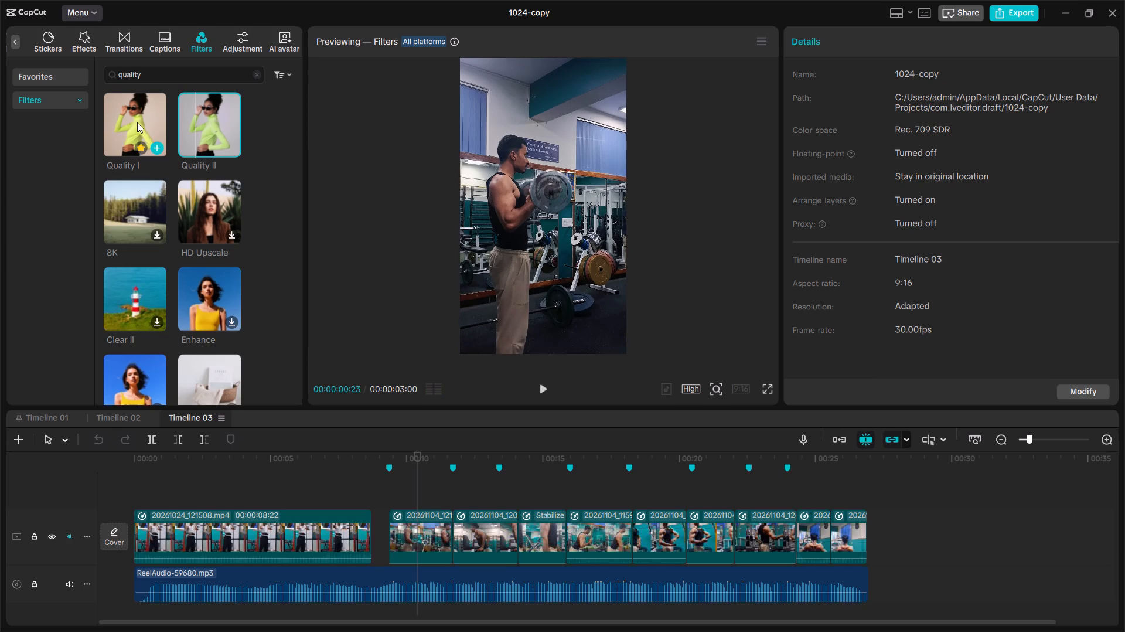
left_click(137, 122)
left_click(137, 122)
key("space")
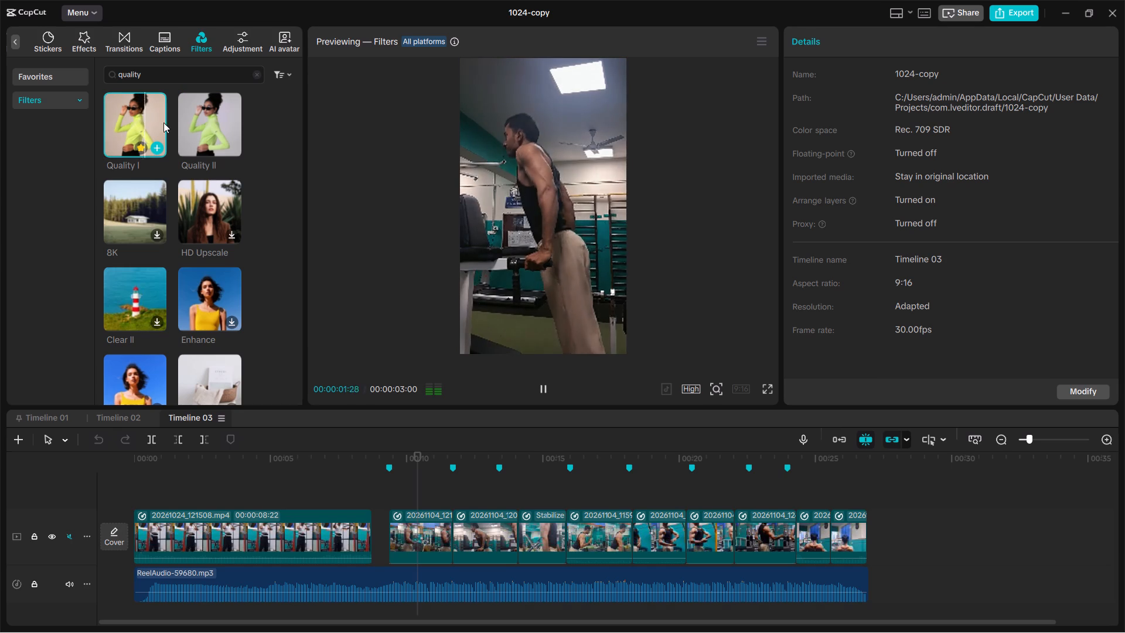
left_click(216, 149)
key("space")
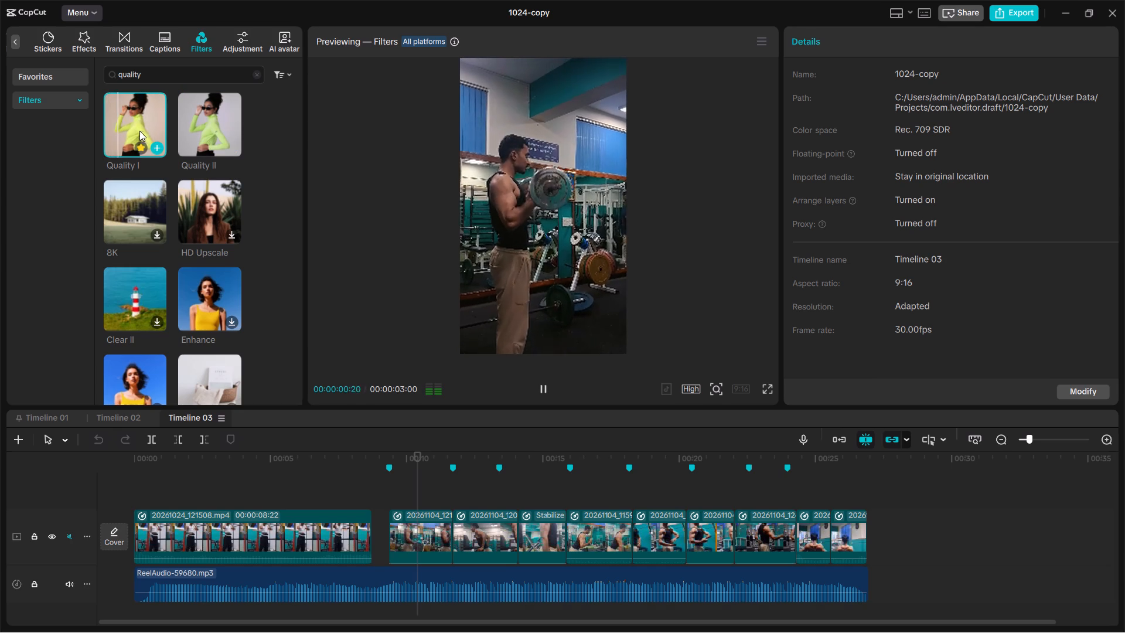
key("space")
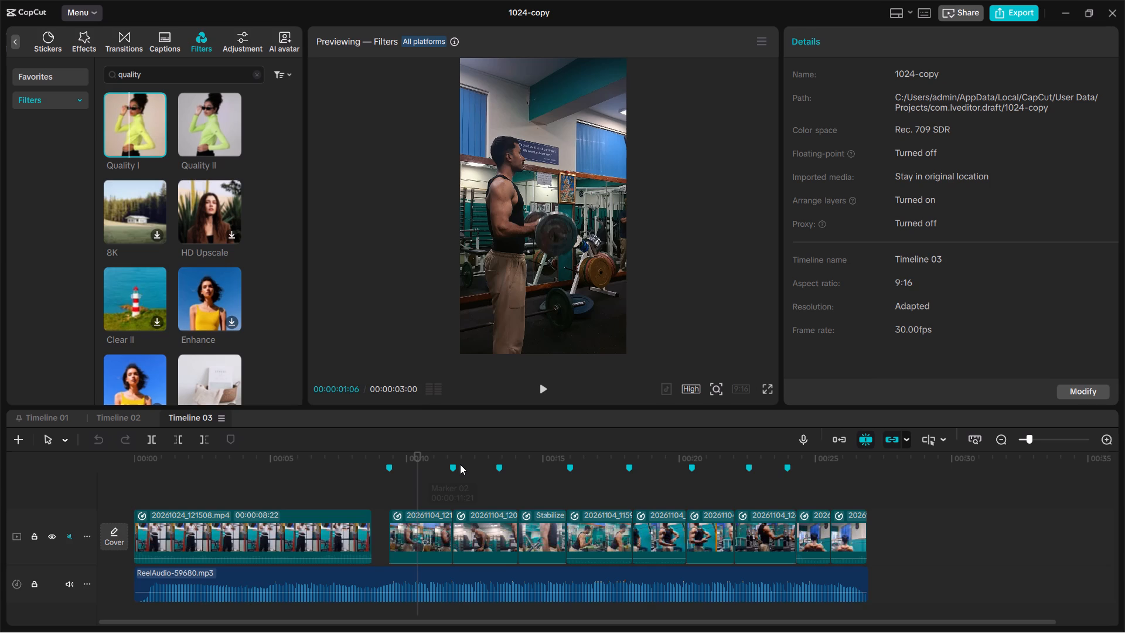
Add the favorite Humble filter to the timeline, spanning from the end of the first clip to the end of the last clip.
left_click(70, 79)
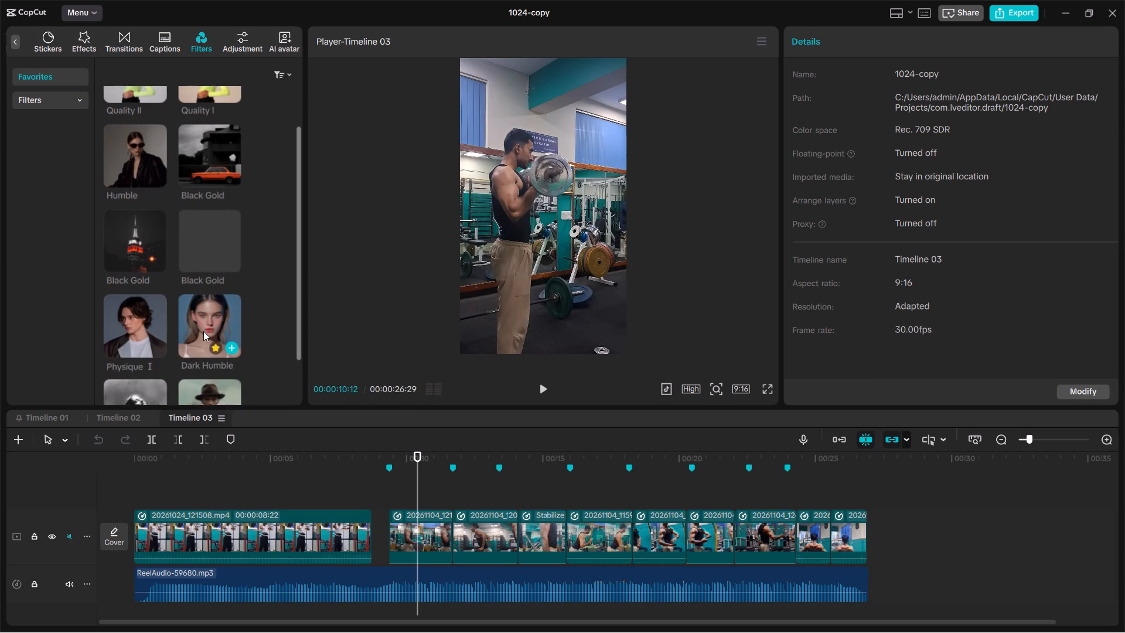
left_click(138, 199)
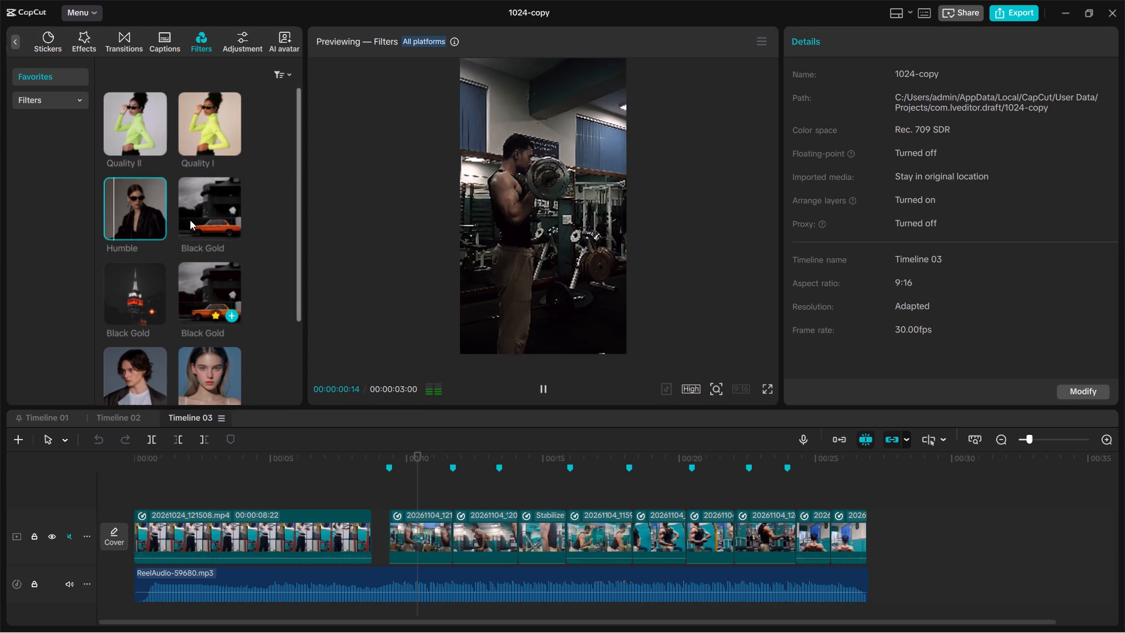
key("space")
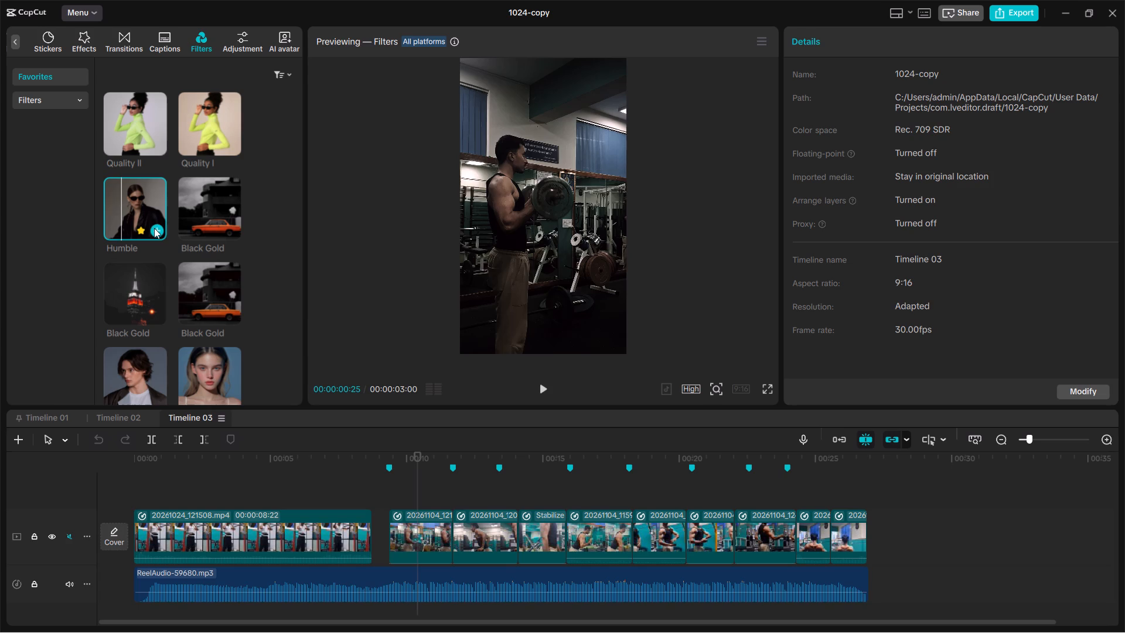
left_click(154, 228)
left_click_drag(449, 514, 212, 502)
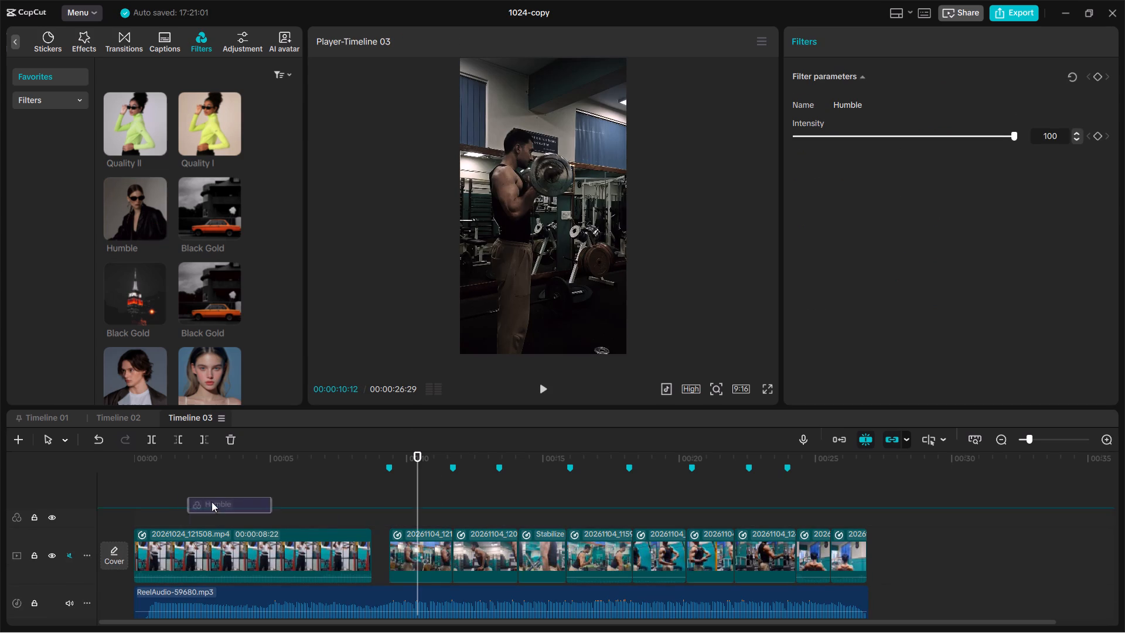
left_click_drag(212, 502, 411, 518)
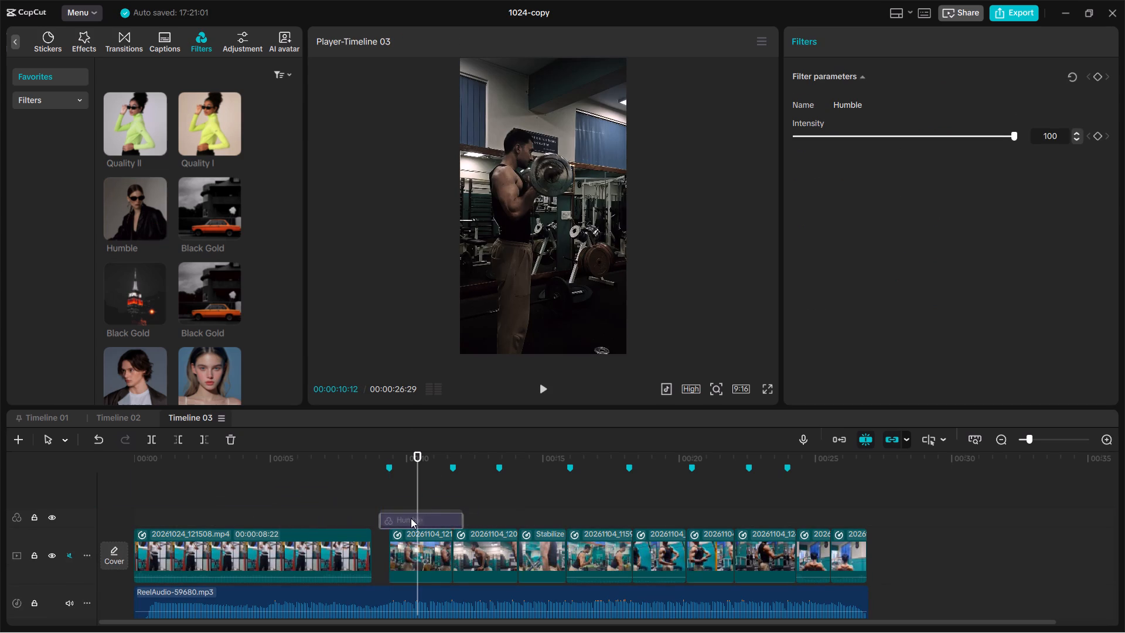
left_click_drag(411, 518, 406, 518)
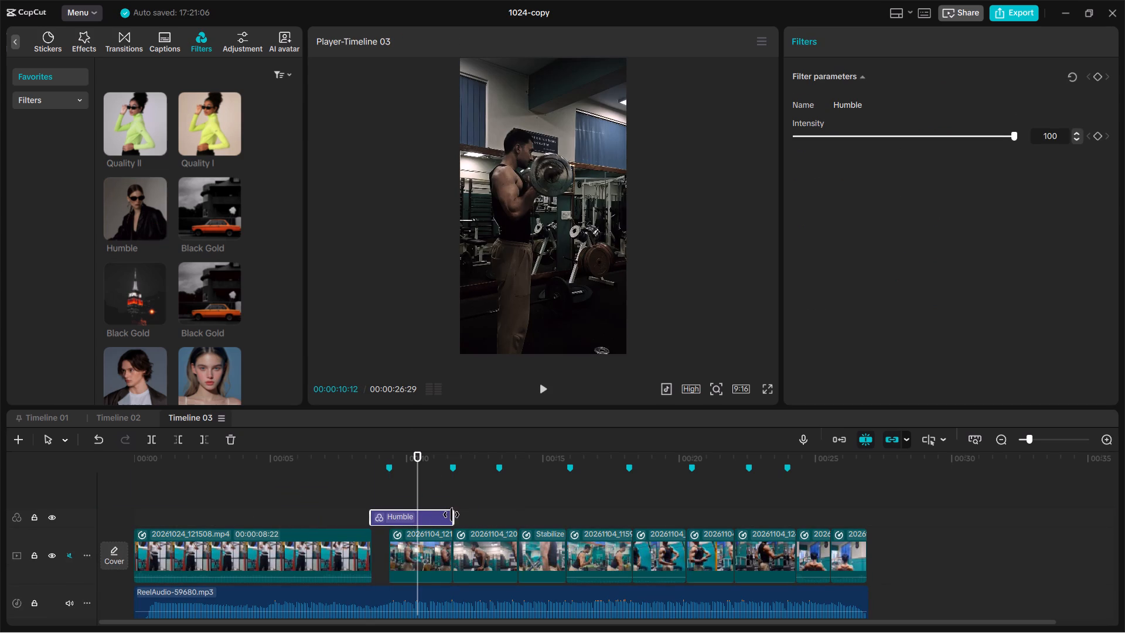
left_click_drag(451, 515, 868, 514)
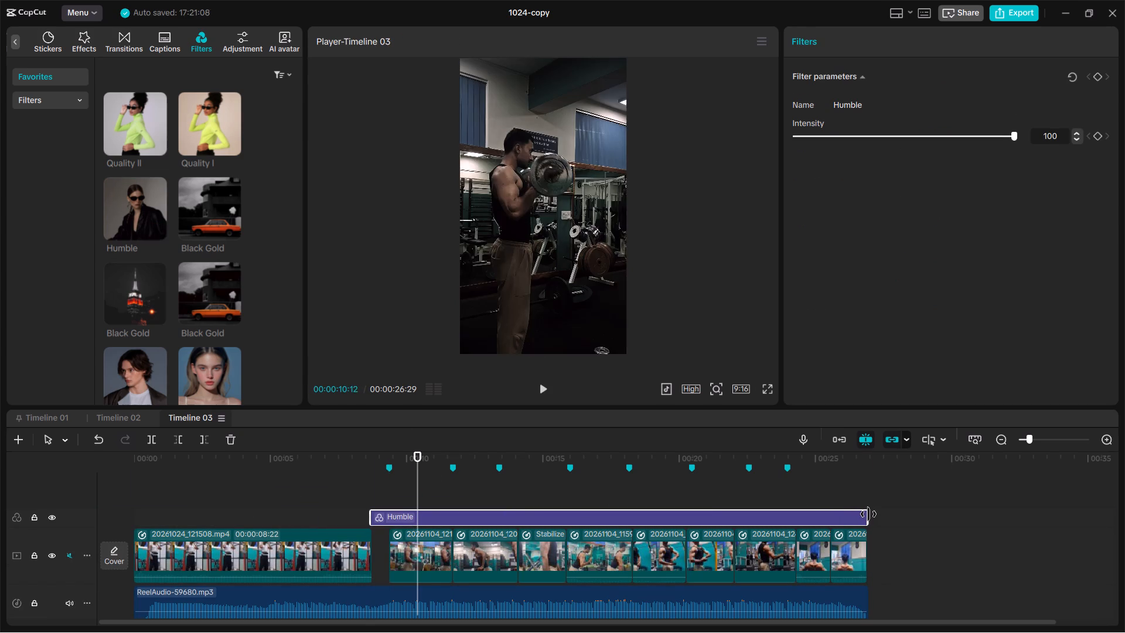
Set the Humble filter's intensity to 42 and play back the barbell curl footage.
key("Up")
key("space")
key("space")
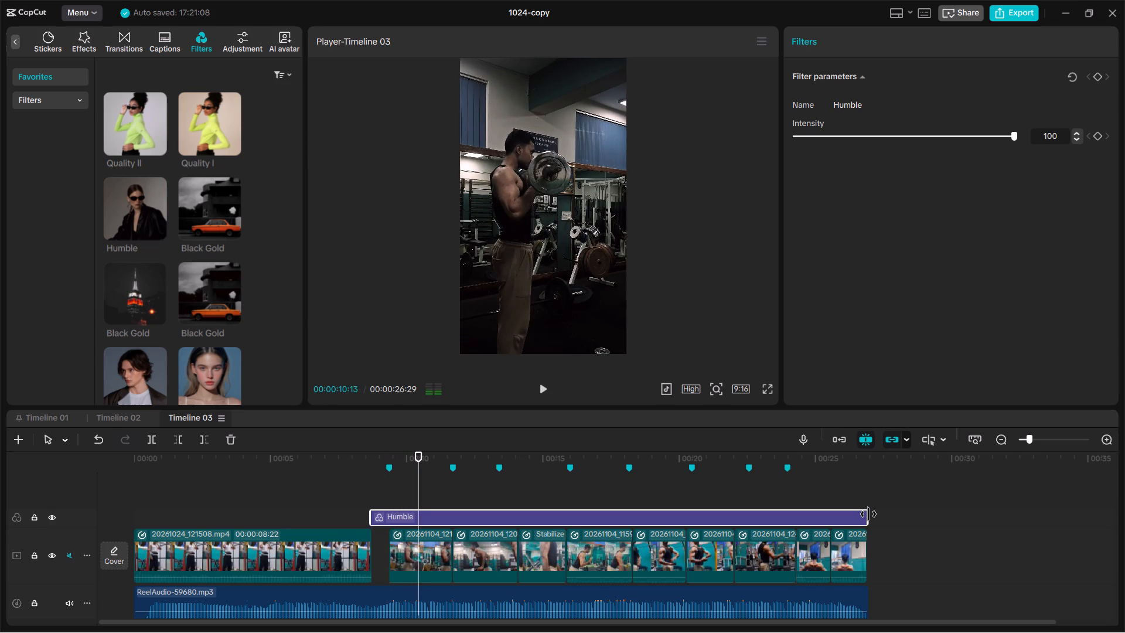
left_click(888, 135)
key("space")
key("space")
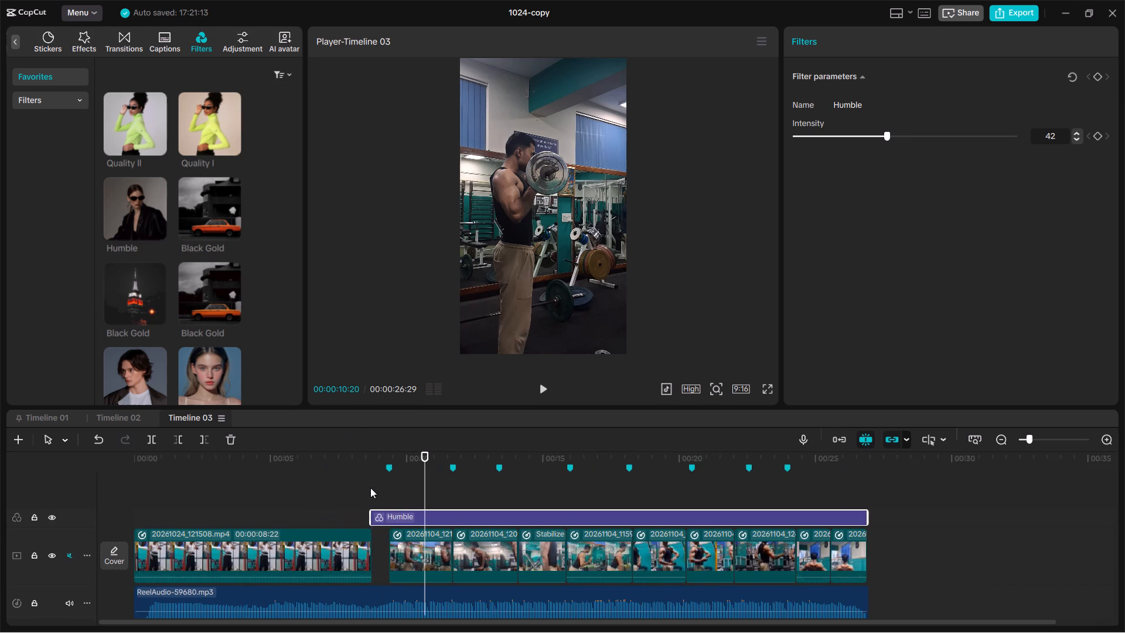
Play back the change from the unfiltered first clip into the Humble-filtered barbell curl footage.
key("Up")
key("Up")
key("Up")
key("Up")
key("Up")
key("space")
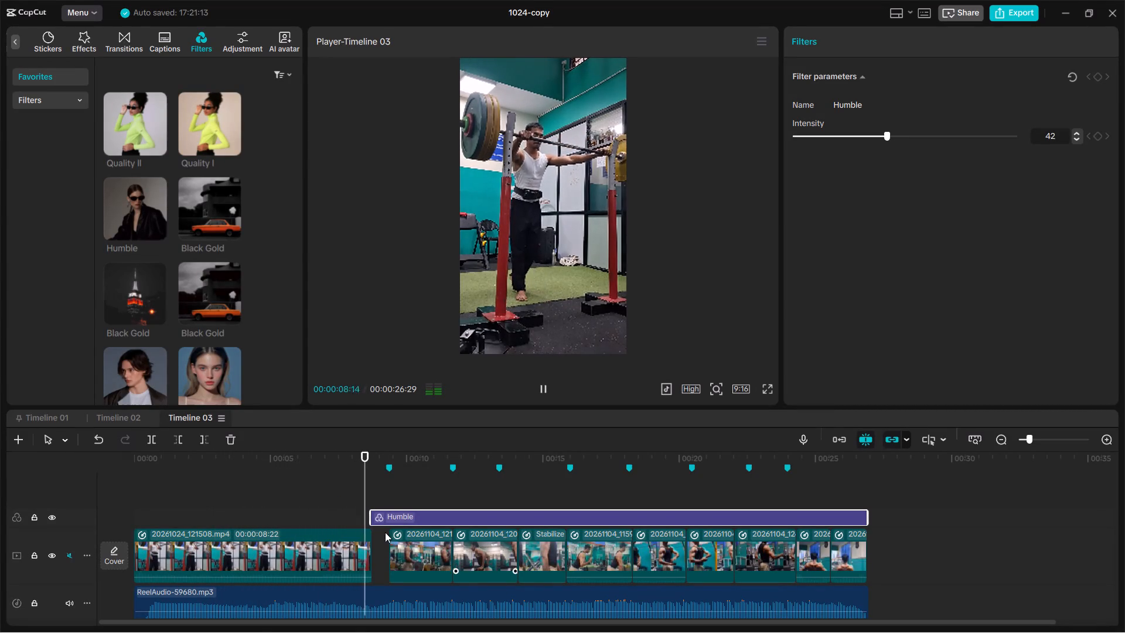
key("space")
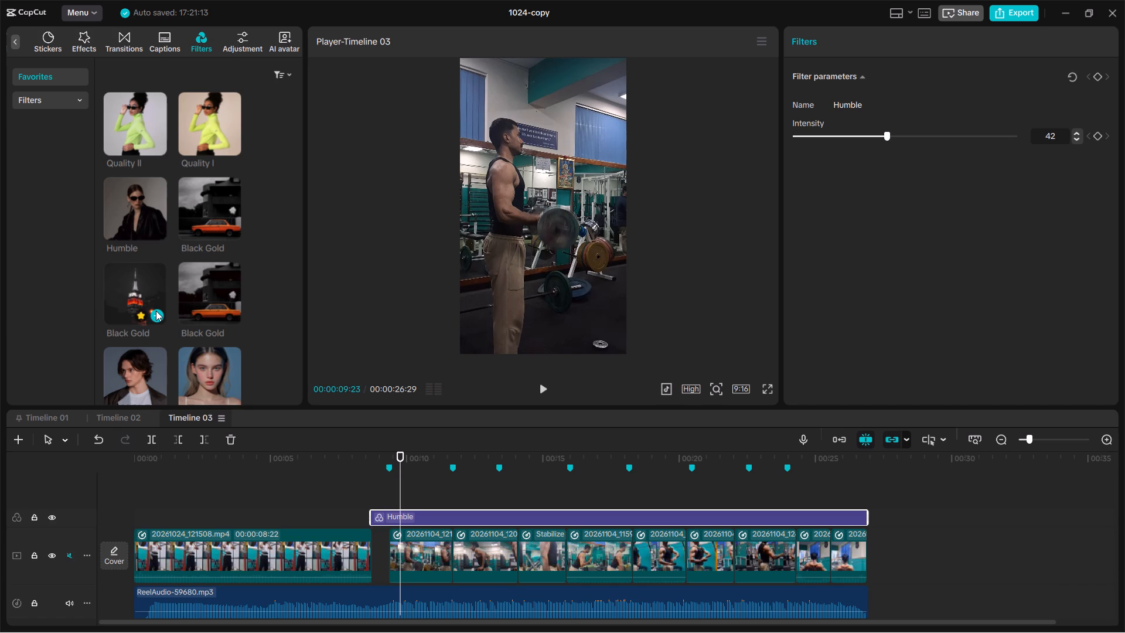
Add the favorite Black Gold filter with the orange car thumbnail above Humble, extending it to the end of the last clip.
left_click(229, 311)
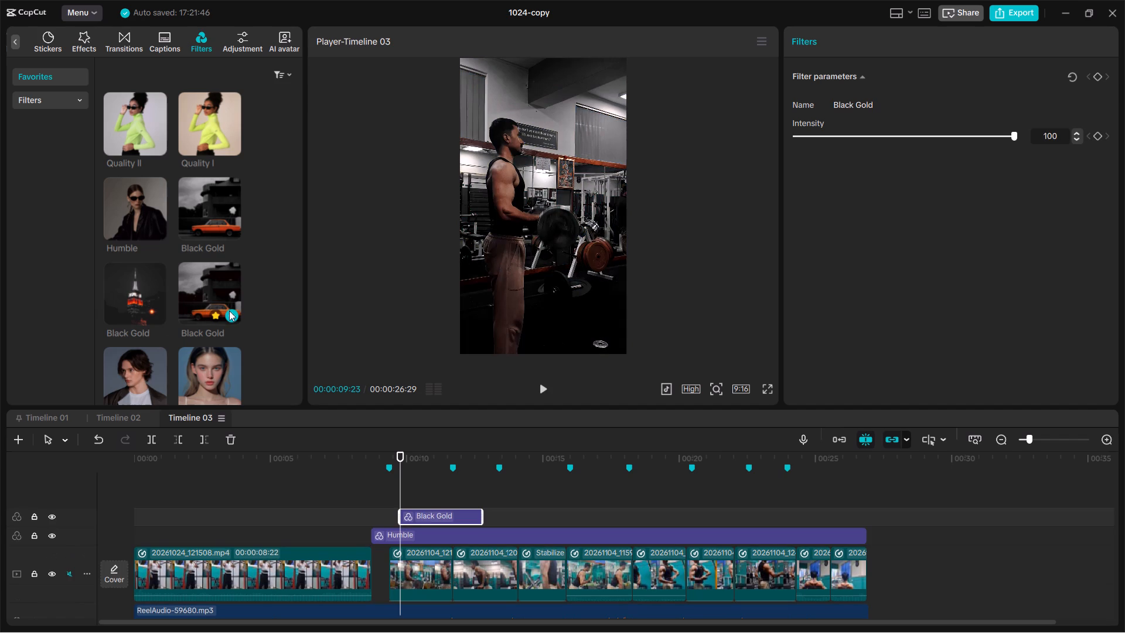
left_click_drag(435, 515, 431, 513)
left_click_drag(431, 513, 412, 513)
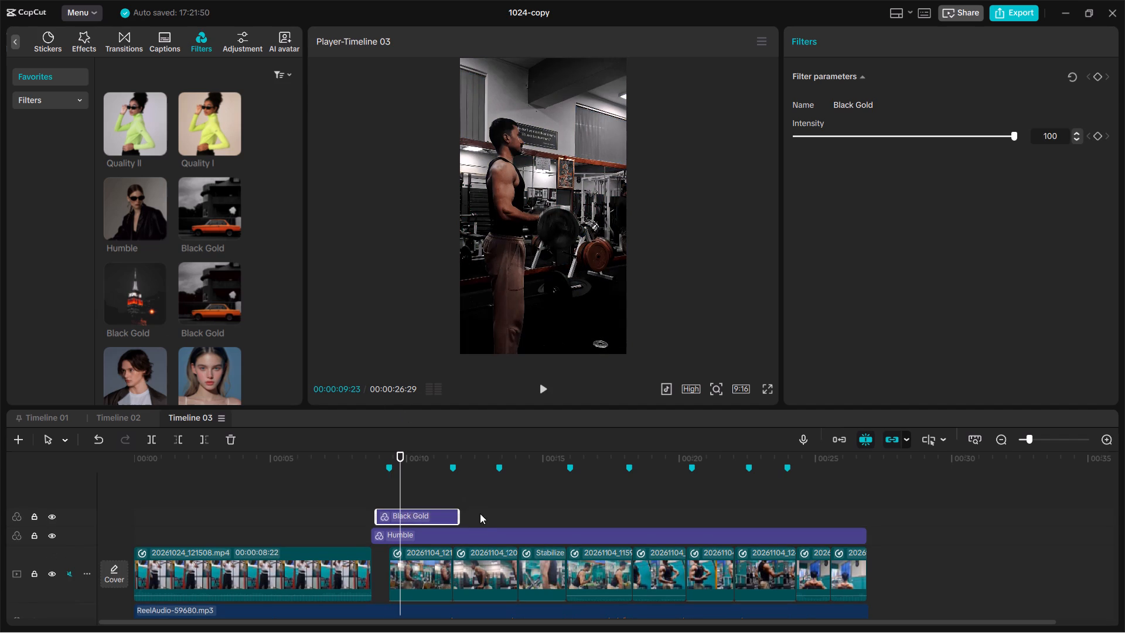
left_click_drag(456, 516, 840, 519)
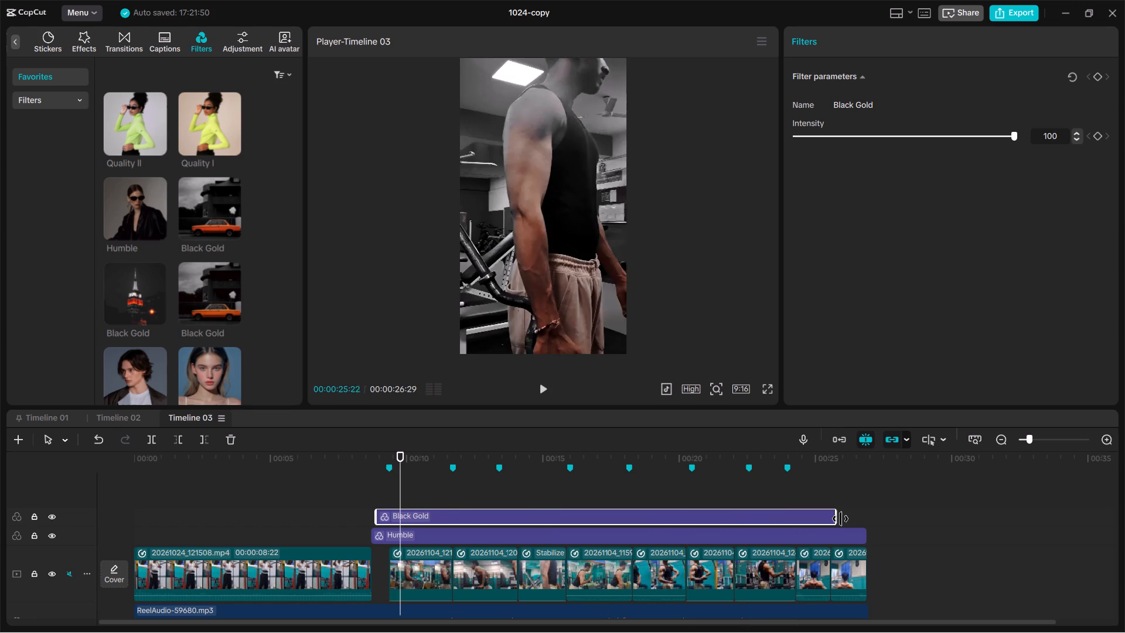
left_click_drag(840, 519, 868, 518)
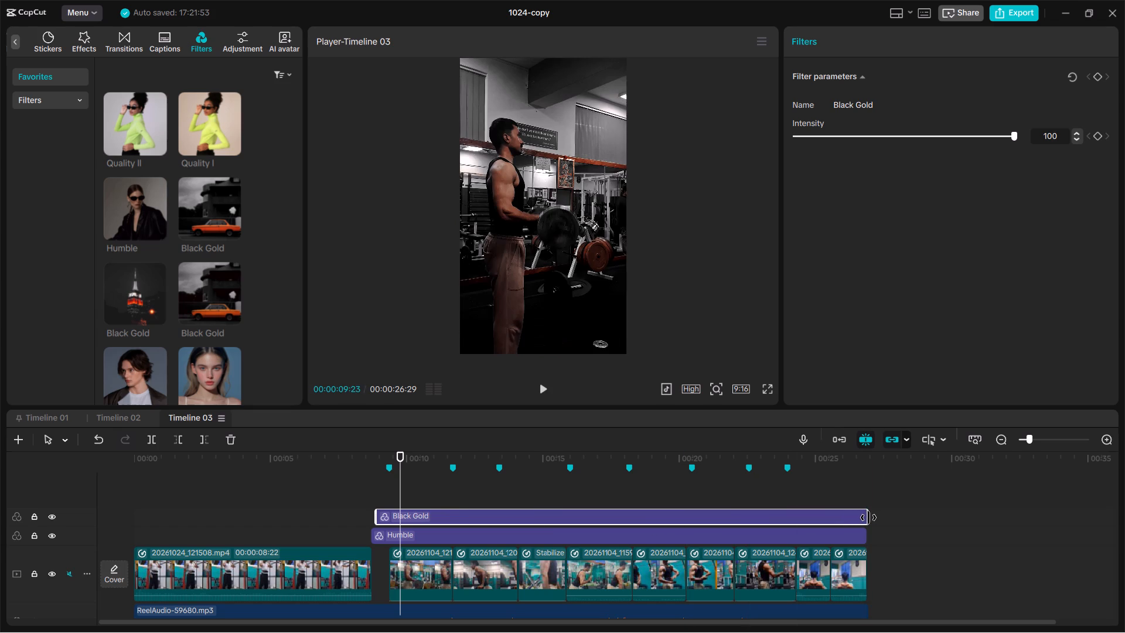
Set the Humble filter's intensity to 40.
left_click(643, 532)
left_click(884, 135)
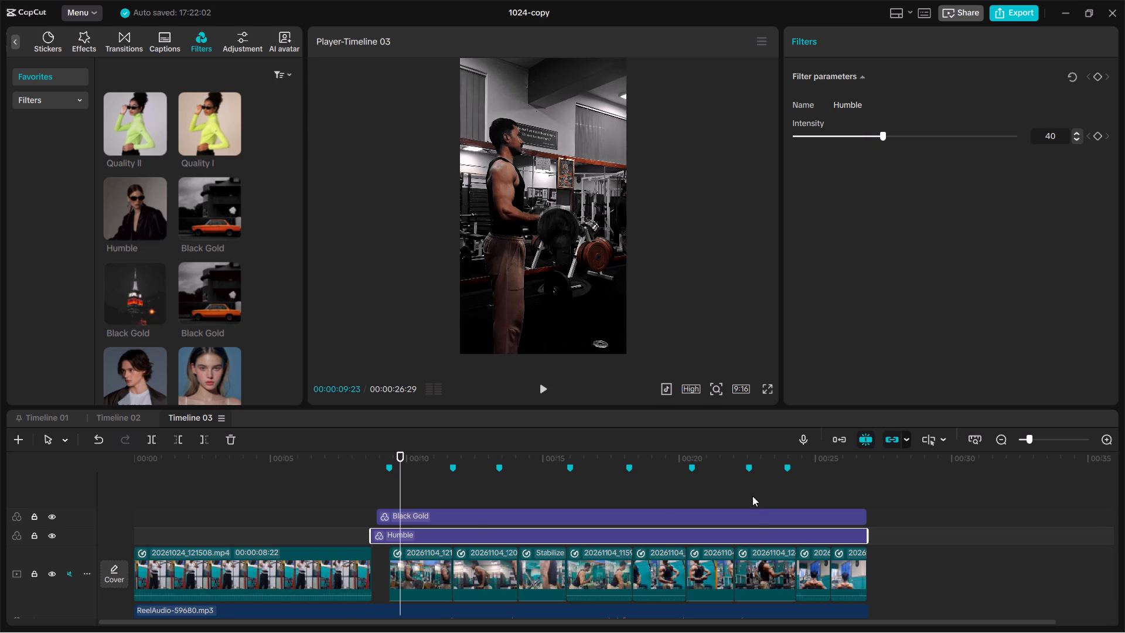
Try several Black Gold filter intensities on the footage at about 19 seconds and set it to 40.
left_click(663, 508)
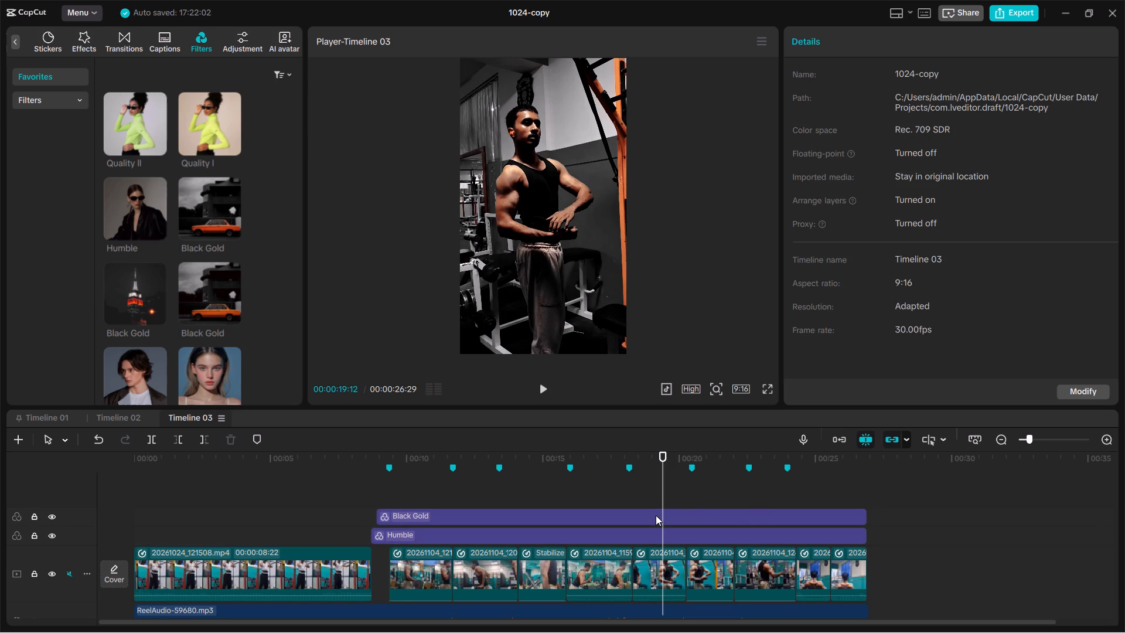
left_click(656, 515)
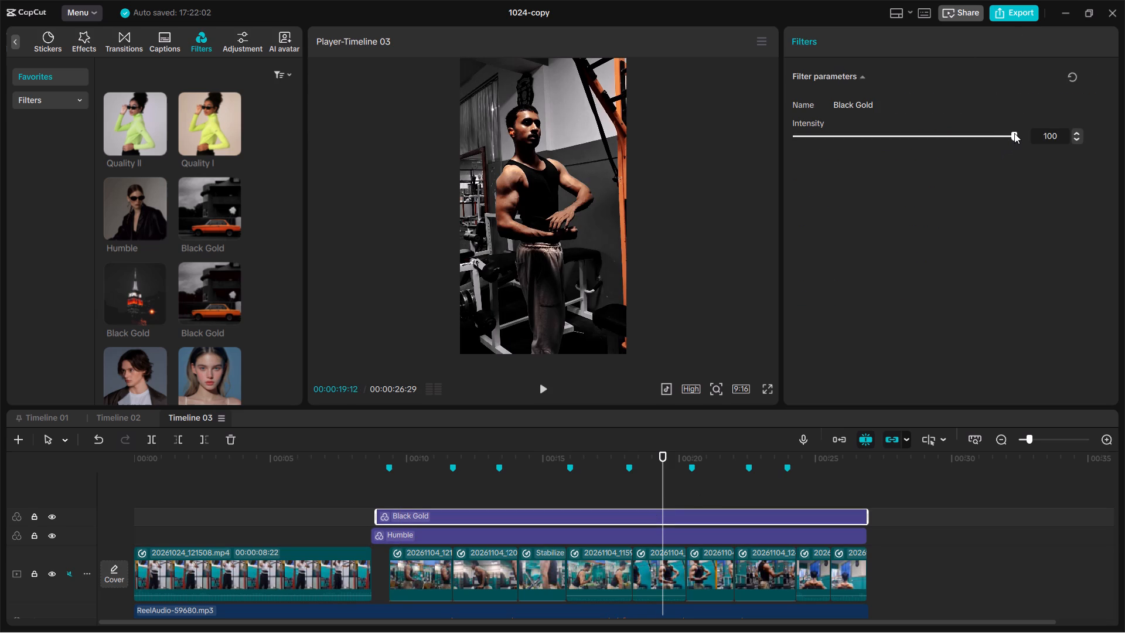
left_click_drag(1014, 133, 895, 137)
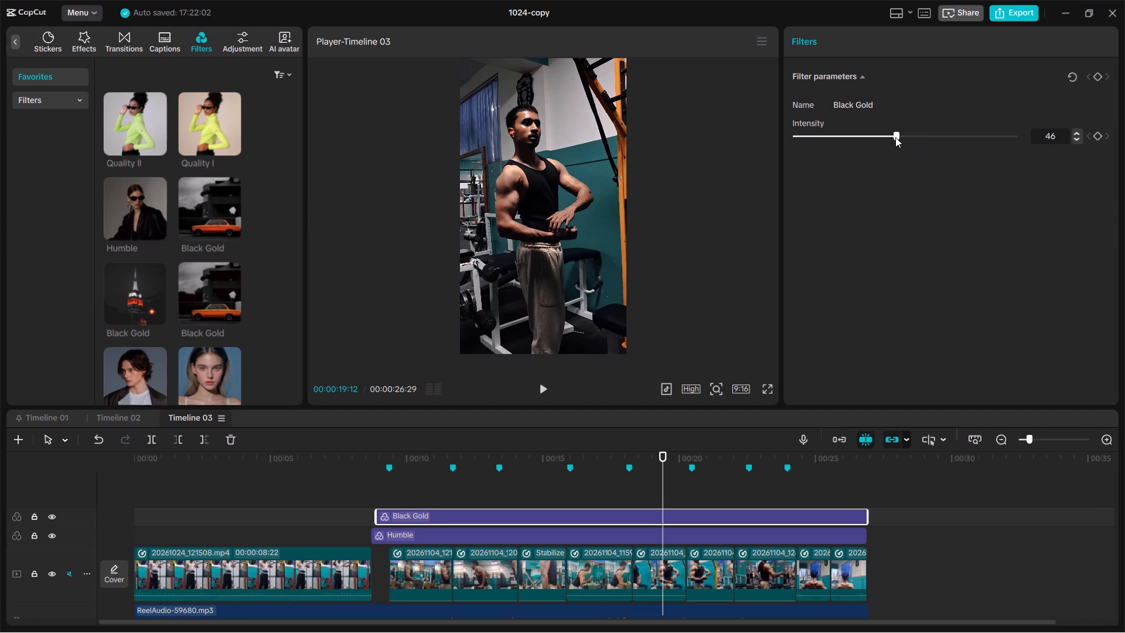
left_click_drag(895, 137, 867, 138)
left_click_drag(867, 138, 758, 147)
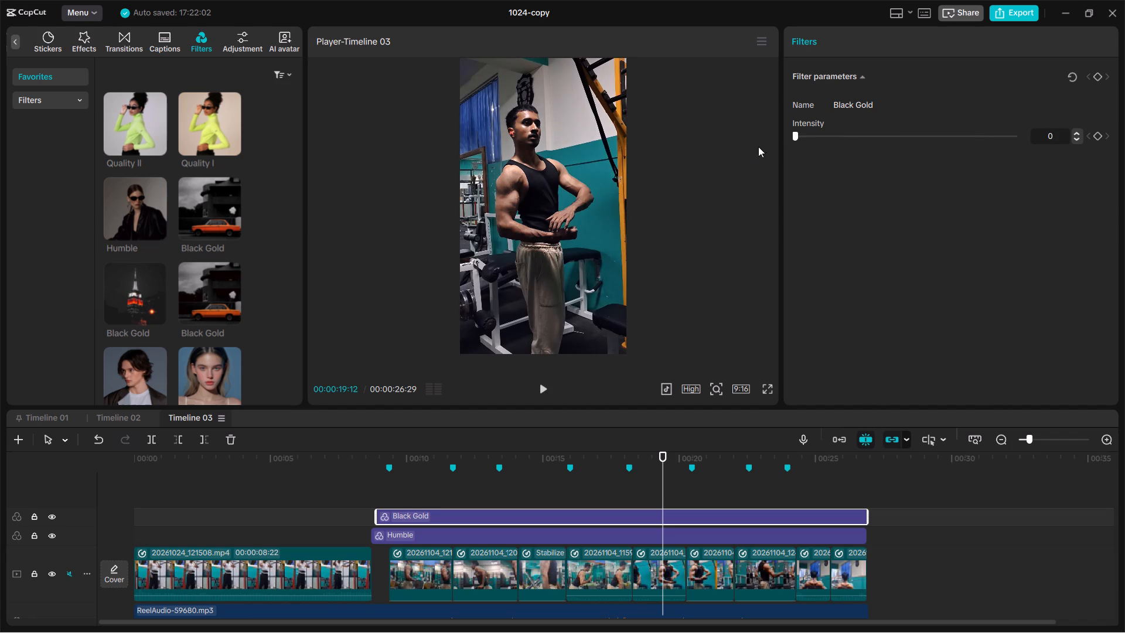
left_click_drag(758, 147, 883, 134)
Play back sections between about 14 and 24 seconds to examine the combined Humble and Black Gold look.
key("space")
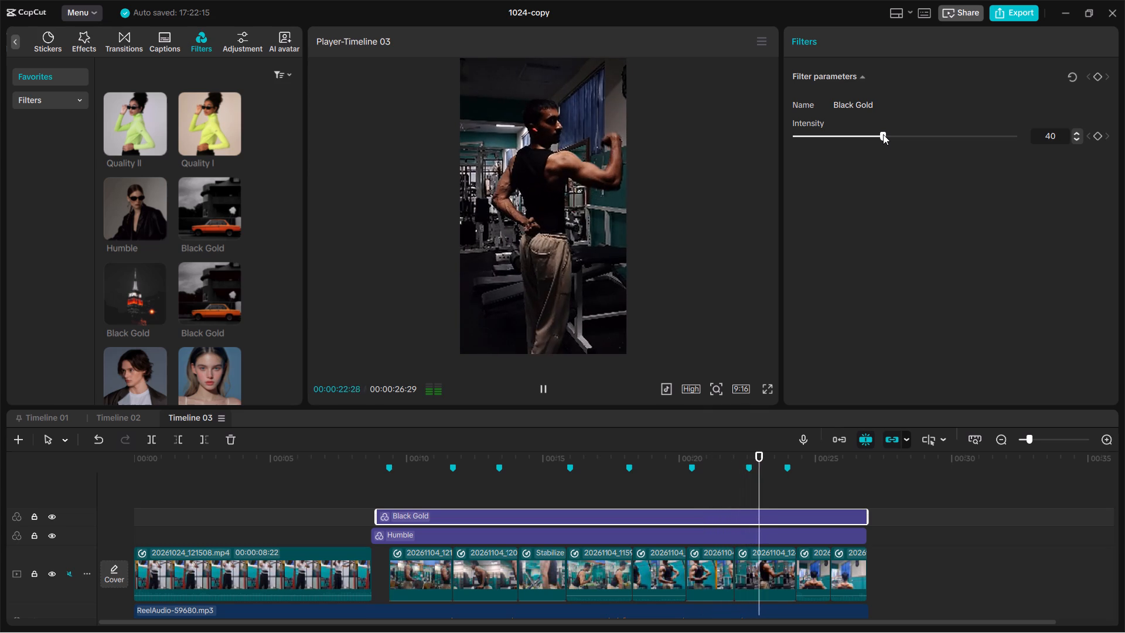
key("space")
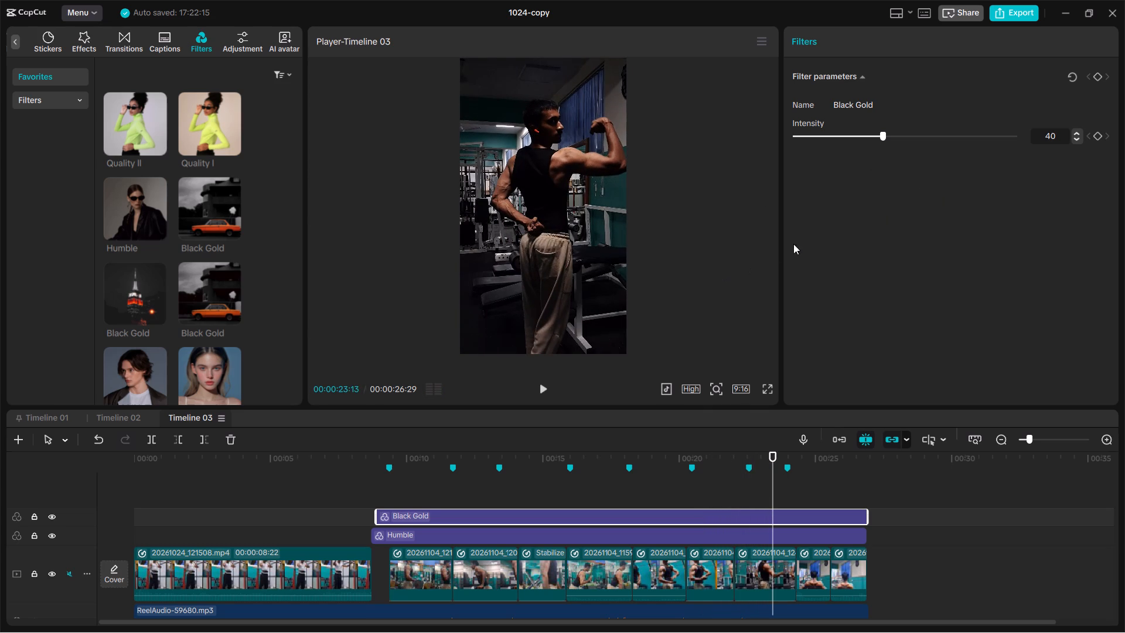
key("space")
key("space")
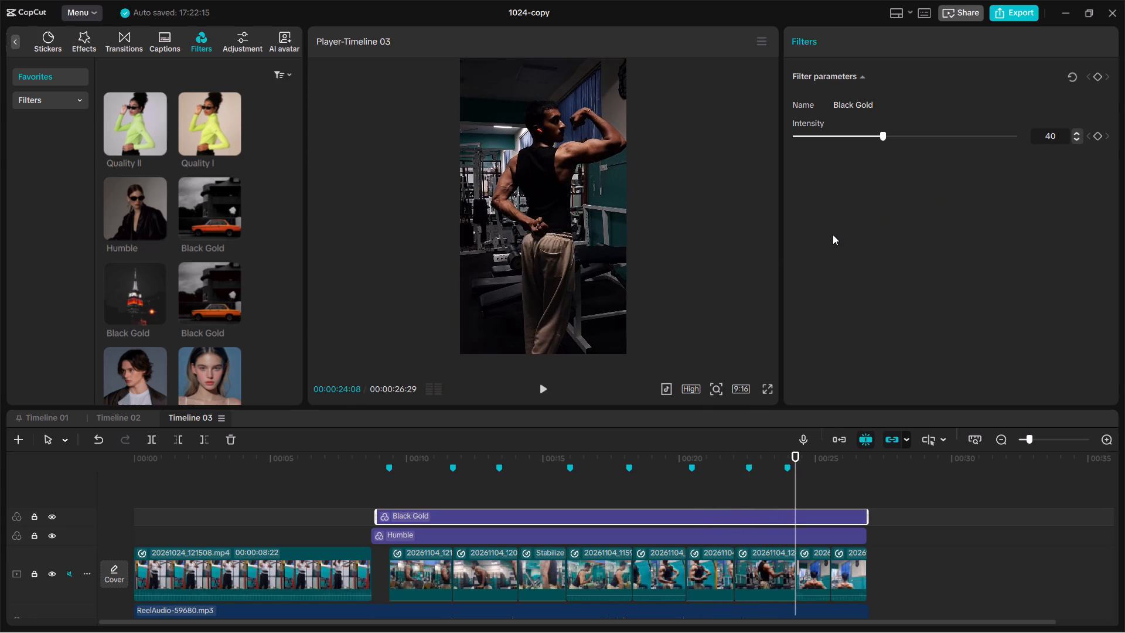
key("Up")
key("Up")
key("Up")
key("Up")
key("Up")
key("space")
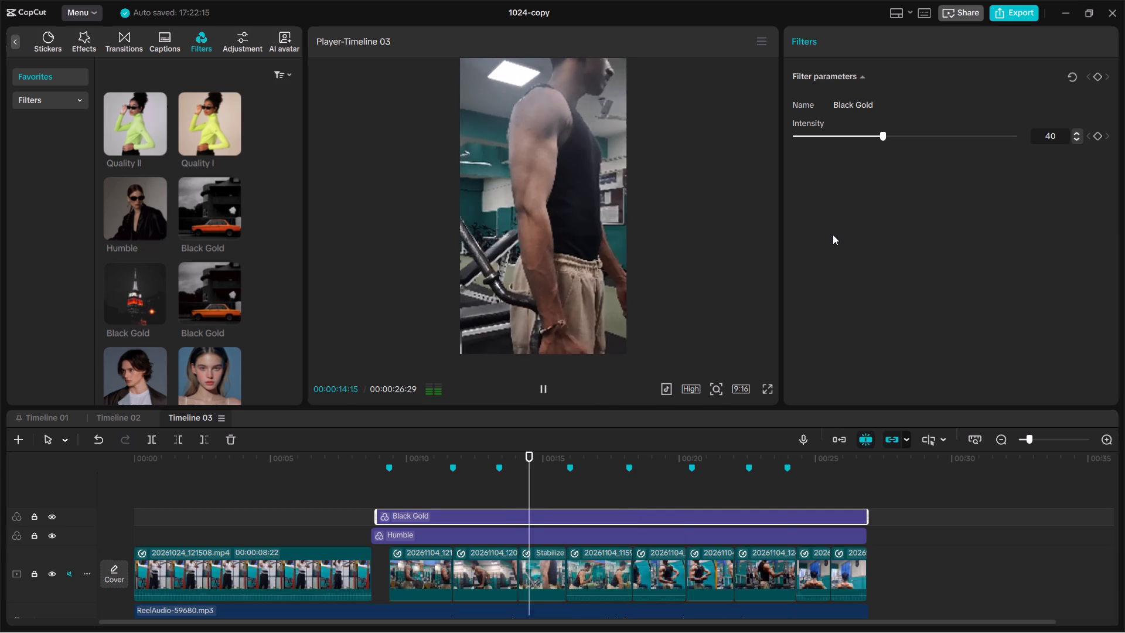
key("space")
key("space")
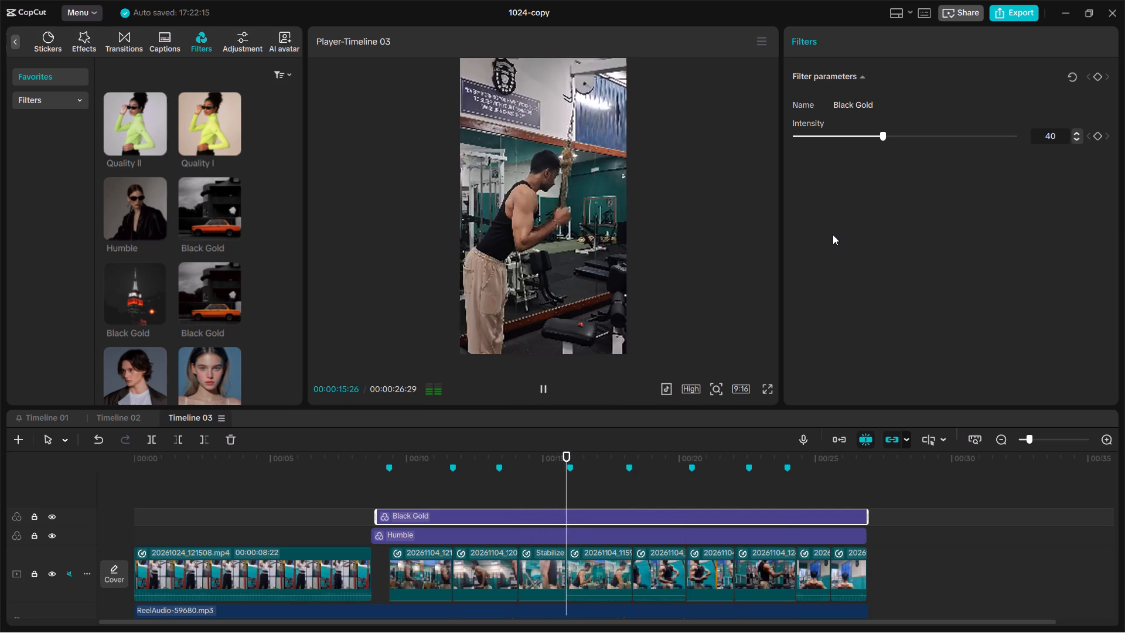
key("space")
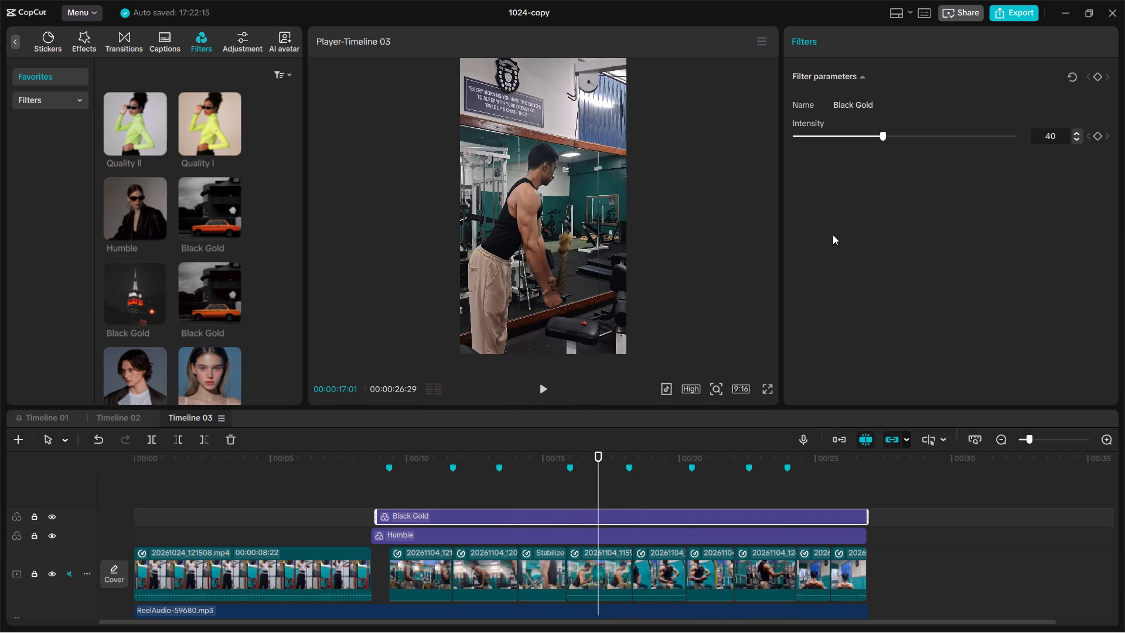
Set the Black Gold filter's intensity to 100.
left_click_drag(884, 138, 1045, 144)
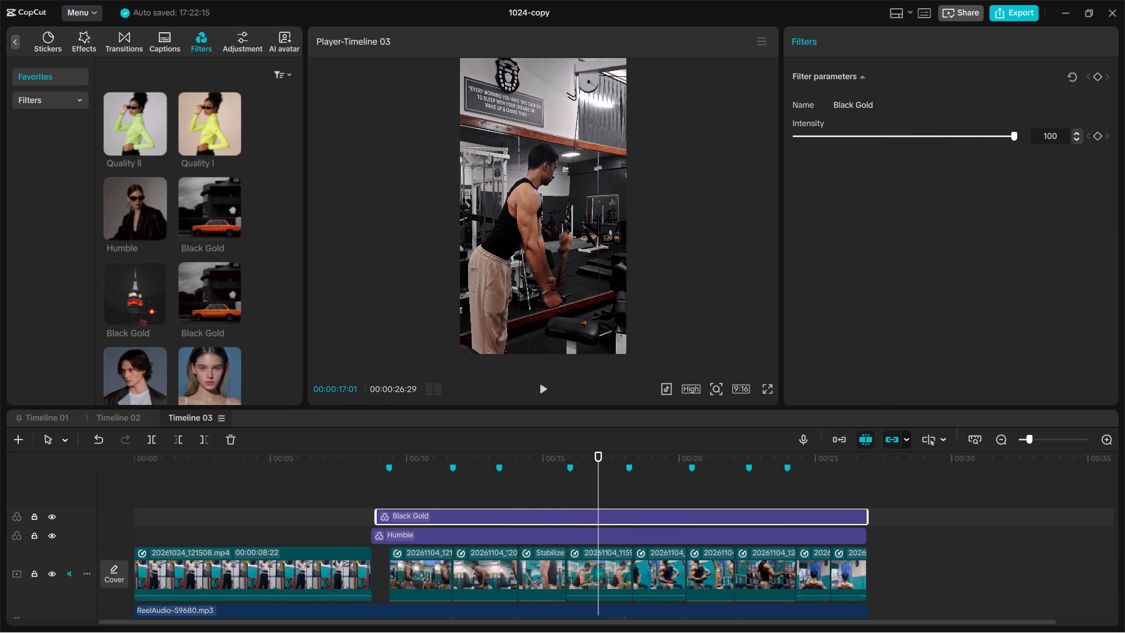
Try several Black Gold filter intensities on the footage at about 17 seconds, set it to 50 and play back the following clips.
left_click_drag(1045, 144, 926, 160)
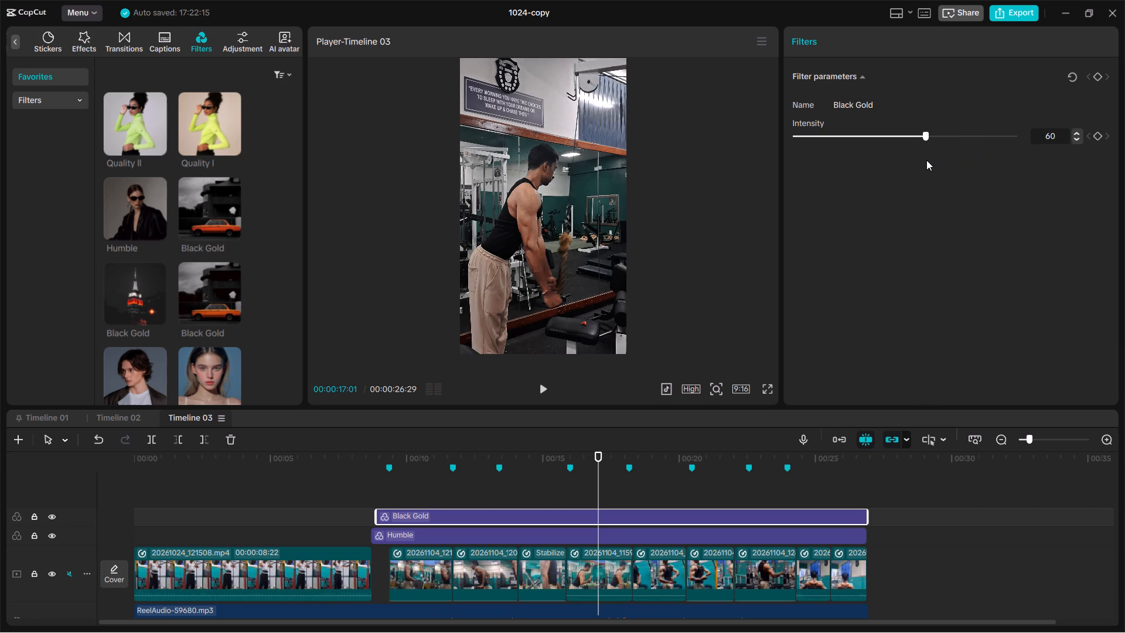
left_click_drag(926, 160, 899, 144)
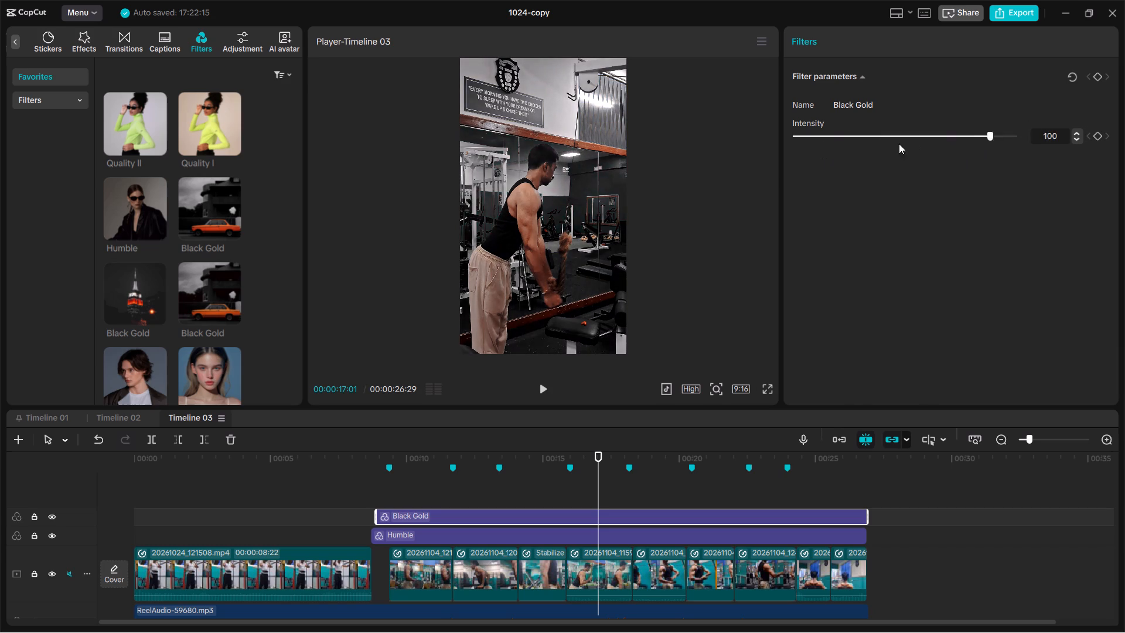
left_click_drag(899, 144, 896, 138)
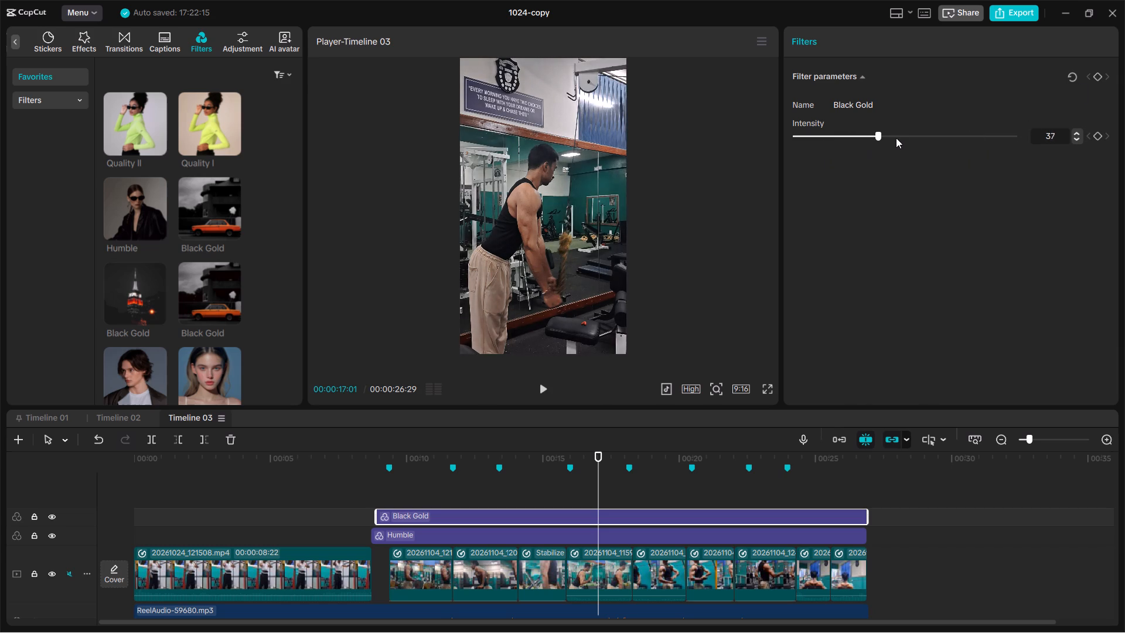
left_click_drag(896, 138, 906, 138)
key("space")
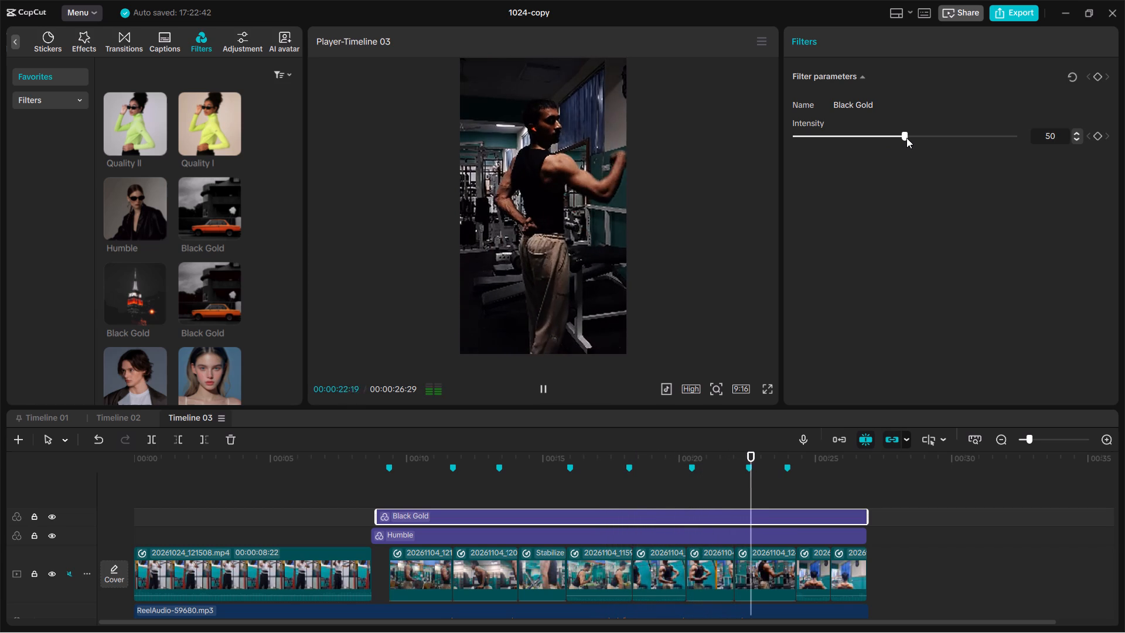
key("space")
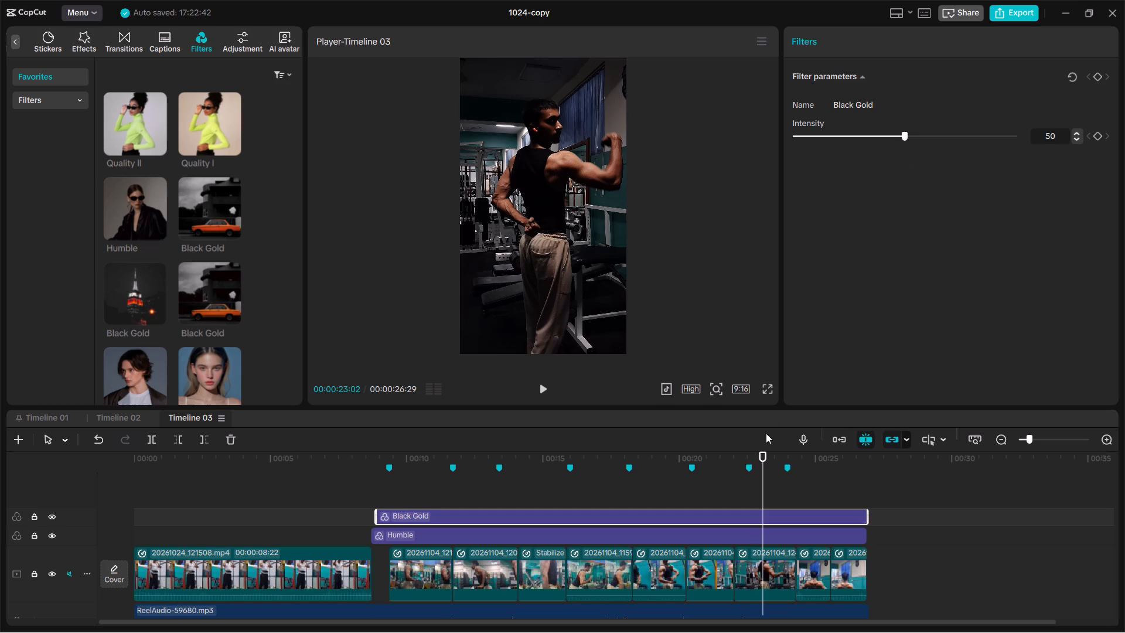
Split the Black Gold filter at about 22 and 24 seconds, matching the start and end of the dark flexing clip.
left_click_drag(738, 489, 731, 493)
left_click_drag(766, 492, 738, 498)
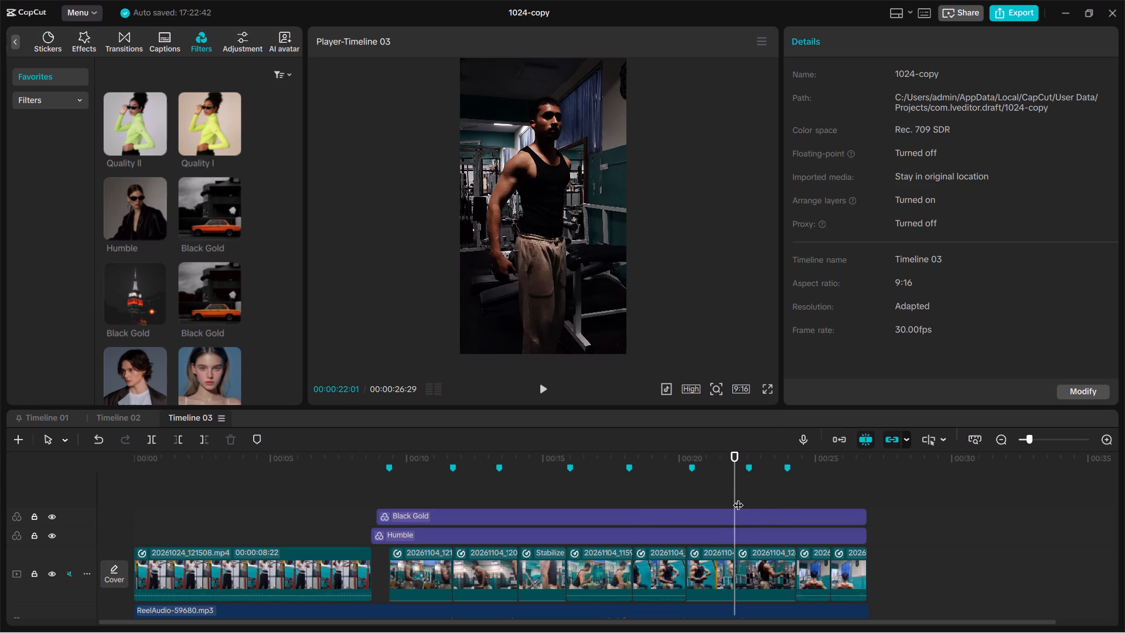
left_click(743, 519)
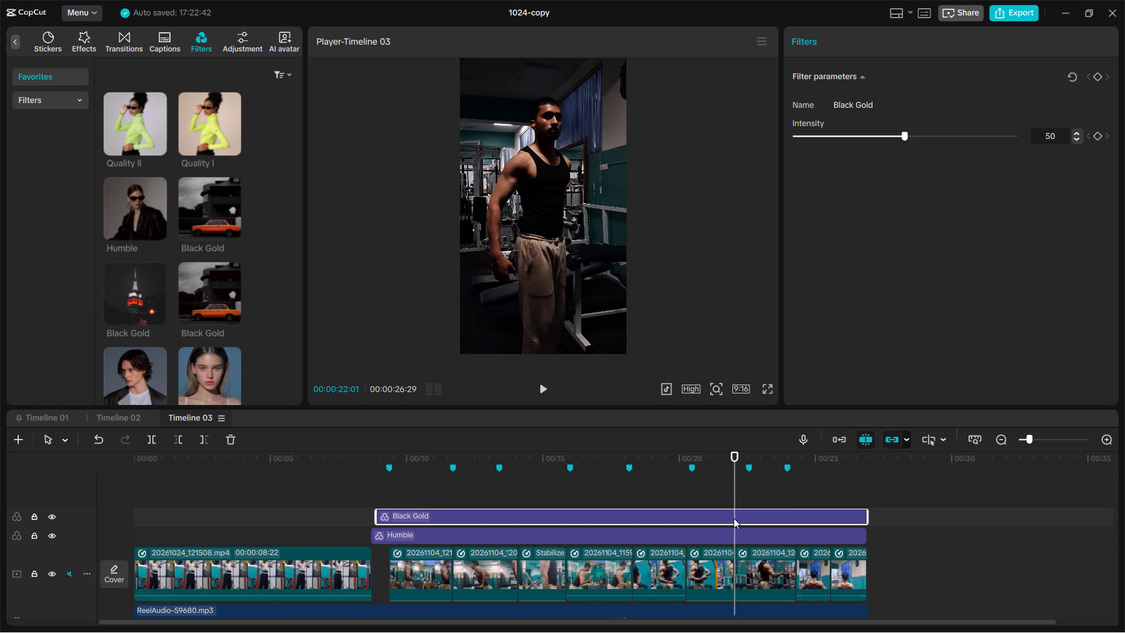
key("b")
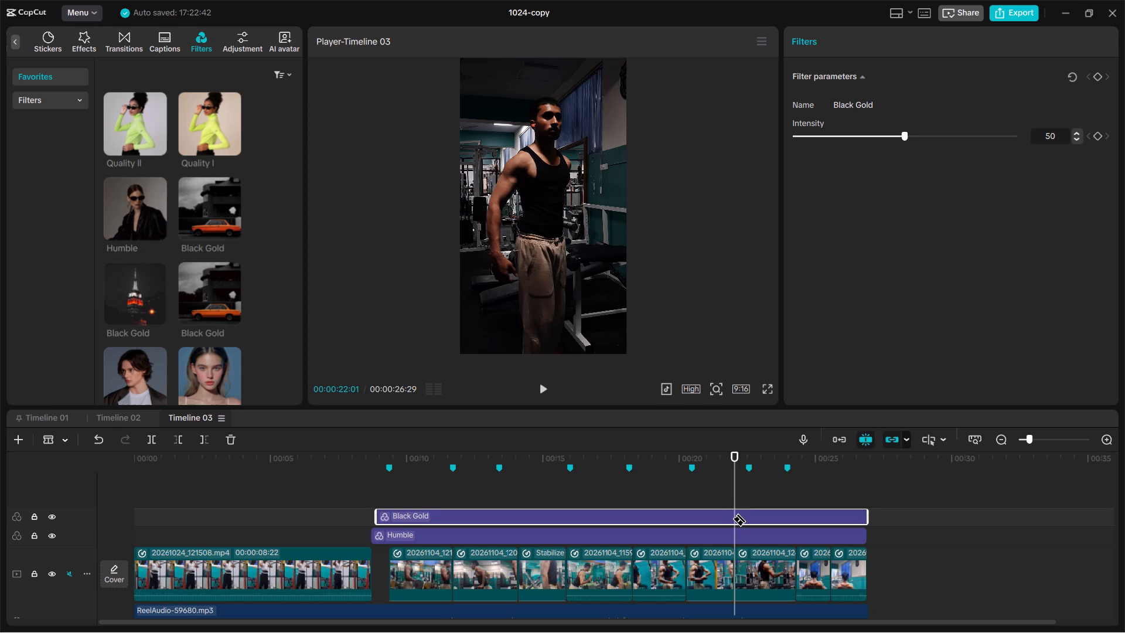
left_click(735, 513)
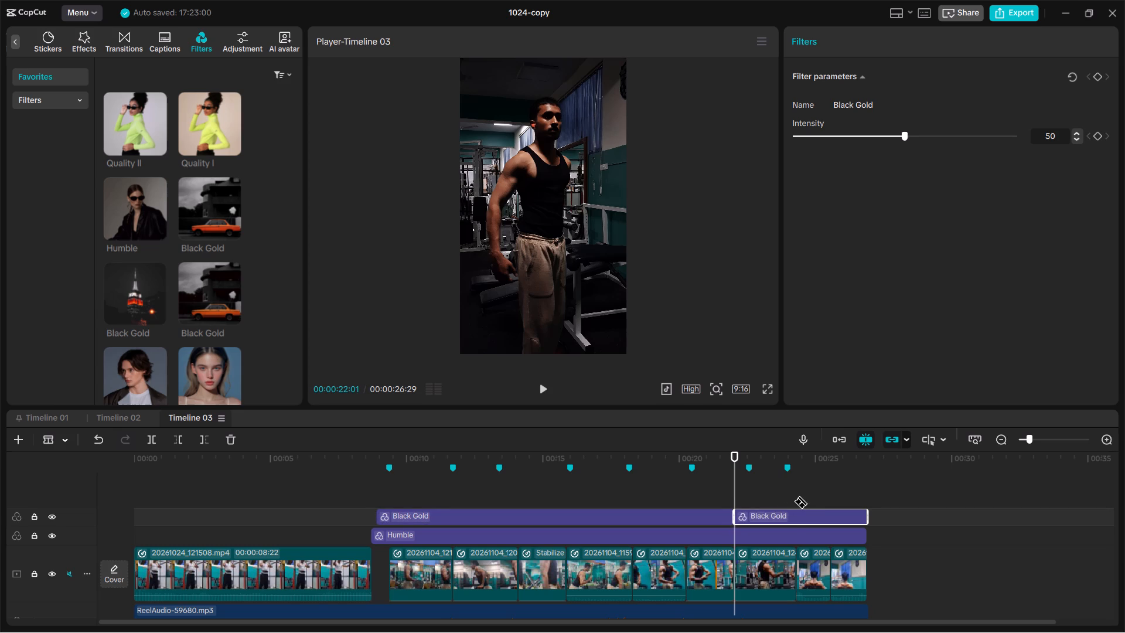
left_click(794, 515)
key("Escape")
key("super+Up")
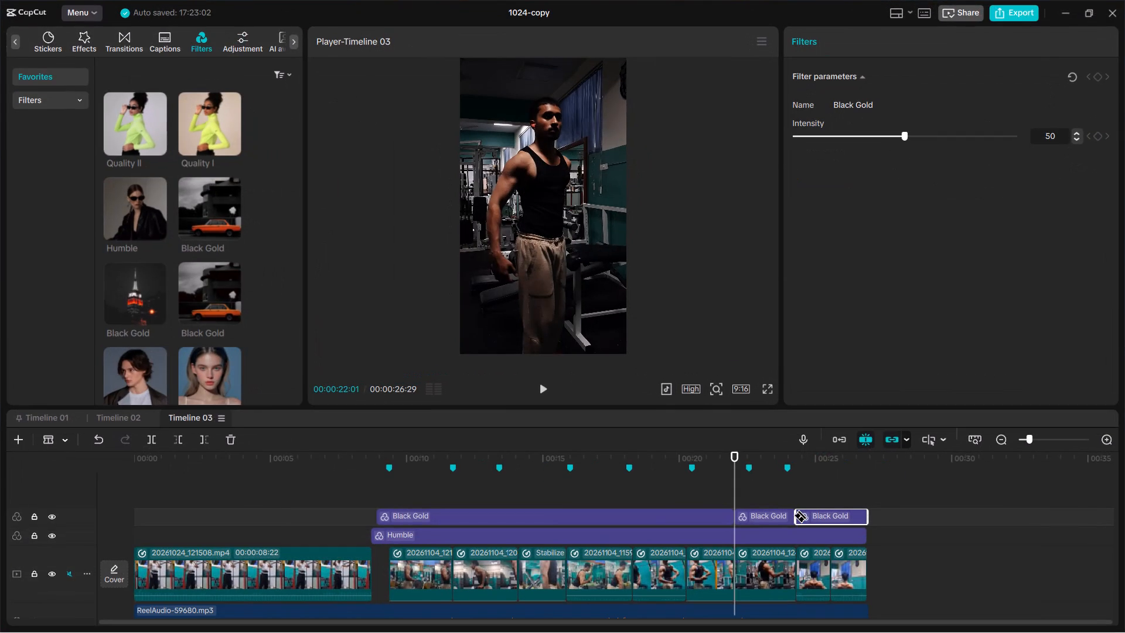
key("a")
Lower the middle Black Gold segment's intensity to 34, check it in playback, and reduce it to 1 with another playback check.
left_click(788, 518)
left_click(788, 518)
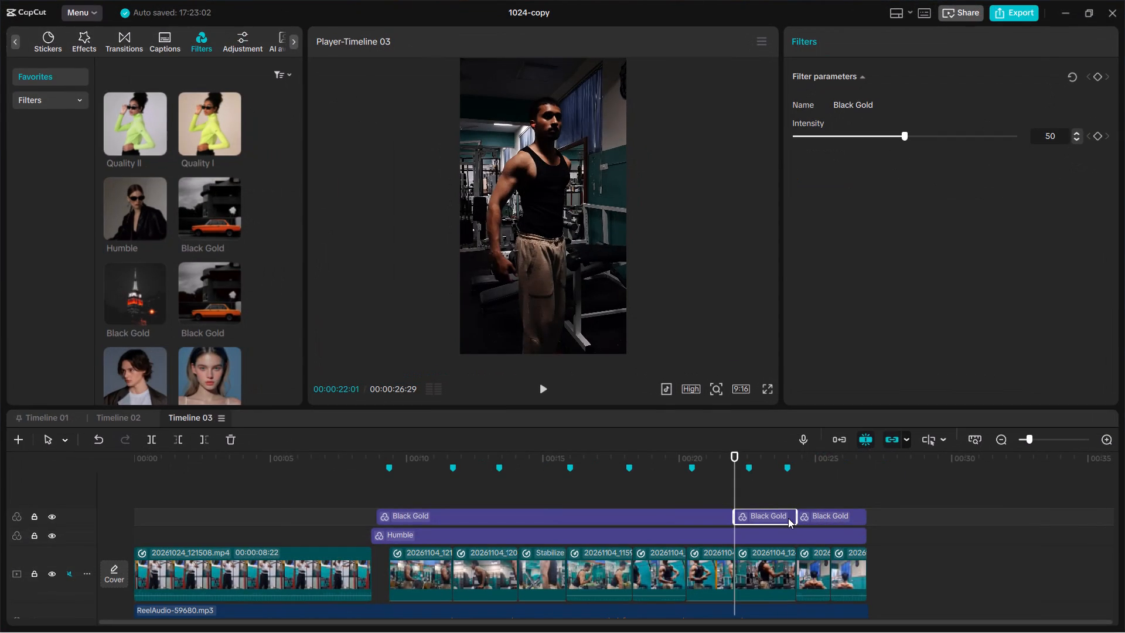
left_click_drag(905, 134, 889, 134)
left_click_drag(889, 134, 869, 138)
key("Up")
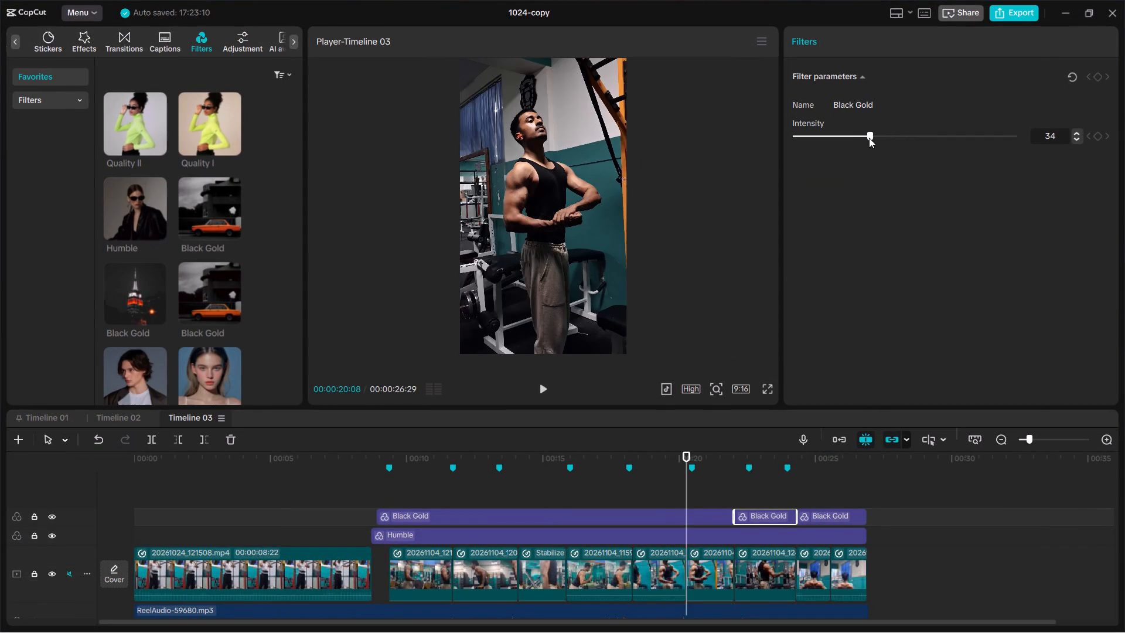
key("space")
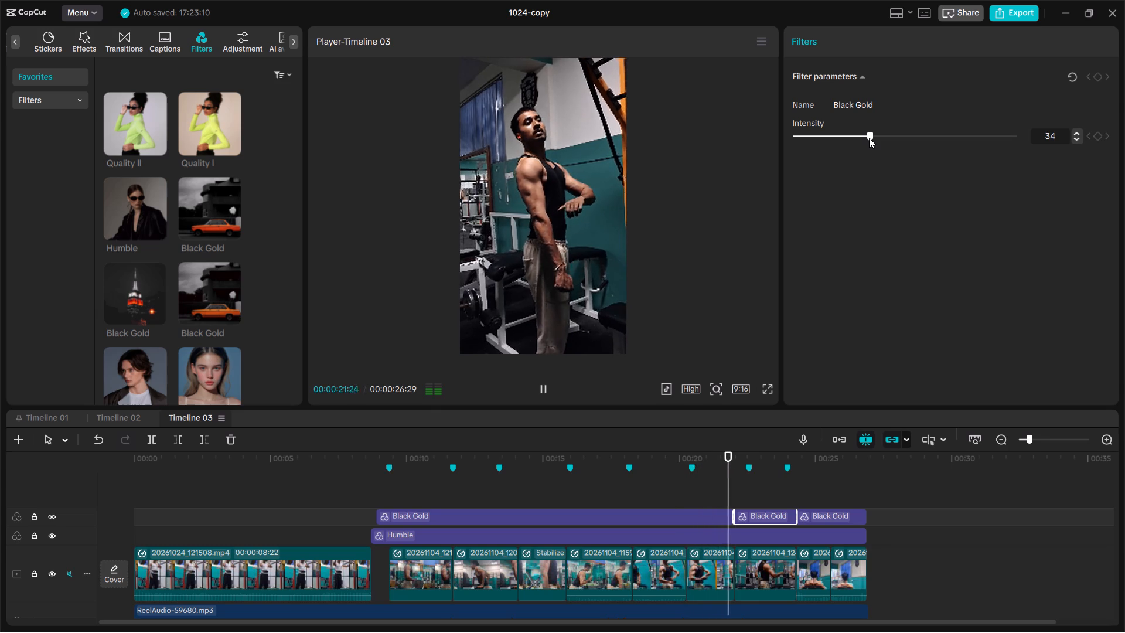
key("space")
key("space")
key("space")
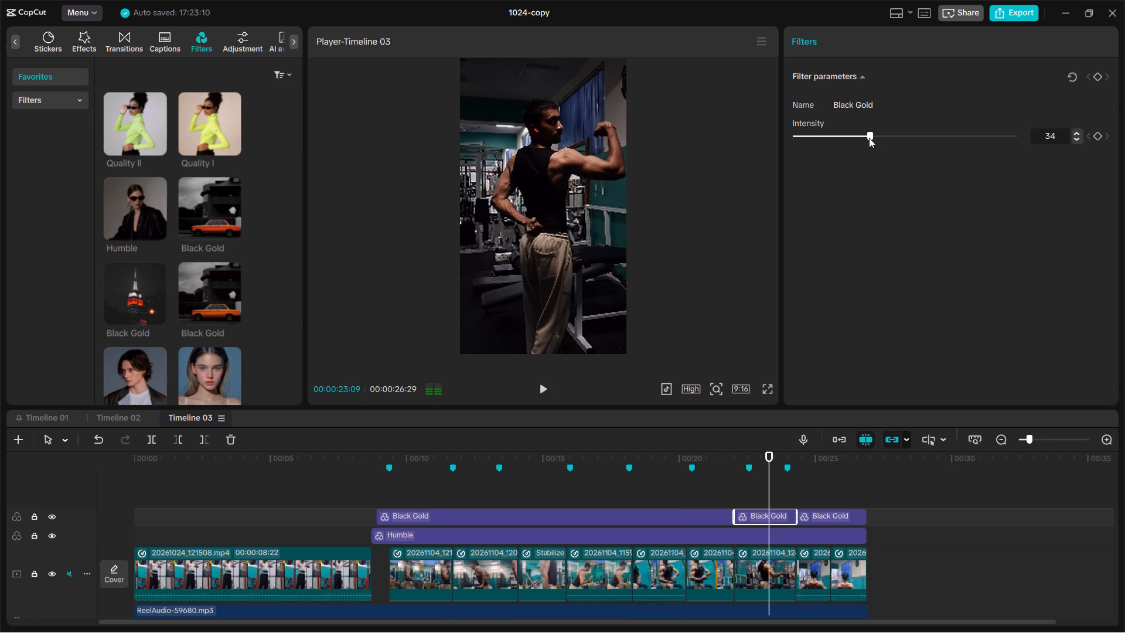
left_click_drag(865, 132, 833, 138)
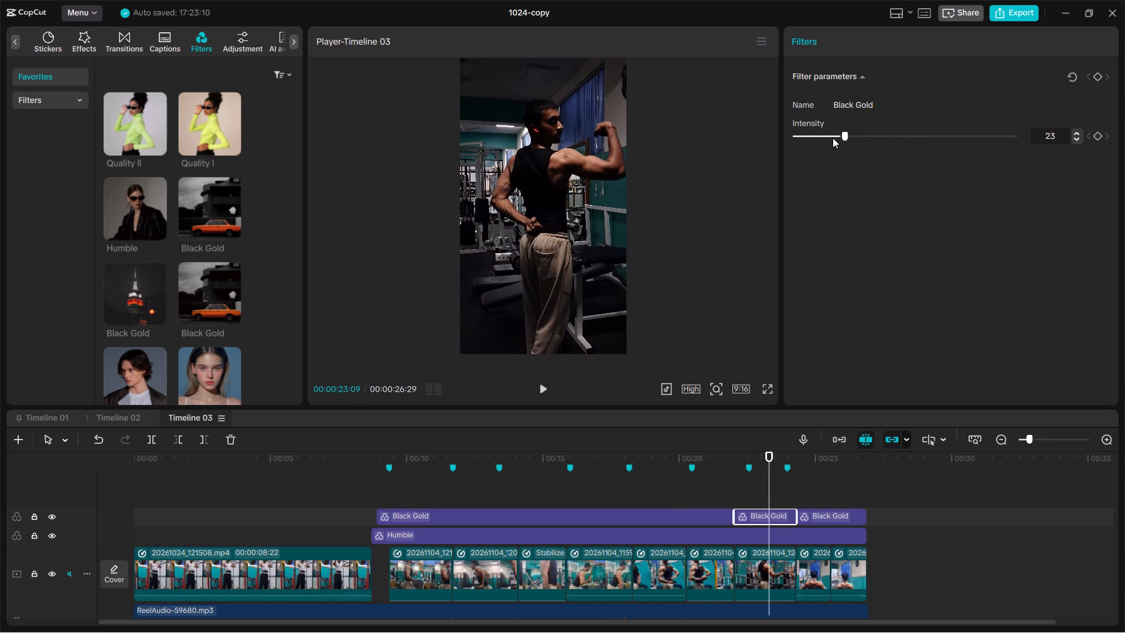
left_click_drag(833, 138, 797, 133)
key("Up")
key("Up")
key("space")
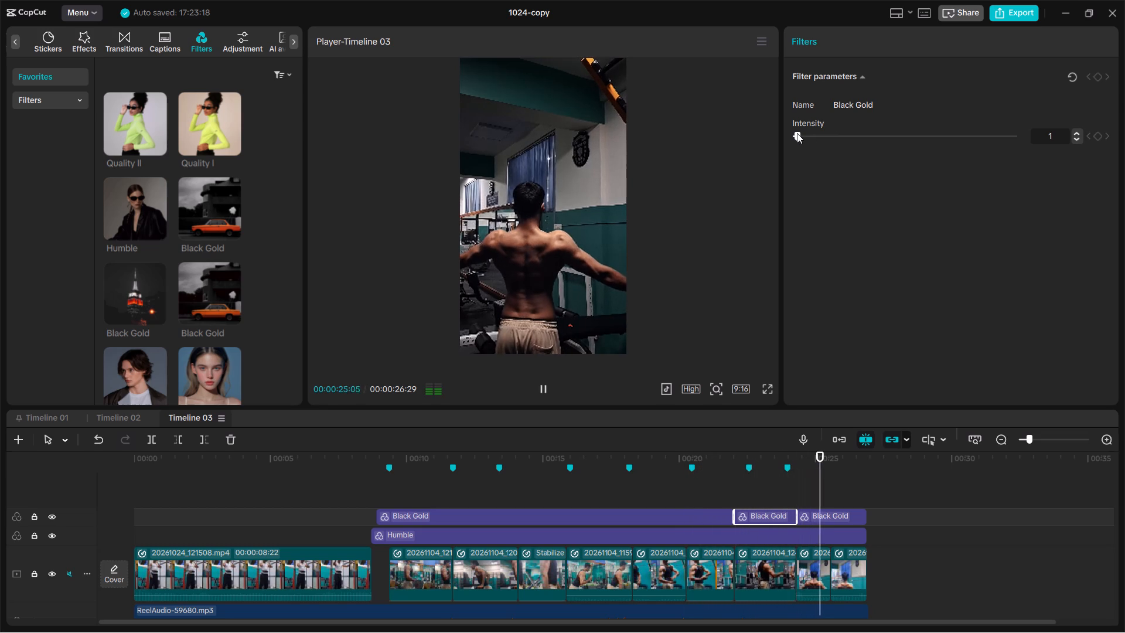
key("space")
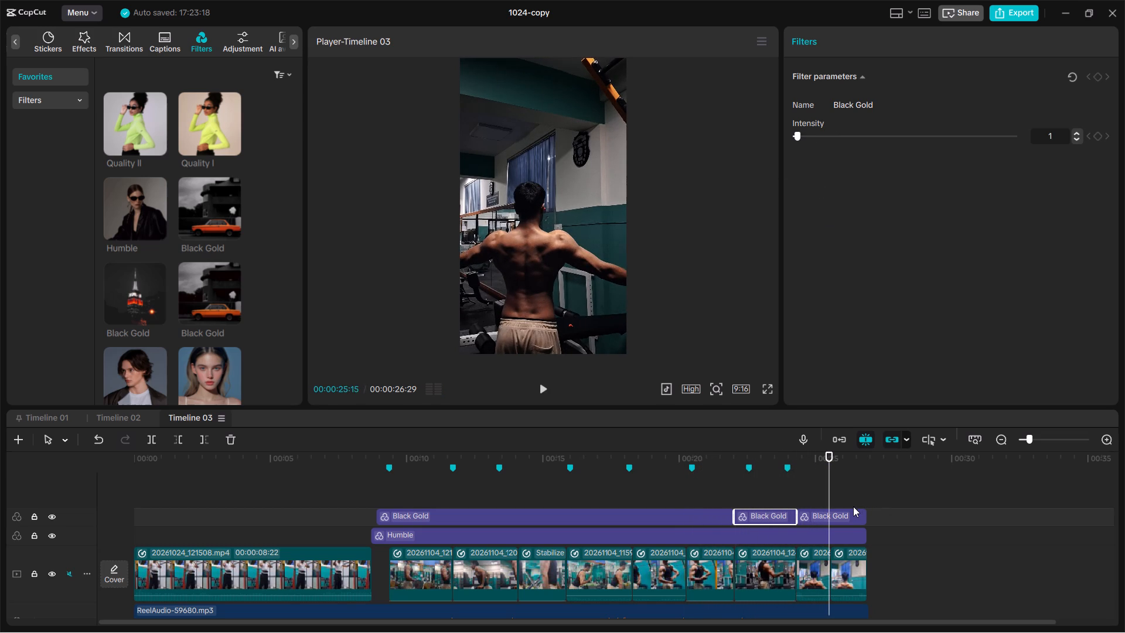
Reduce the intensity of the last Black Gold segment, over the final two clips.
left_click(847, 516)
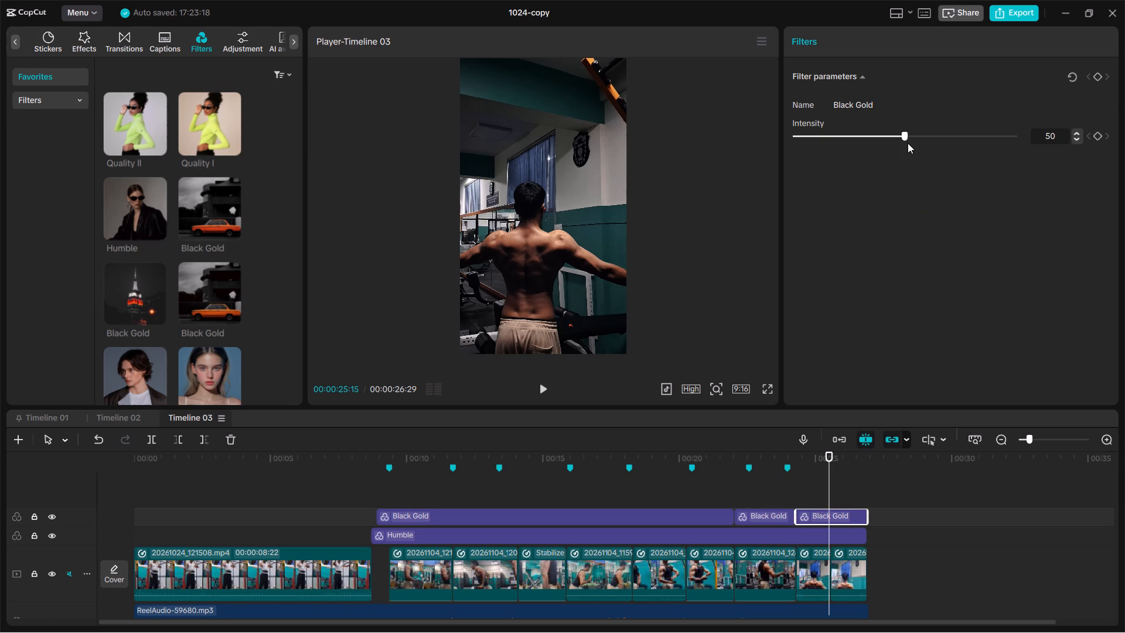
left_click_drag(903, 137, 804, 131)
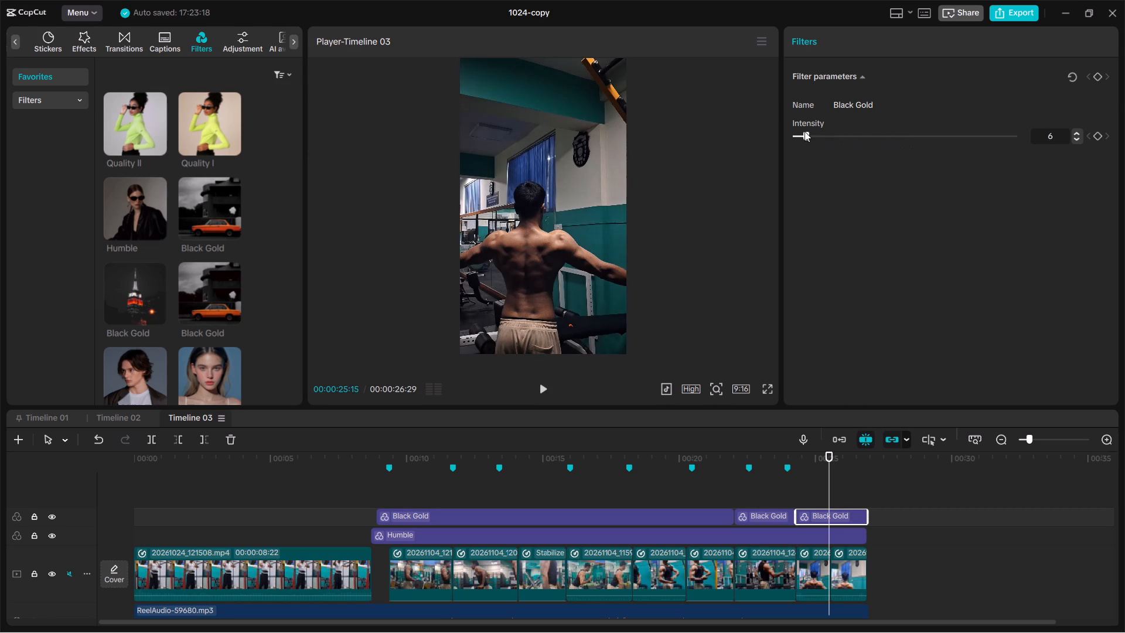
left_click_drag(804, 131, 840, 132)
Play back Timeline 03 from about 6 to 24 seconds to examine how the filter look carries across the clips.
left_click(299, 500)
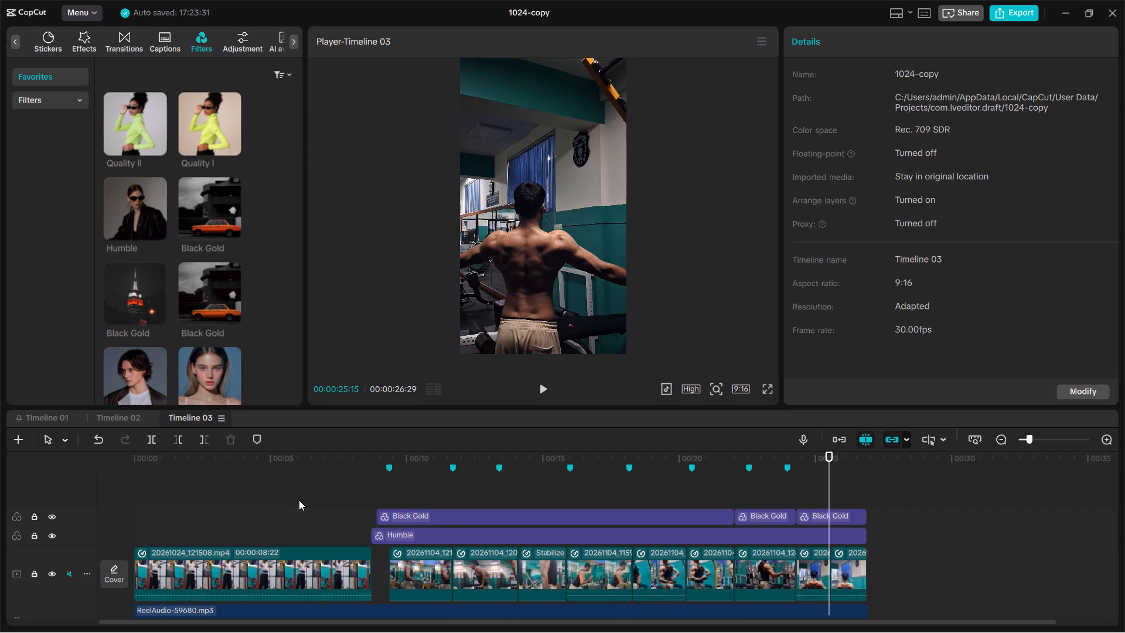
key("space")
key("space")
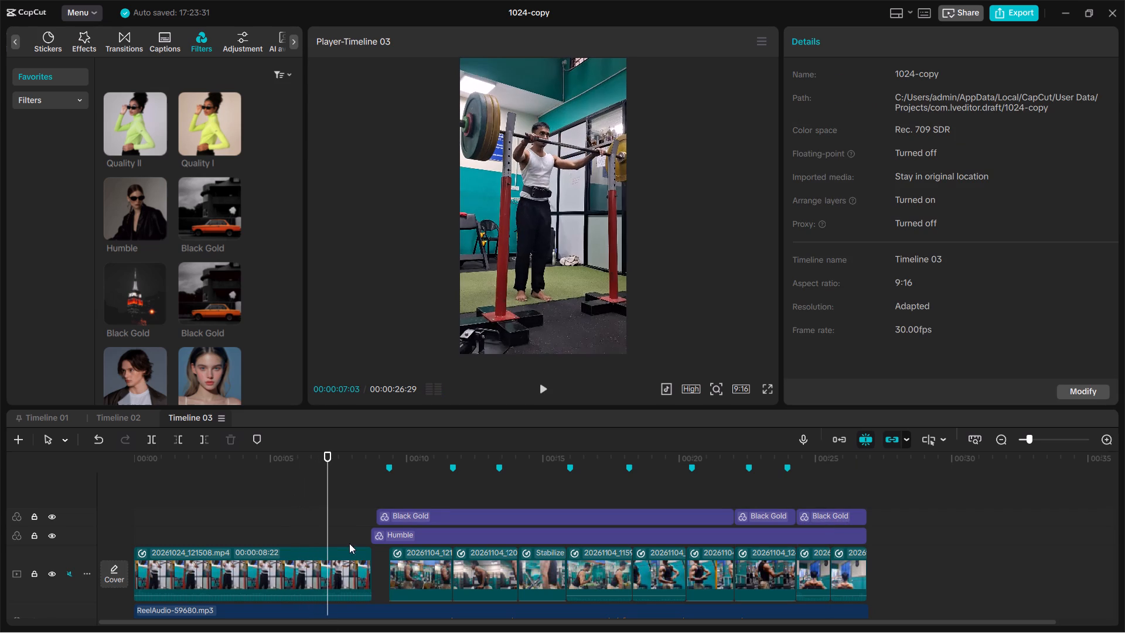
left_click(360, 498)
key("space")
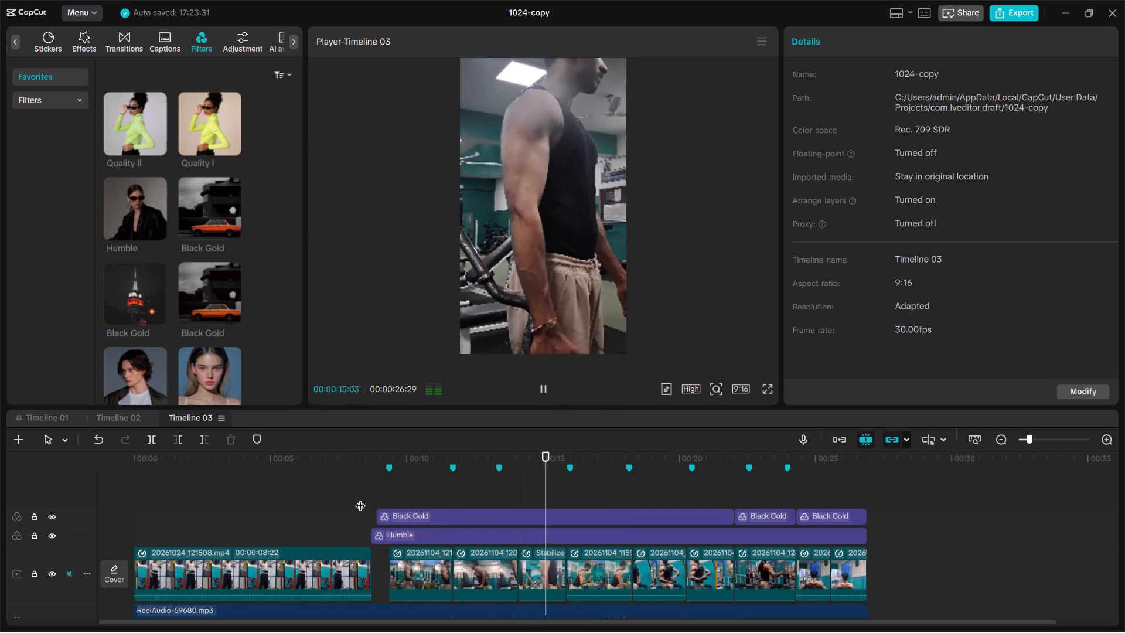
key("space")
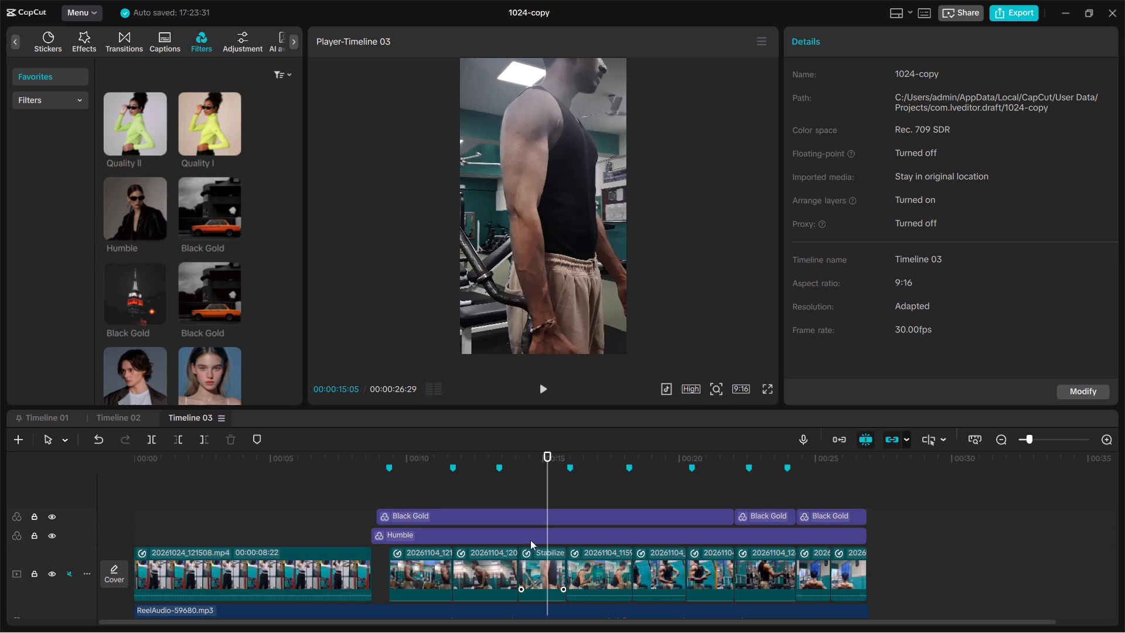
left_click(376, 489)
key("space")
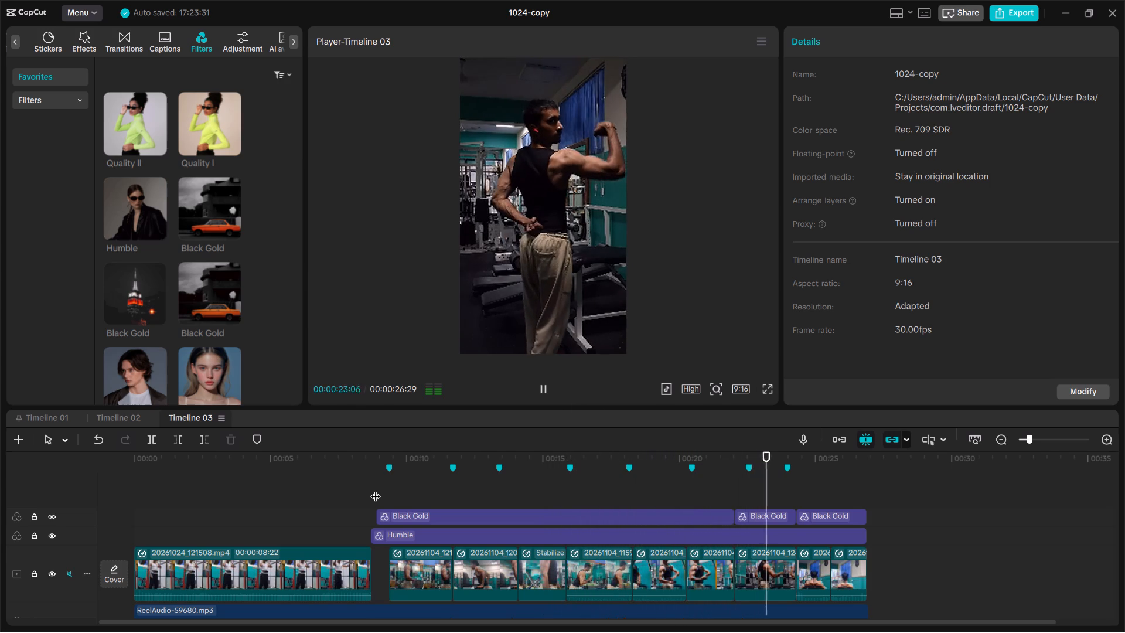
key("space")
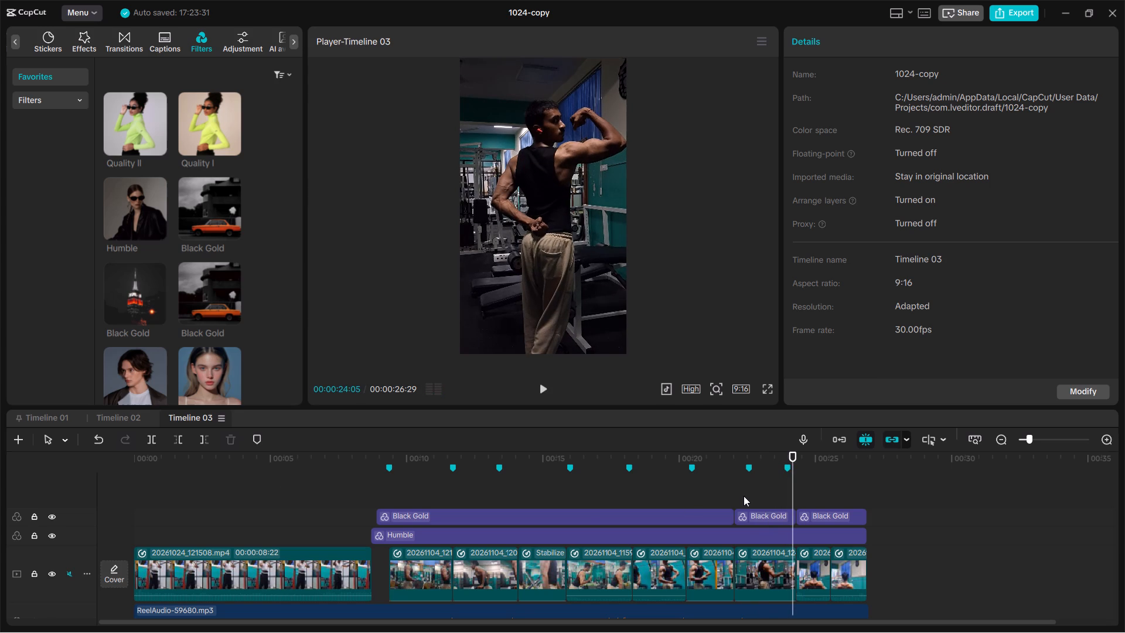
left_click(735, 496)
left_click(714, 495)
key("space")
key("space")
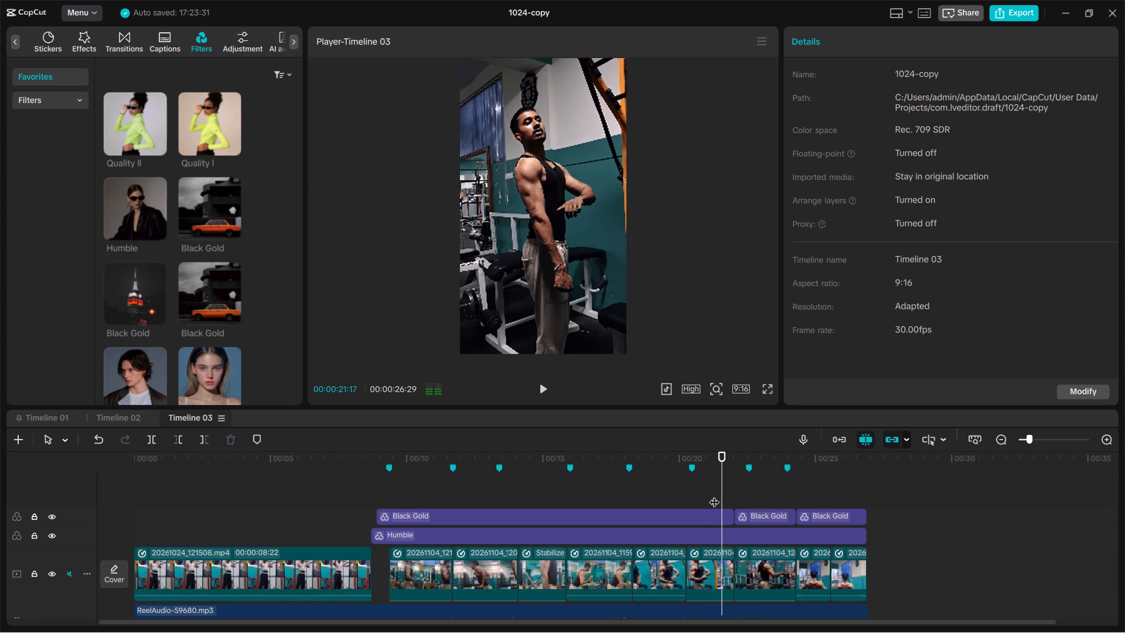
Examine the speed, speed-curve, animation and basic video settings of the dark flexing clip that starts at about 22 seconds.
left_click(755, 576)
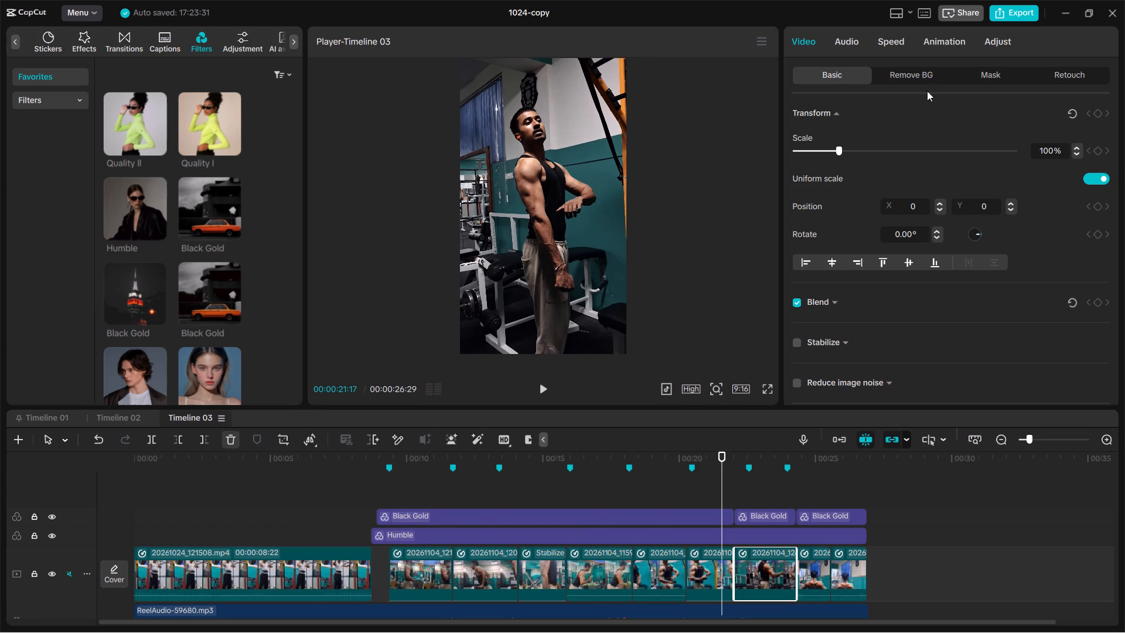
left_click(896, 40)
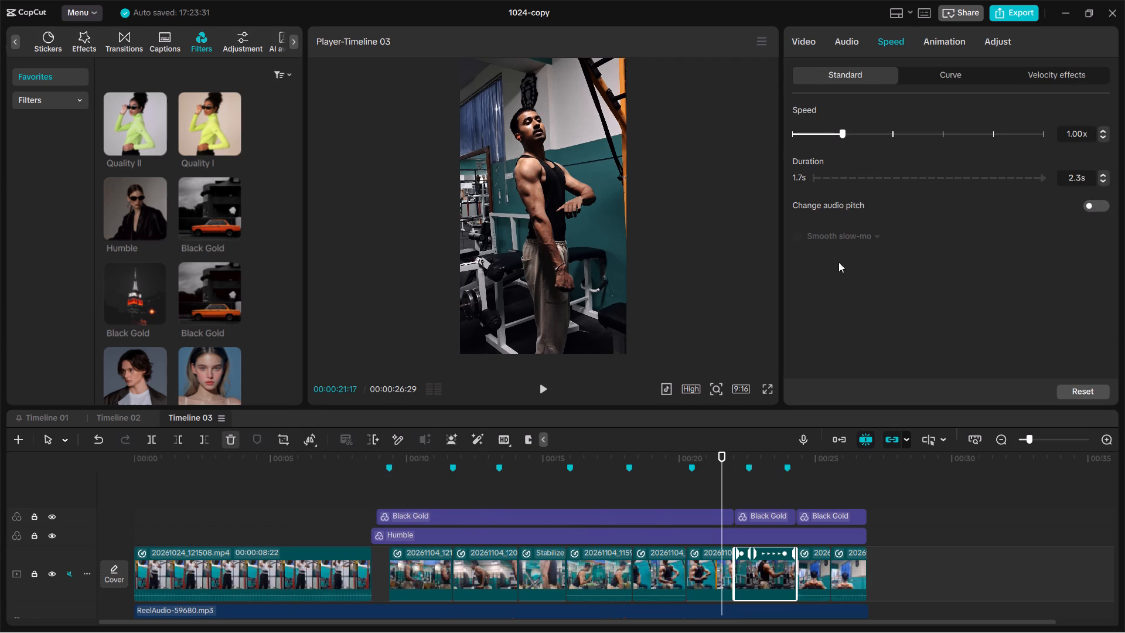
left_click(1005, 36)
left_click(957, 38)
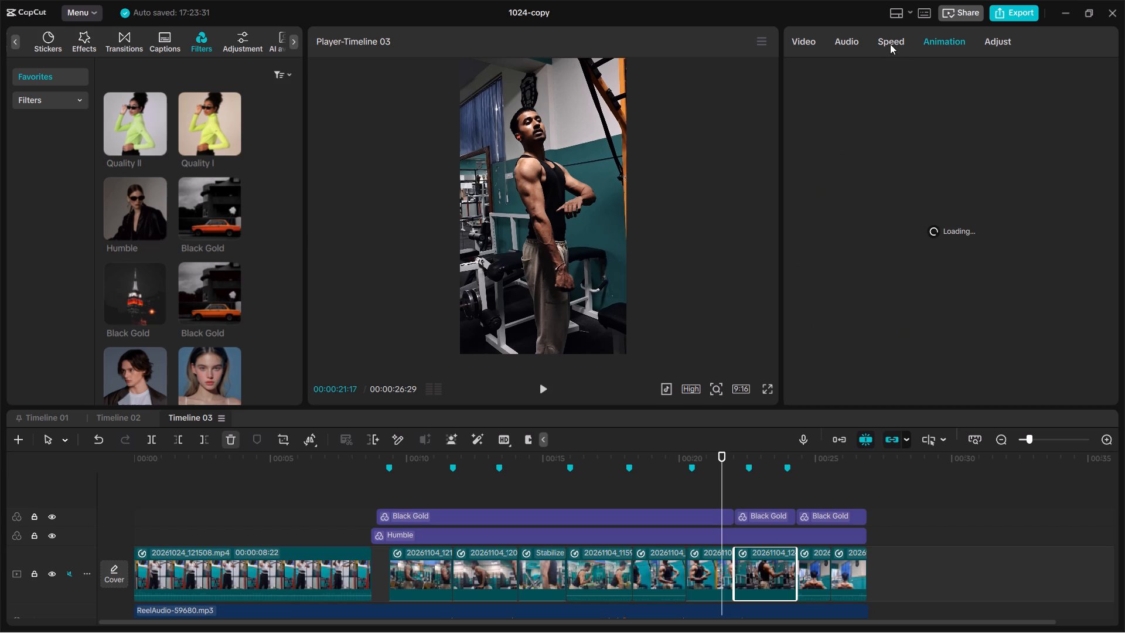
left_click(890, 44)
left_click(960, 70)
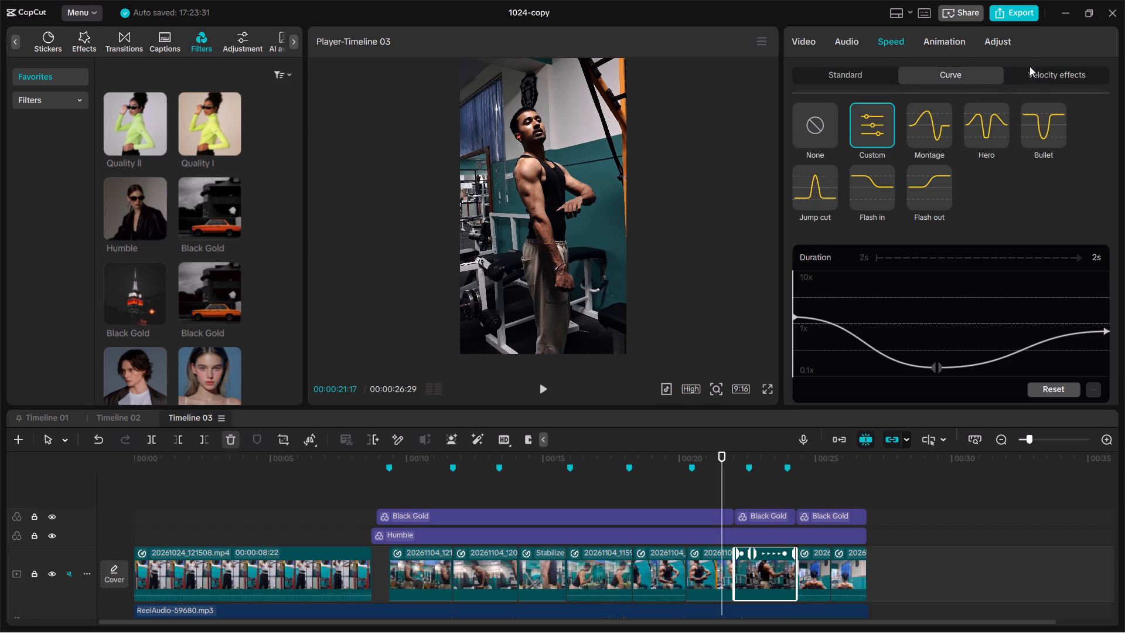
left_click(800, 36)
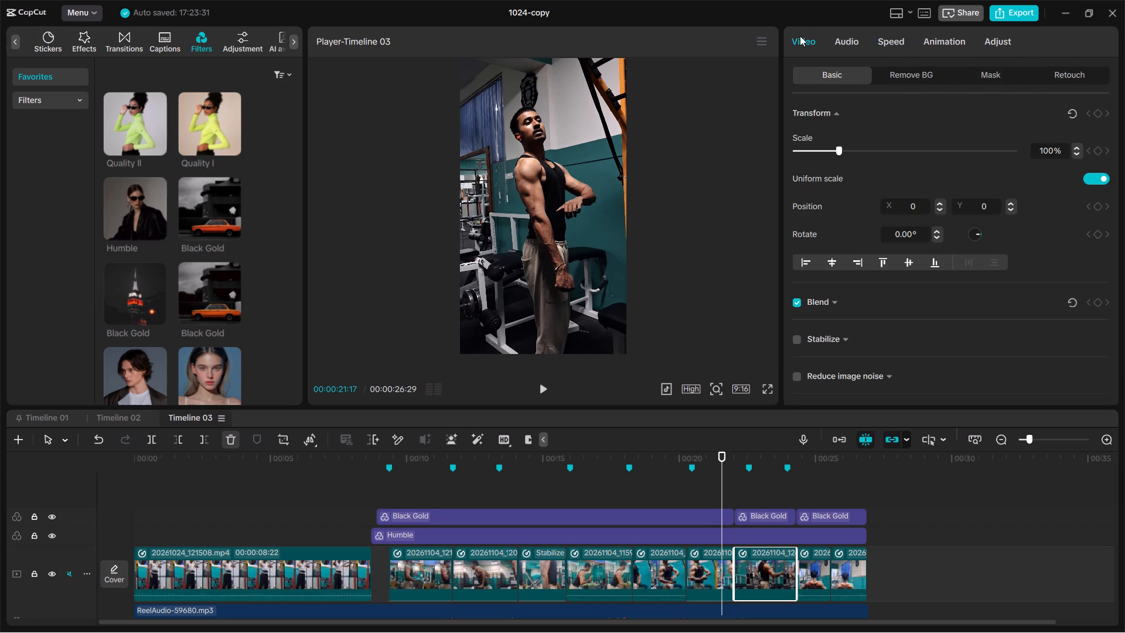
scroll(898, 322, "down", 1)
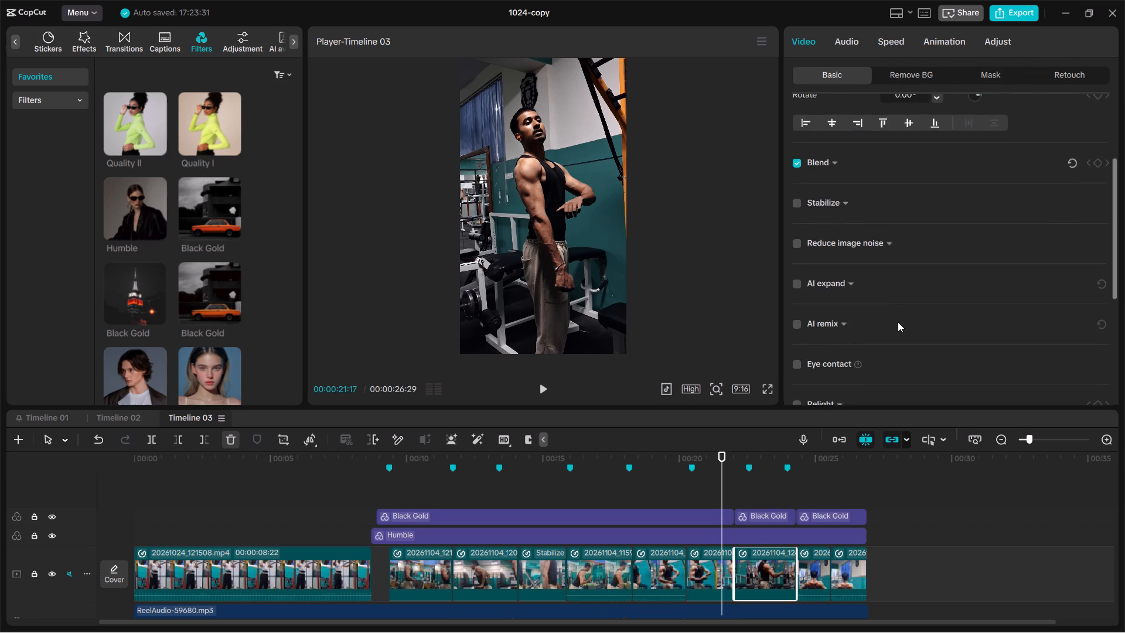
scroll(898, 322, "down", 1)
left_click(861, 237)
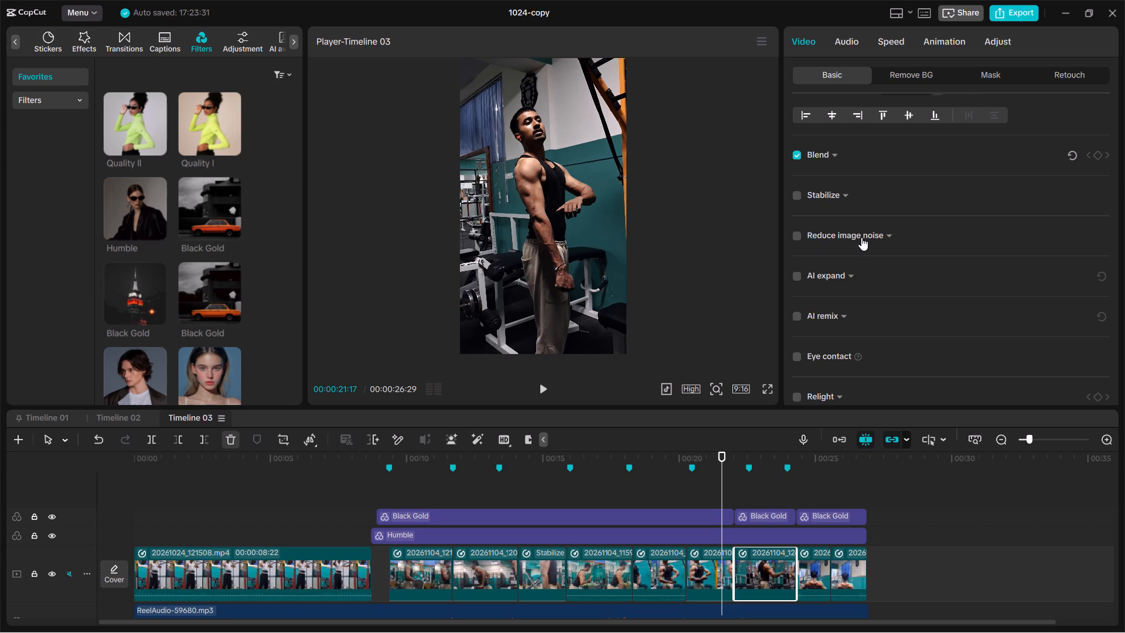
left_click(878, 232)
scroll(878, 232, "up", 1)
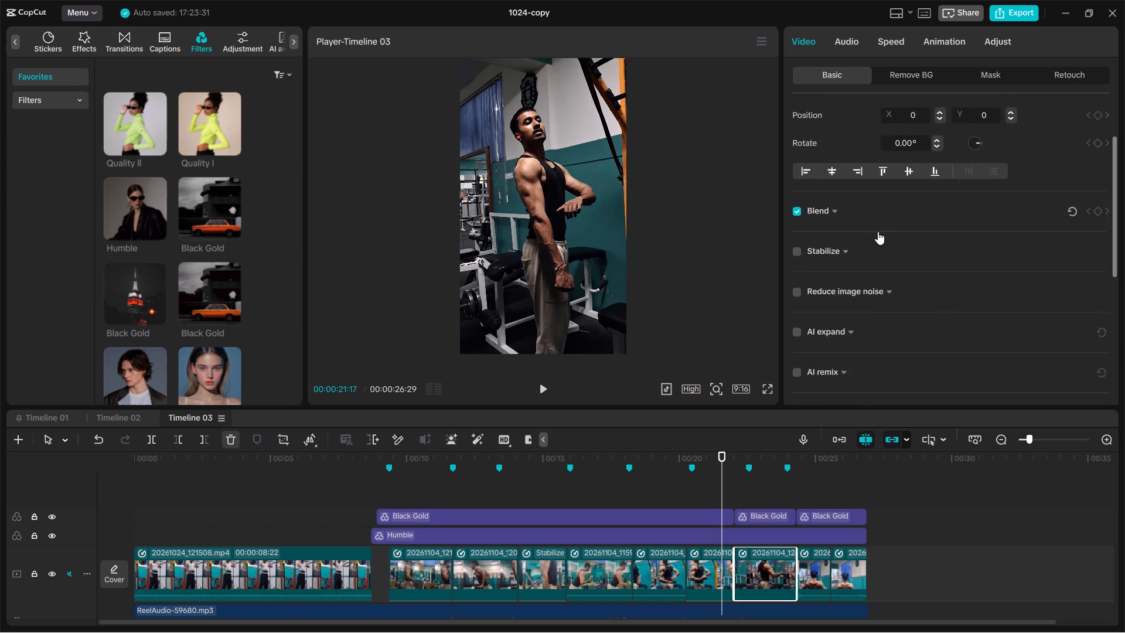
scroll(878, 232, "up", 1)
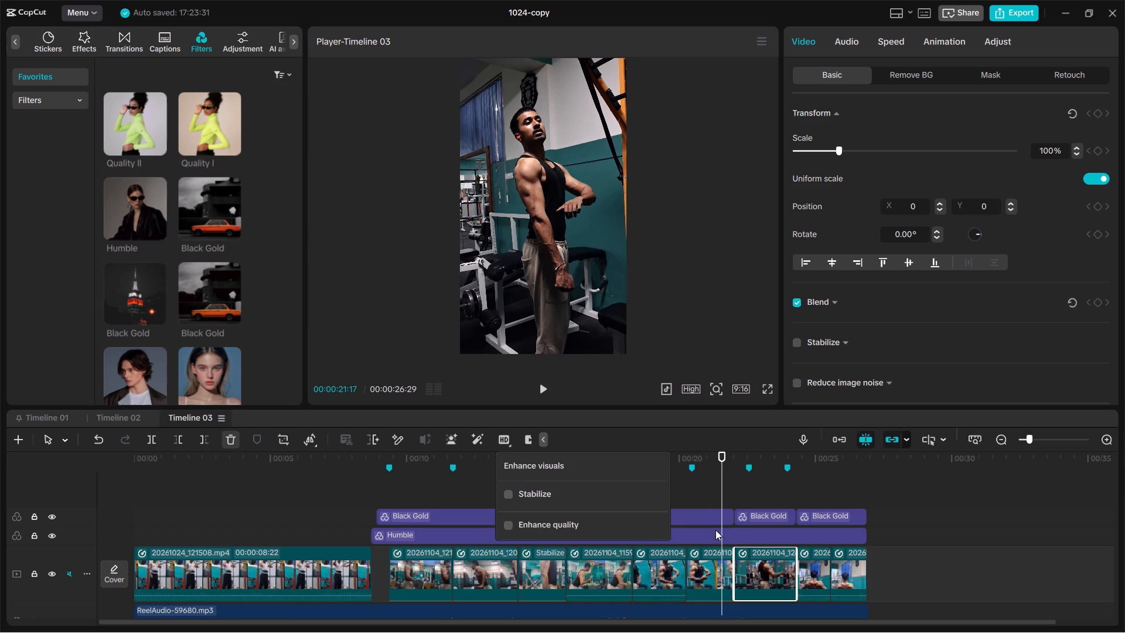
Enhance the dark flexing clip's quality at the HD level and play back the section around its start.
key("Right")
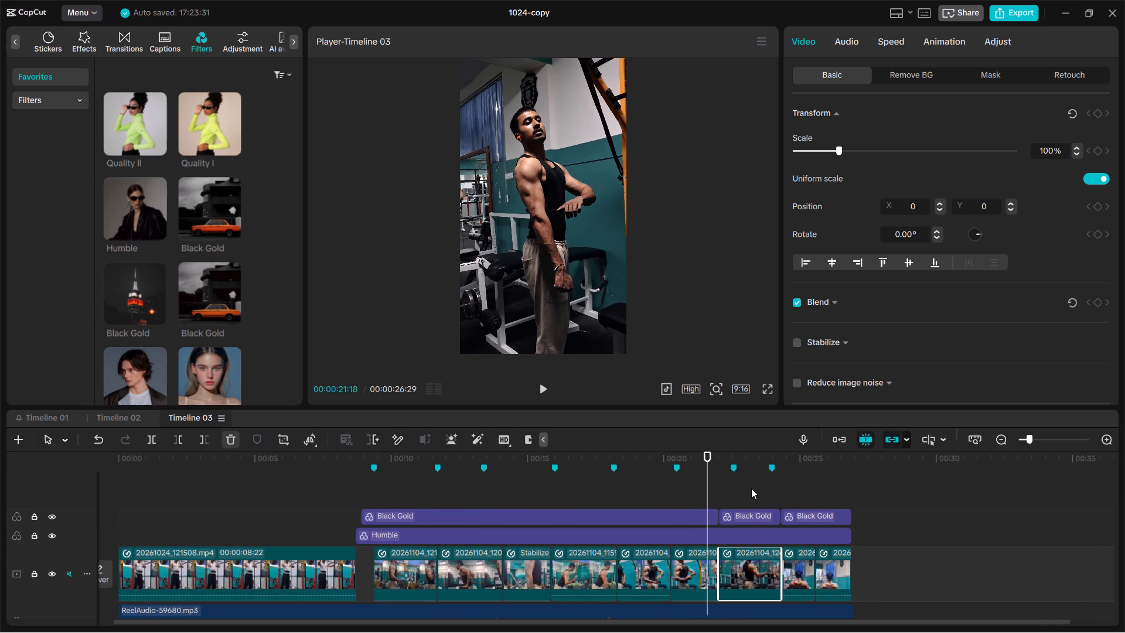
key("Right")
key("Right")
key("Right")
key("Right")
key("shift+Right")
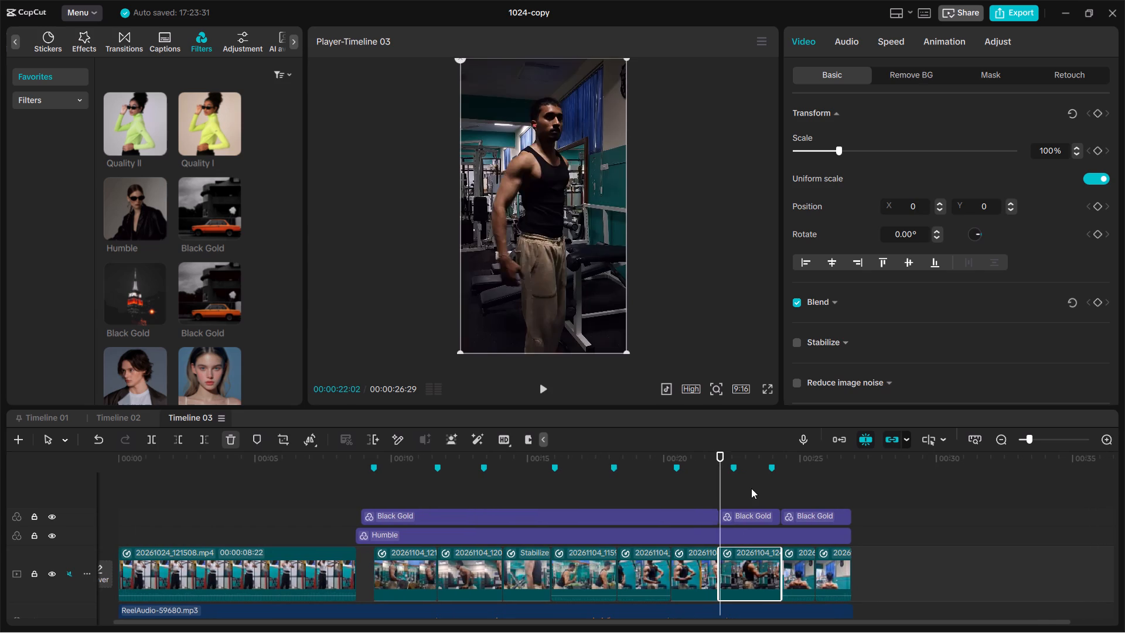
key("shift+Right")
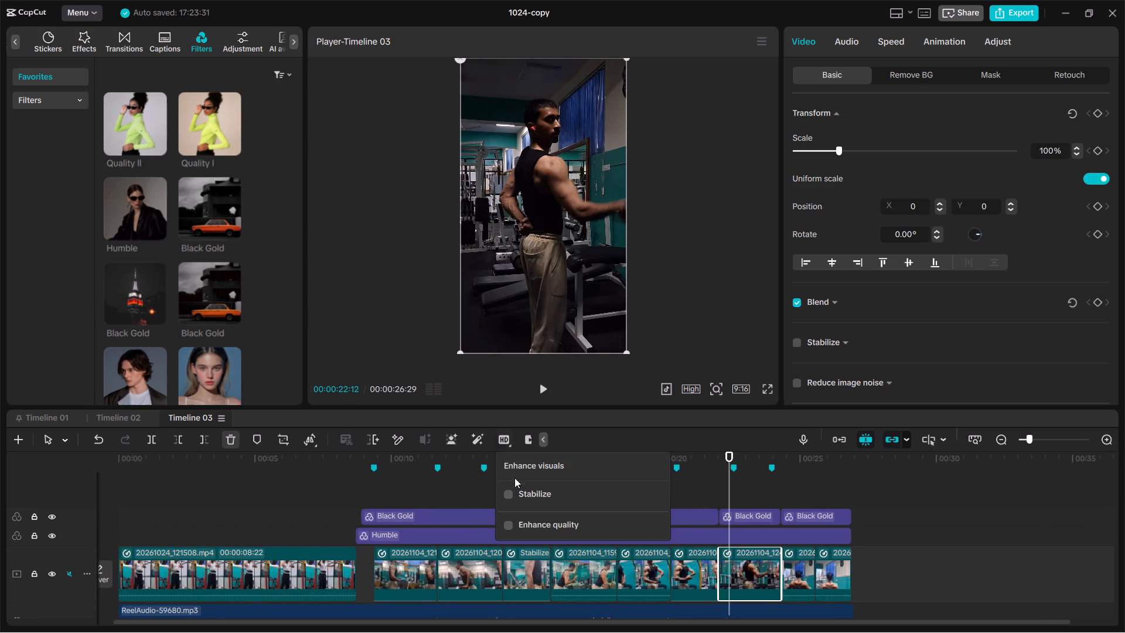
left_click(504, 526)
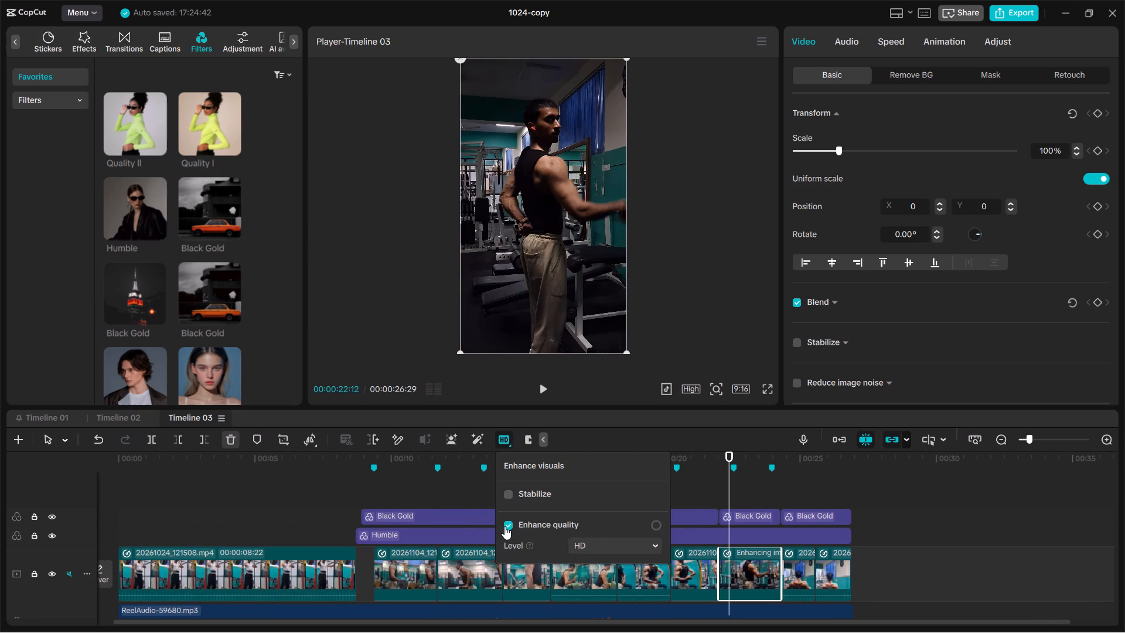
left_click(585, 545)
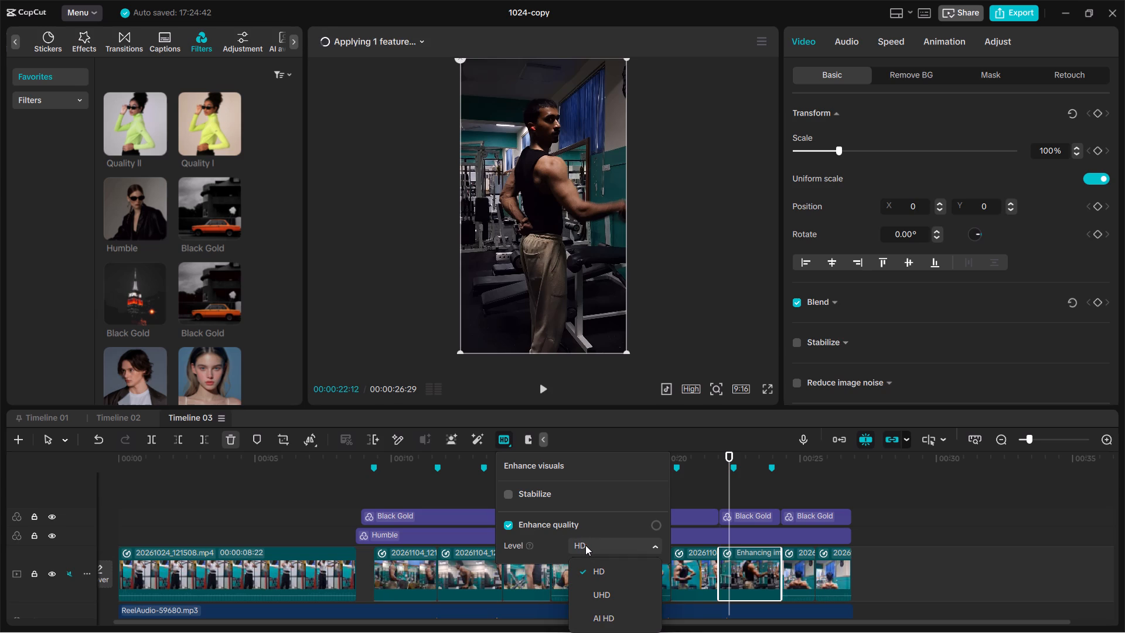
left_click(585, 545)
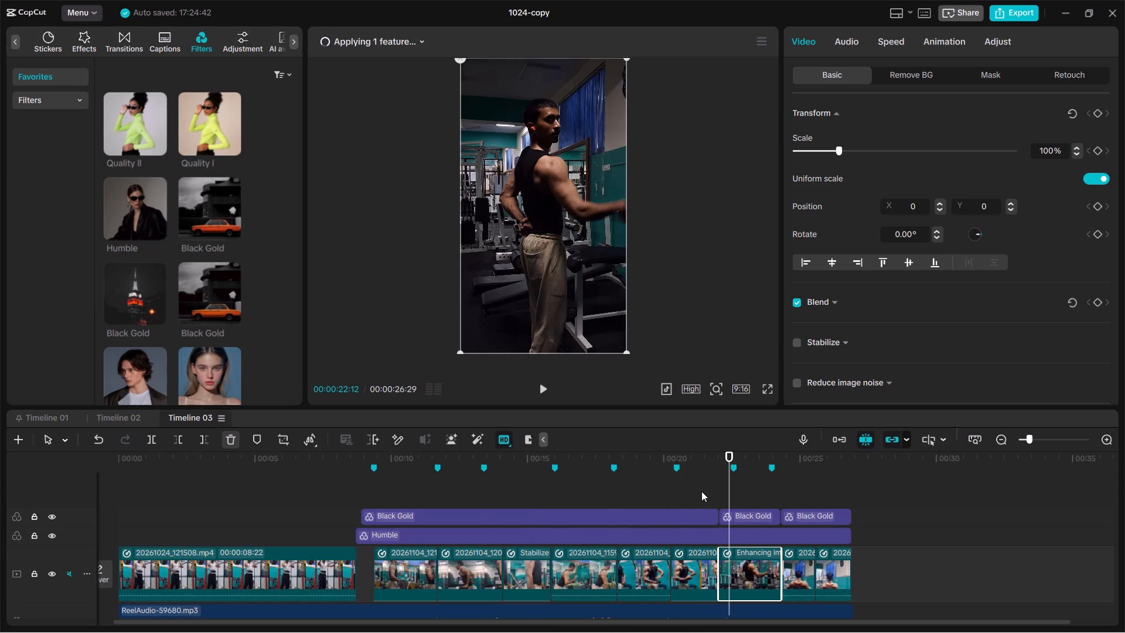
left_click(701, 491)
key("space")
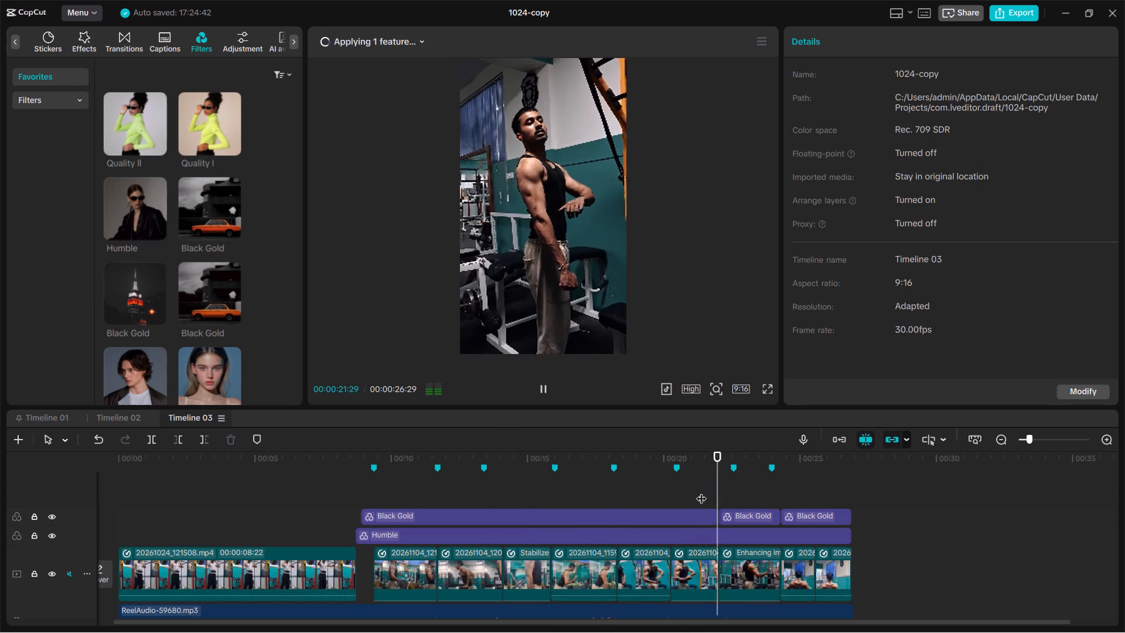
key("space")
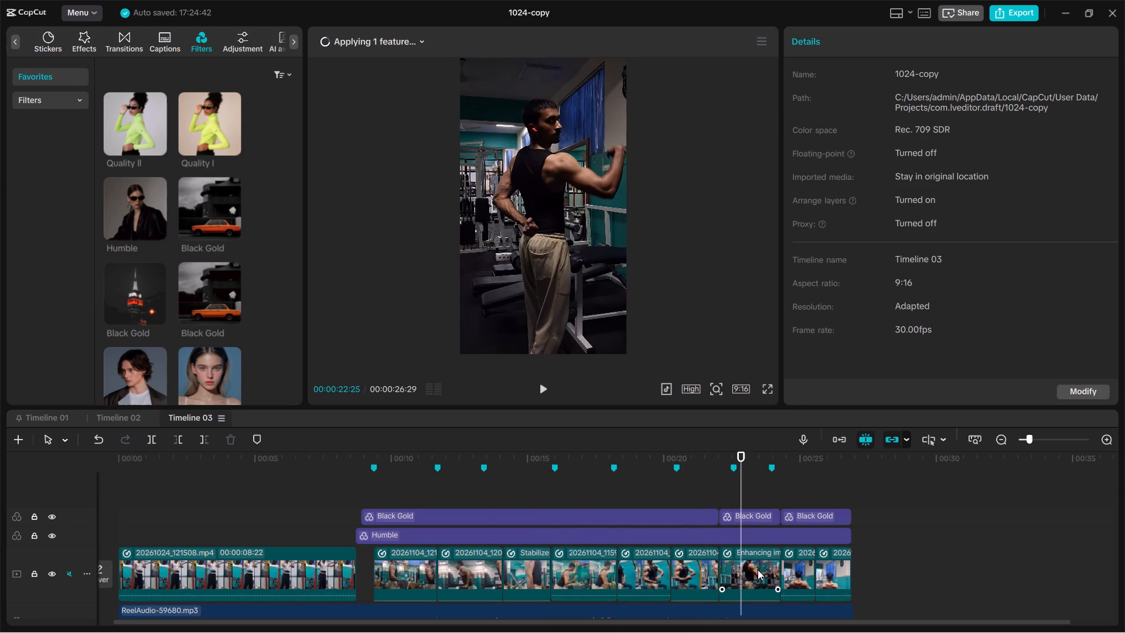
Stabilize the dark flexing clip at the Recommended level, alongside its HD quality enhancement.
left_click(731, 563)
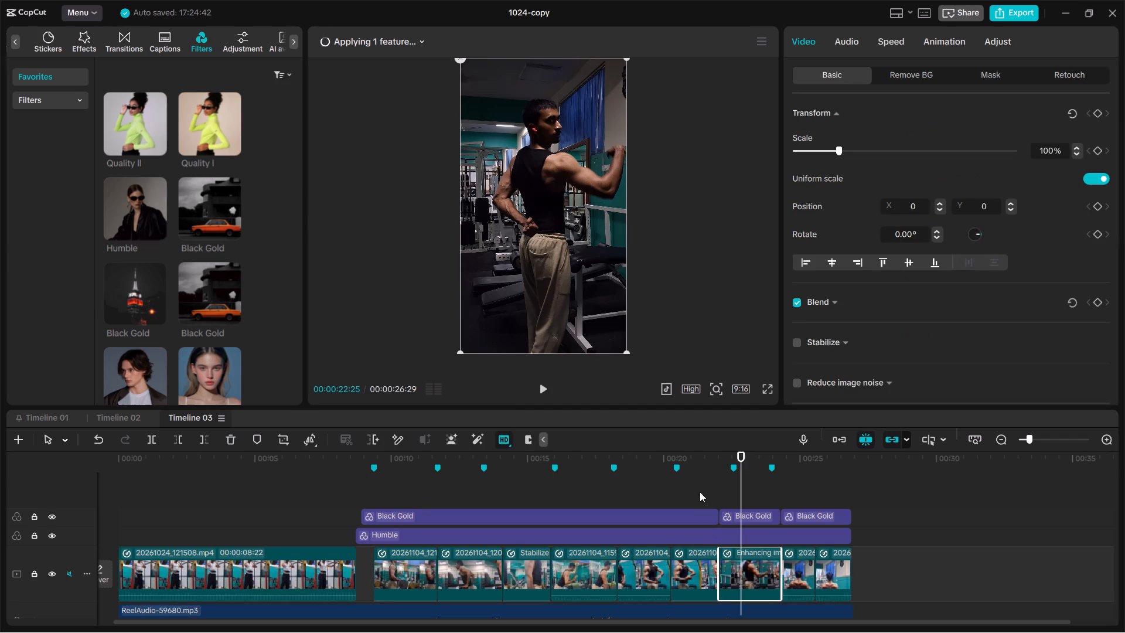
left_click(504, 442)
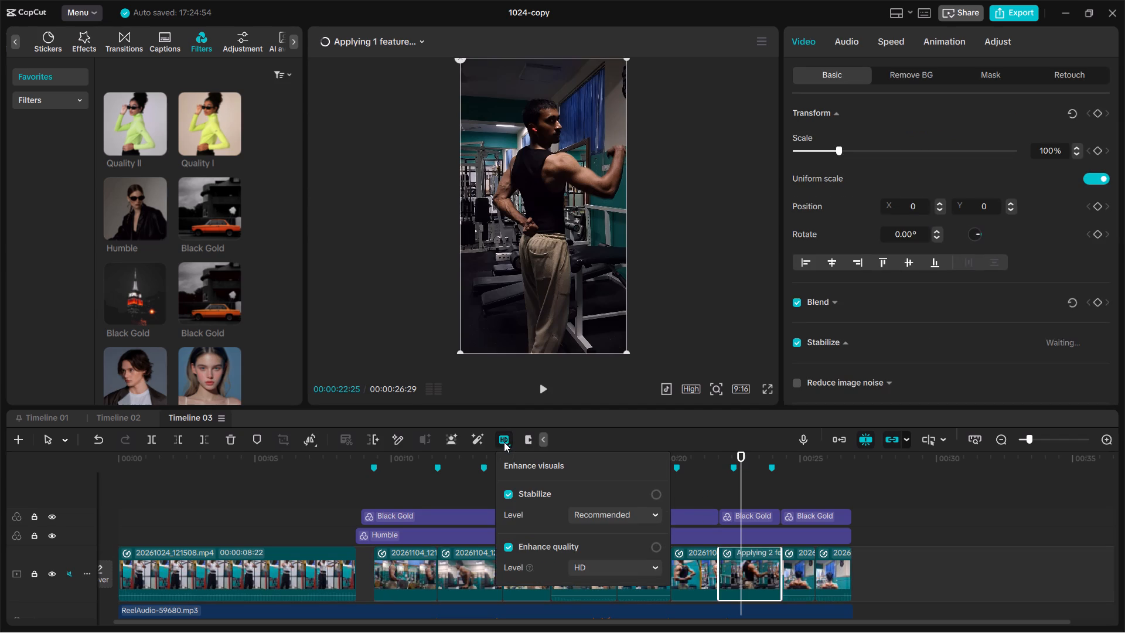
left_click(504, 442)
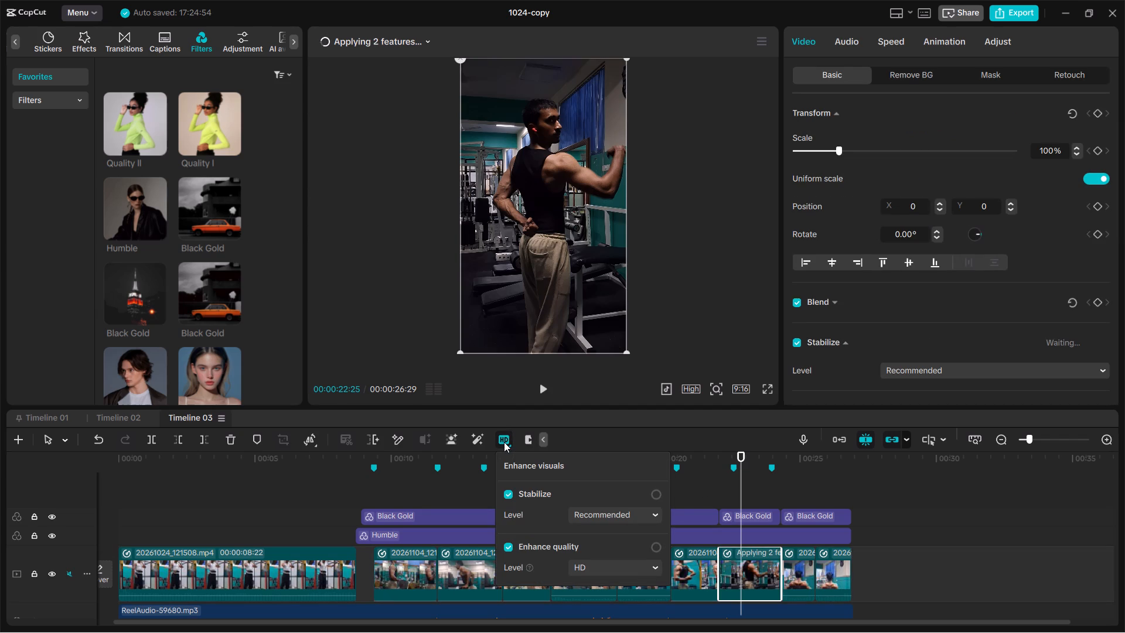
Play back Timeline 03 over the stabilized flexing clip and the final two clips, plus the opening second, to examine the look.
left_click(688, 489)
key("space")
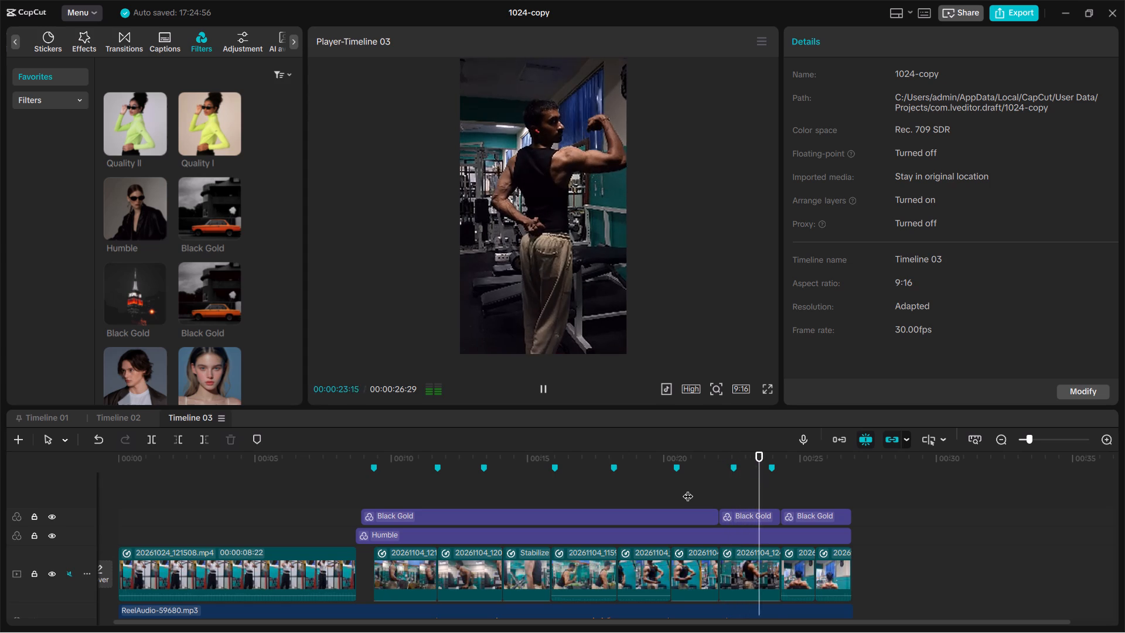
key("space")
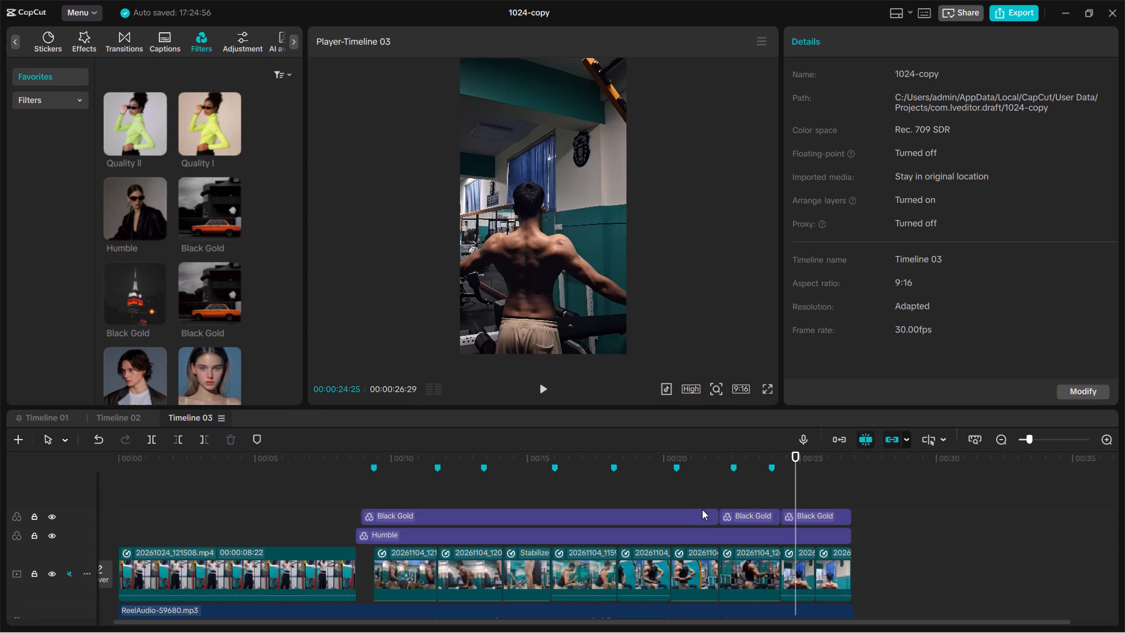
left_click(714, 497)
key("space")
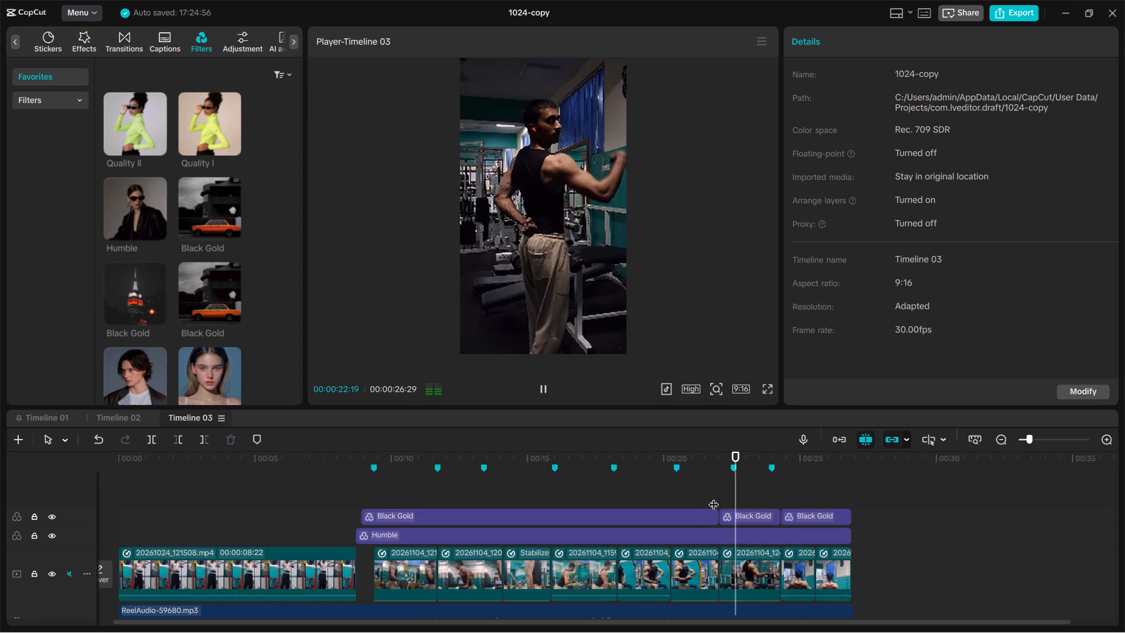
key("space")
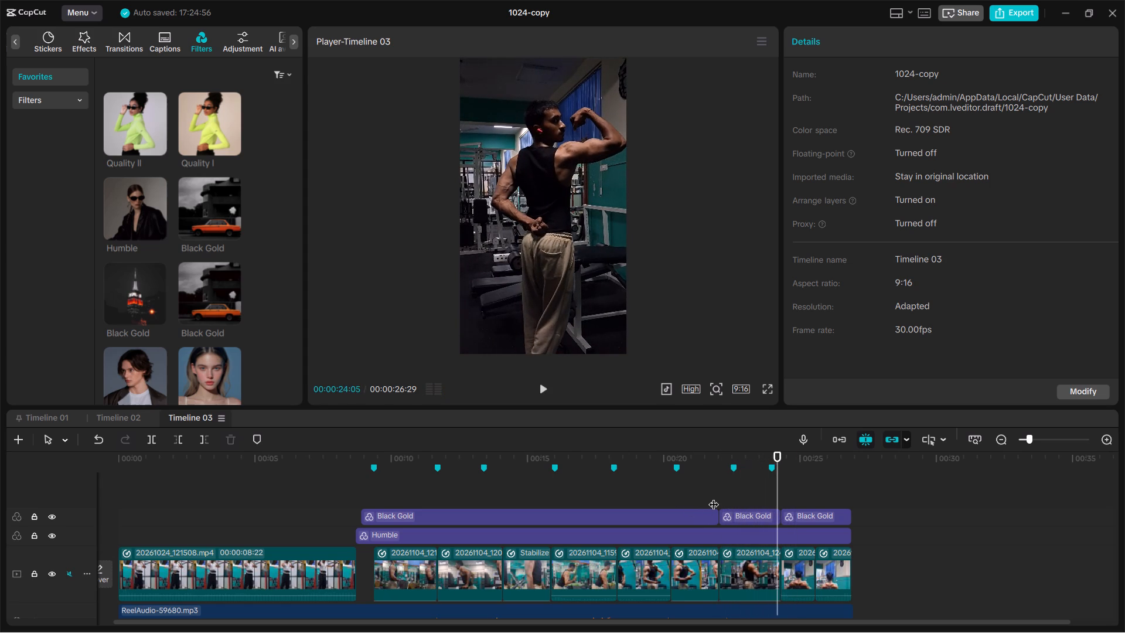
key("Up")
key("Up")
key("space")
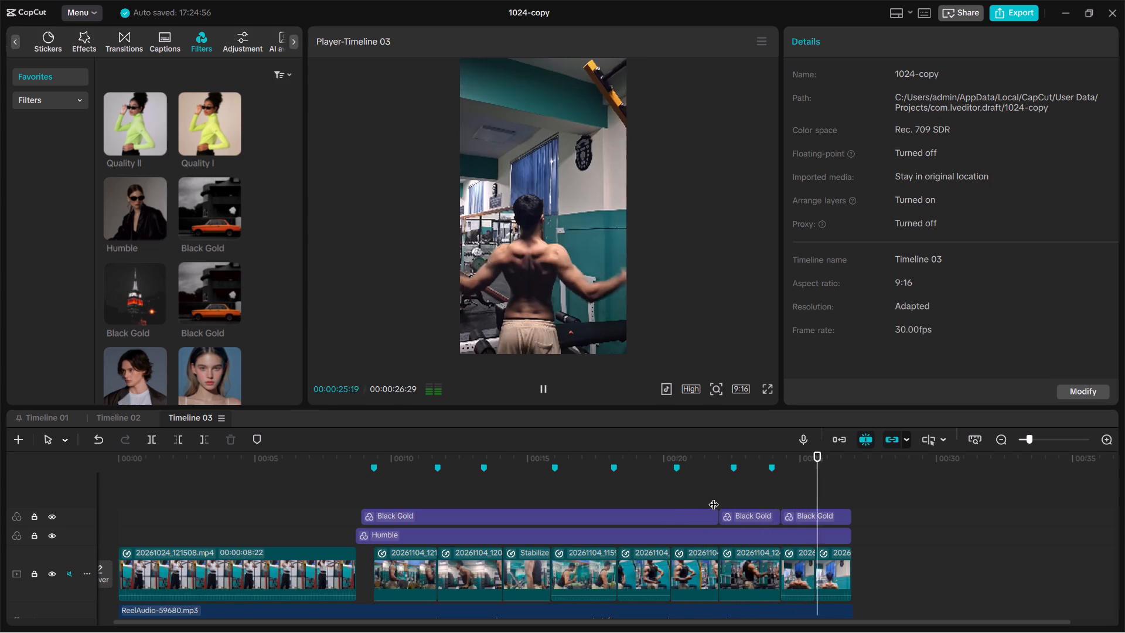
key("space")
key("space")
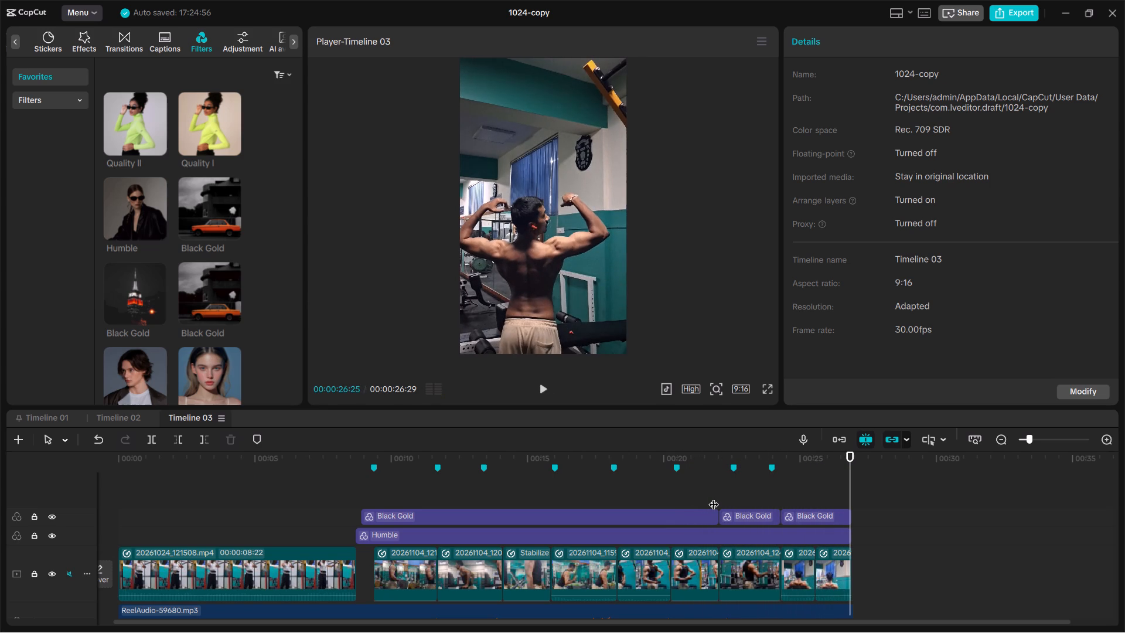
key("space")
key("space")
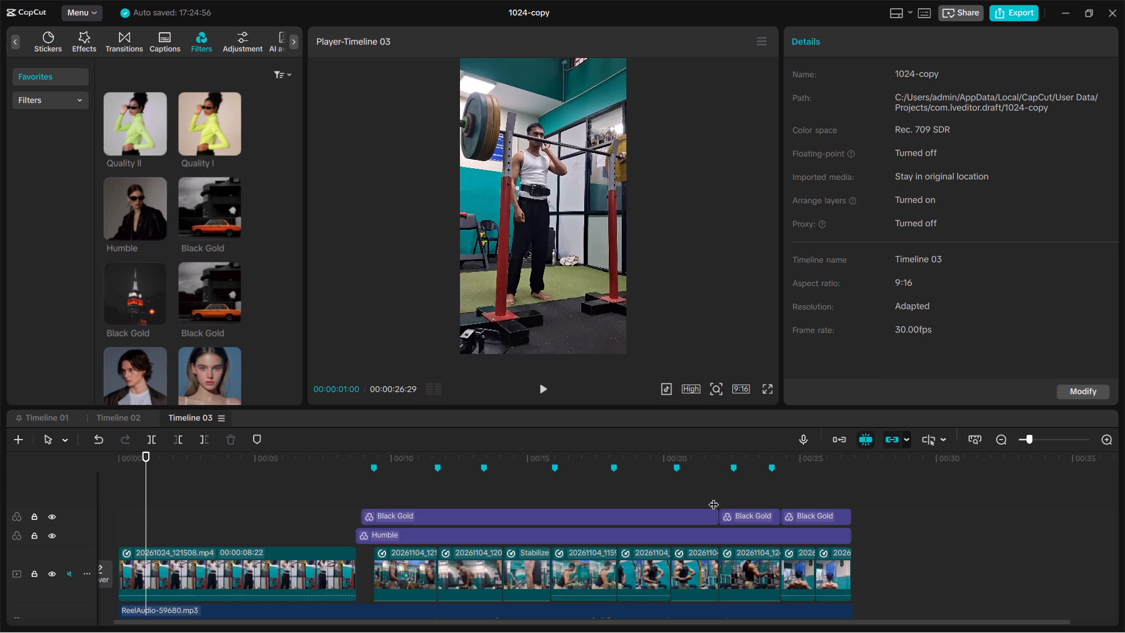
Preview and add the Quality I filter, placing it on a track above Black Gold with both starts aligned at about 9 seconds.
left_click(195, 131)
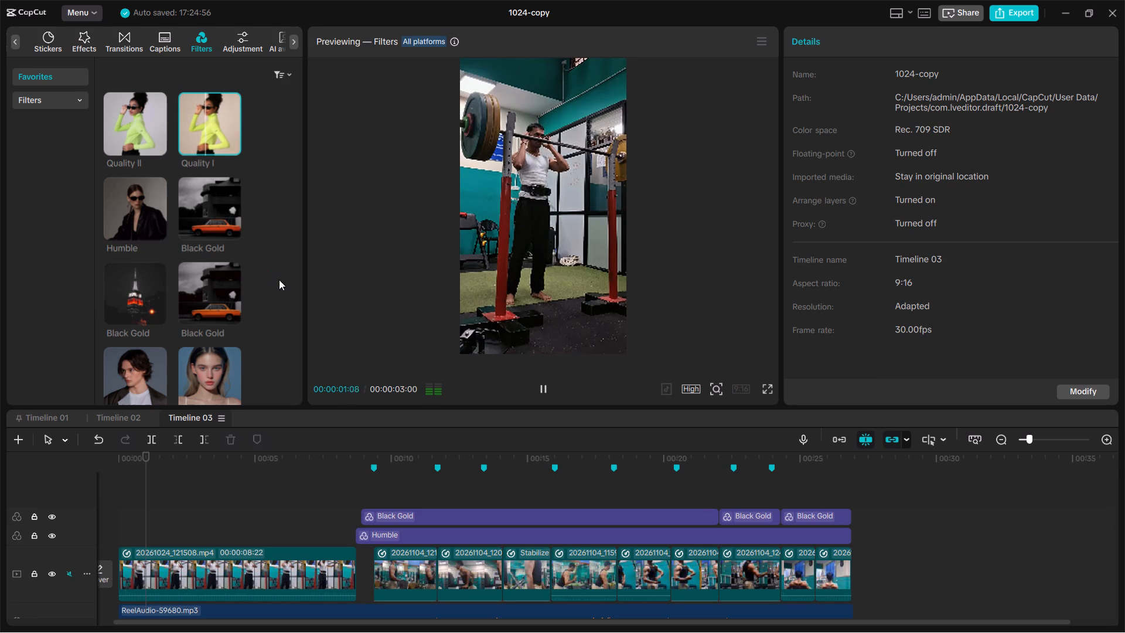
key("space")
left_click(231, 145)
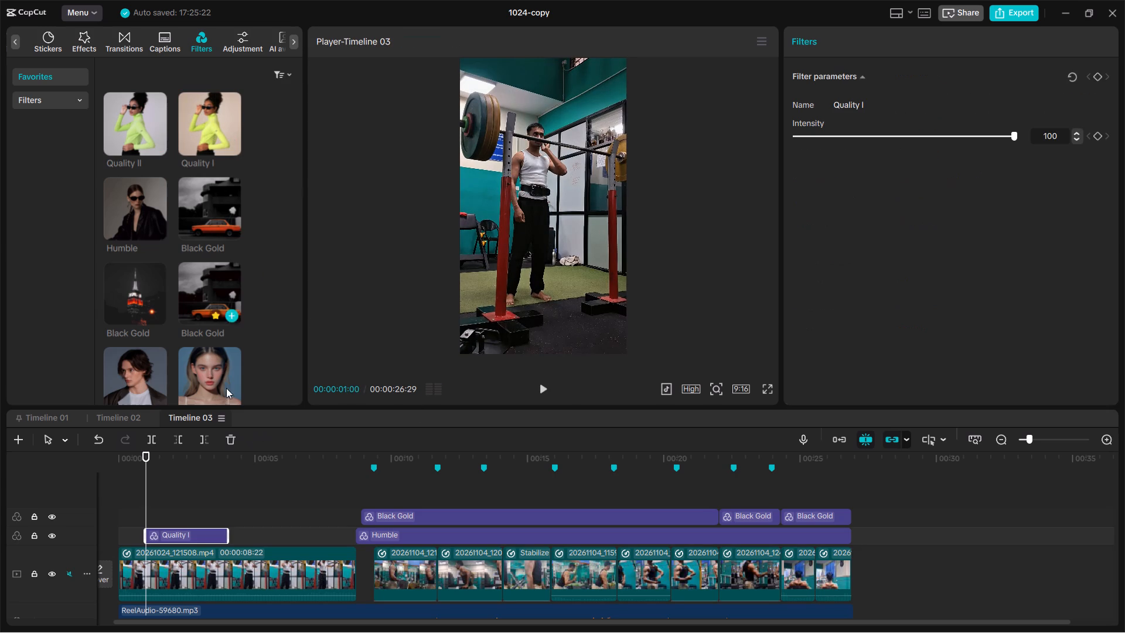
left_click_drag(193, 533, 408, 495)
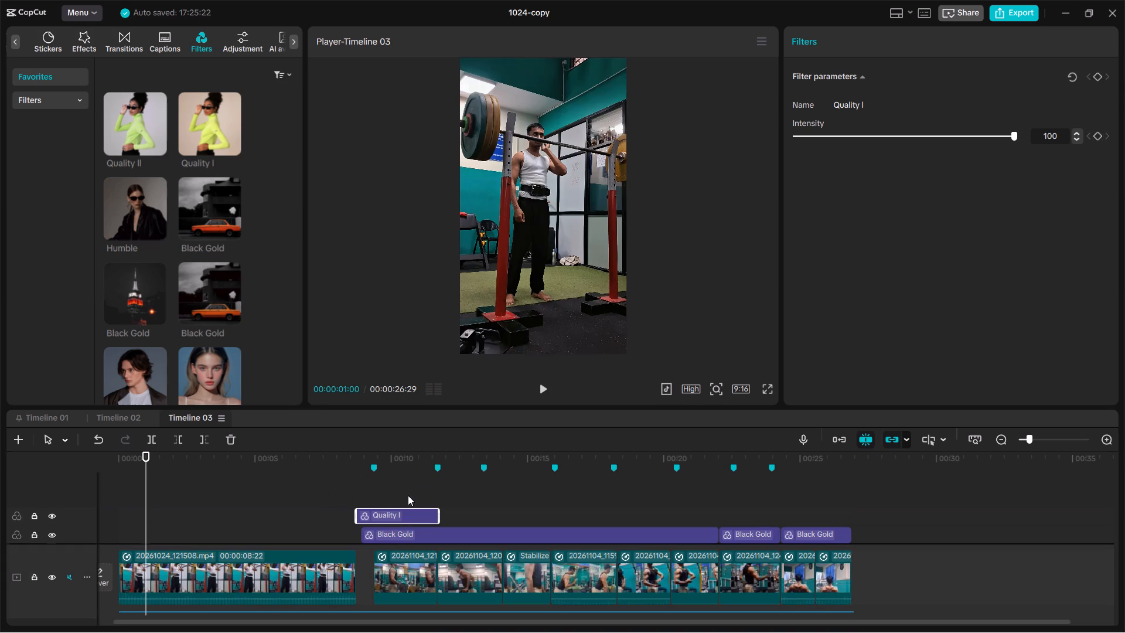
left_click_drag(403, 513, 424, 513)
scroll(424, 513, "down", 1)
scroll(424, 513, "up", 1)
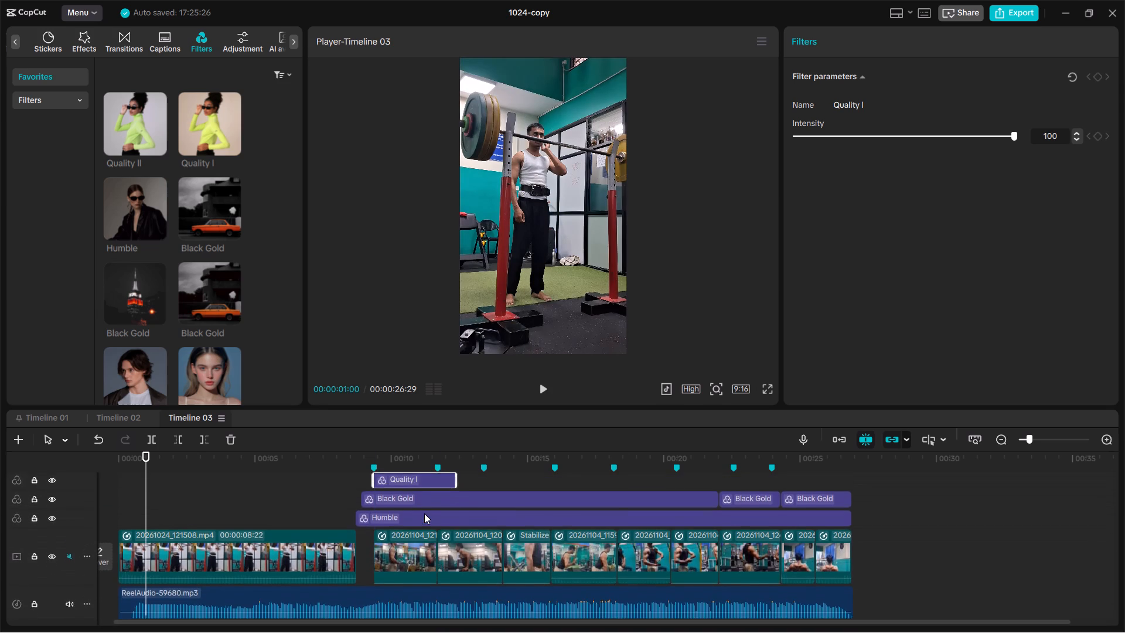
scroll(424, 513, "up", 1)
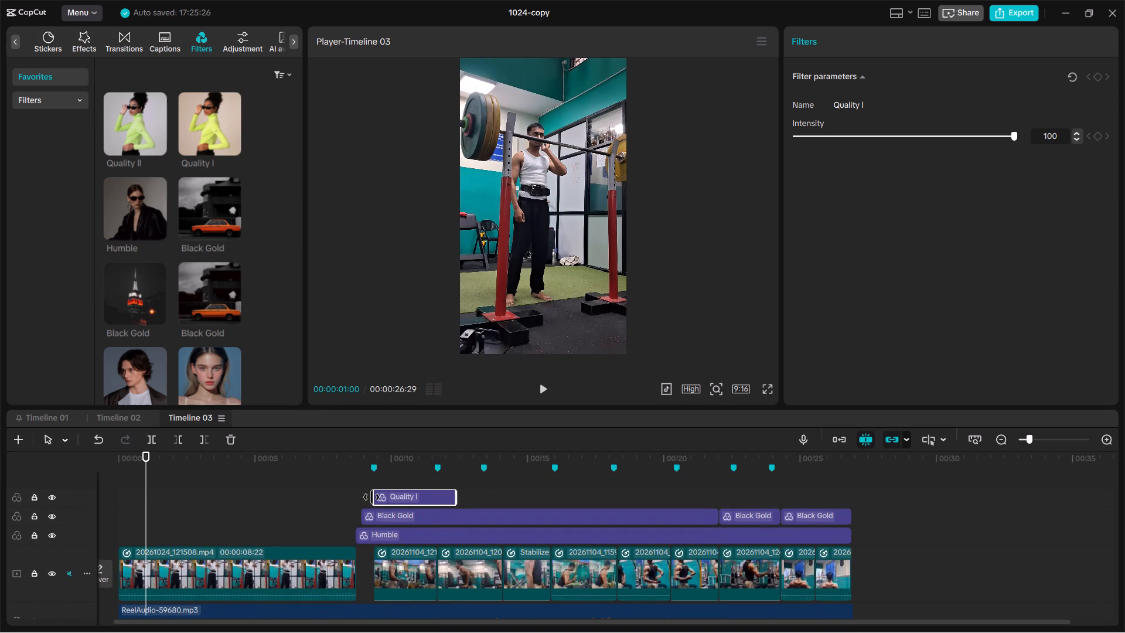
left_click_drag(371, 497, 364, 496)
Trim the start of the Humble filter to the beginning of the first clip after the gap, at about 9 seconds.
left_click_drag(358, 534, 357, 533)
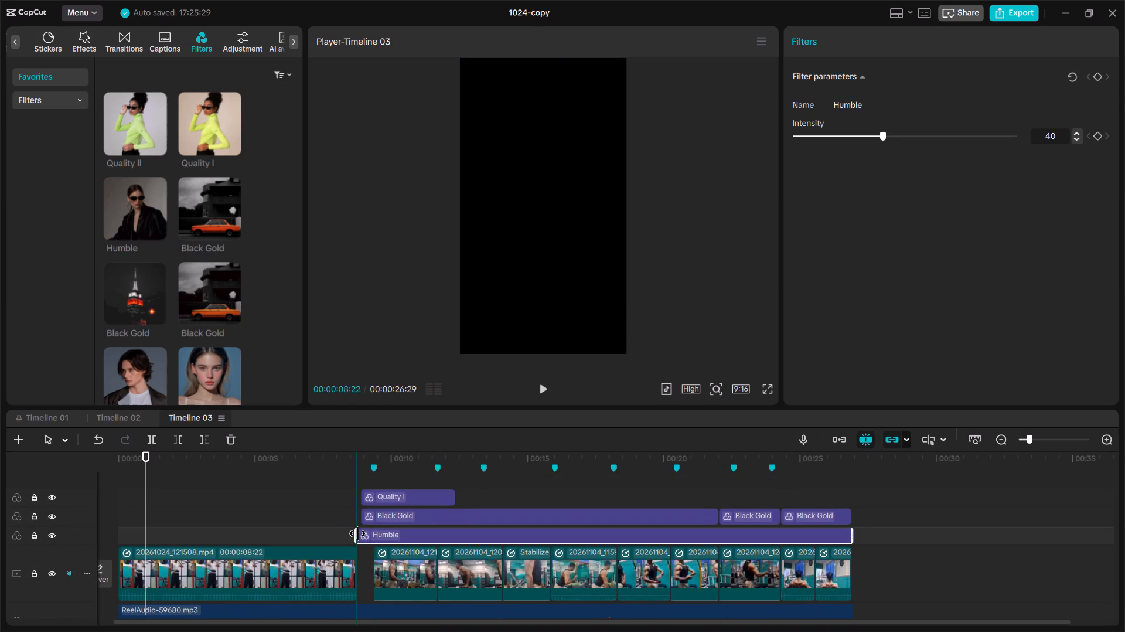
left_click_drag(357, 533, 374, 533)
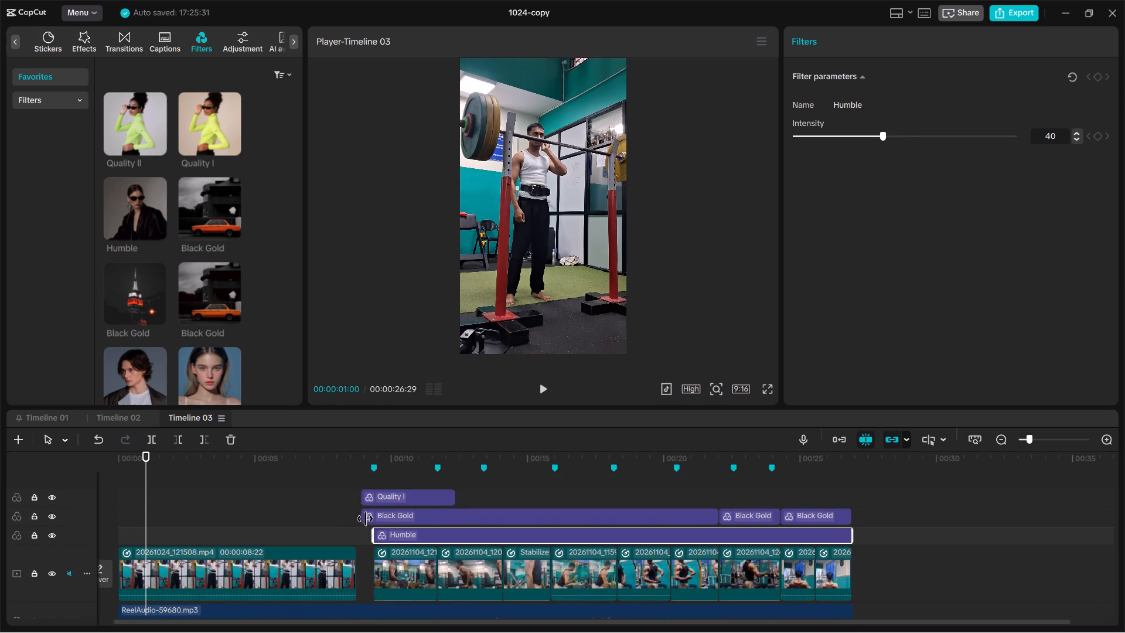
Trim the start of the first Black Gold filter to the beginning of the first clip after the gap, at about 9 seconds.
left_click_drag(365, 517, 374, 518)
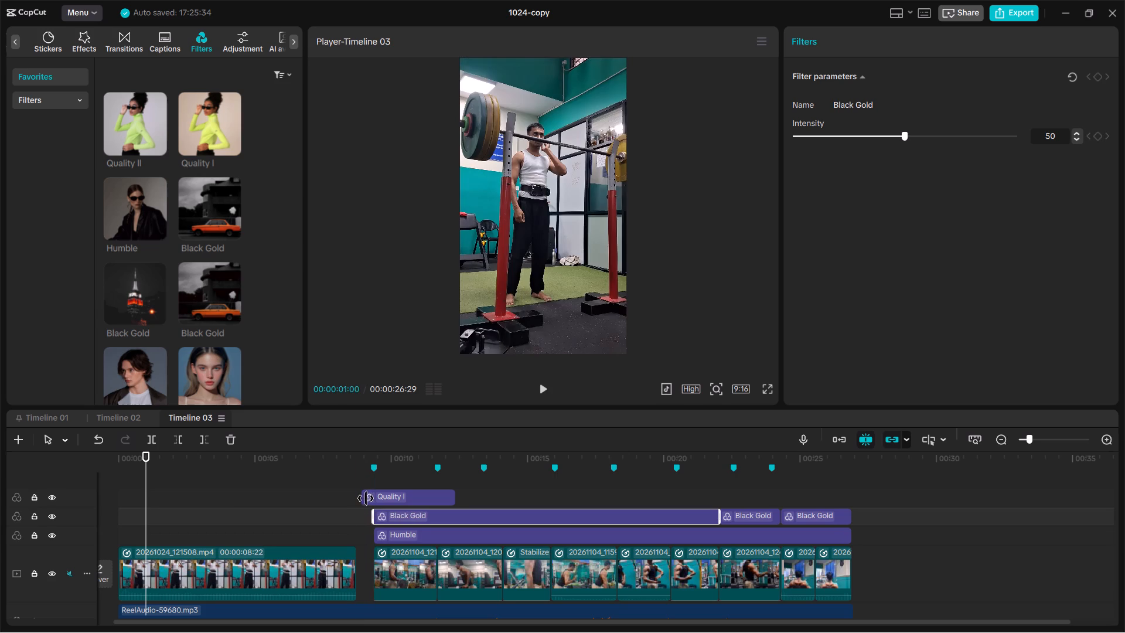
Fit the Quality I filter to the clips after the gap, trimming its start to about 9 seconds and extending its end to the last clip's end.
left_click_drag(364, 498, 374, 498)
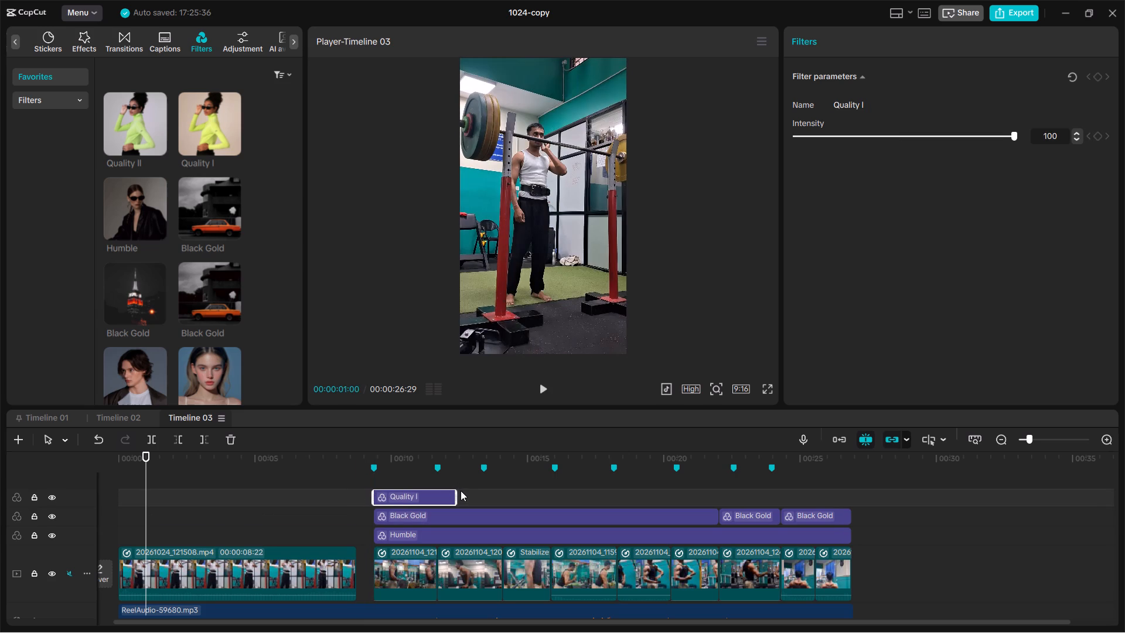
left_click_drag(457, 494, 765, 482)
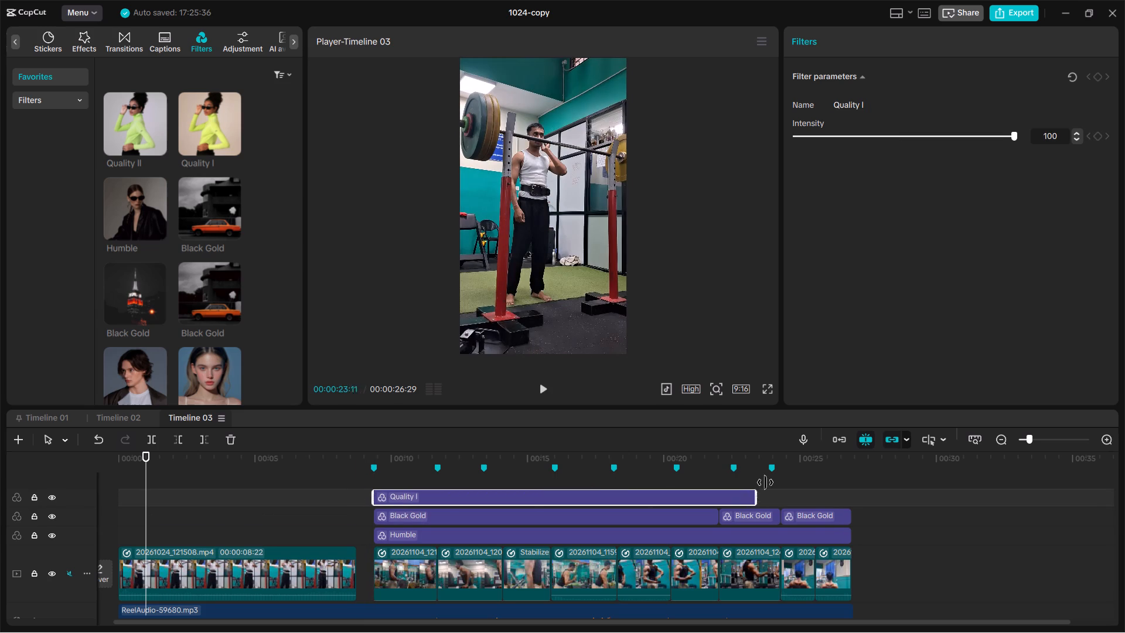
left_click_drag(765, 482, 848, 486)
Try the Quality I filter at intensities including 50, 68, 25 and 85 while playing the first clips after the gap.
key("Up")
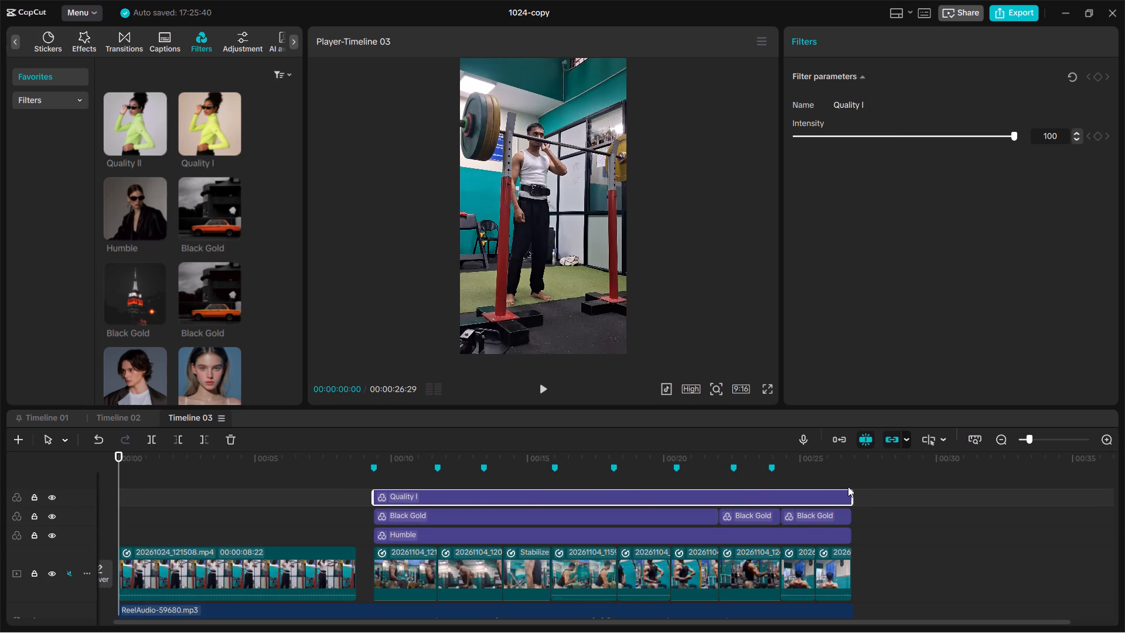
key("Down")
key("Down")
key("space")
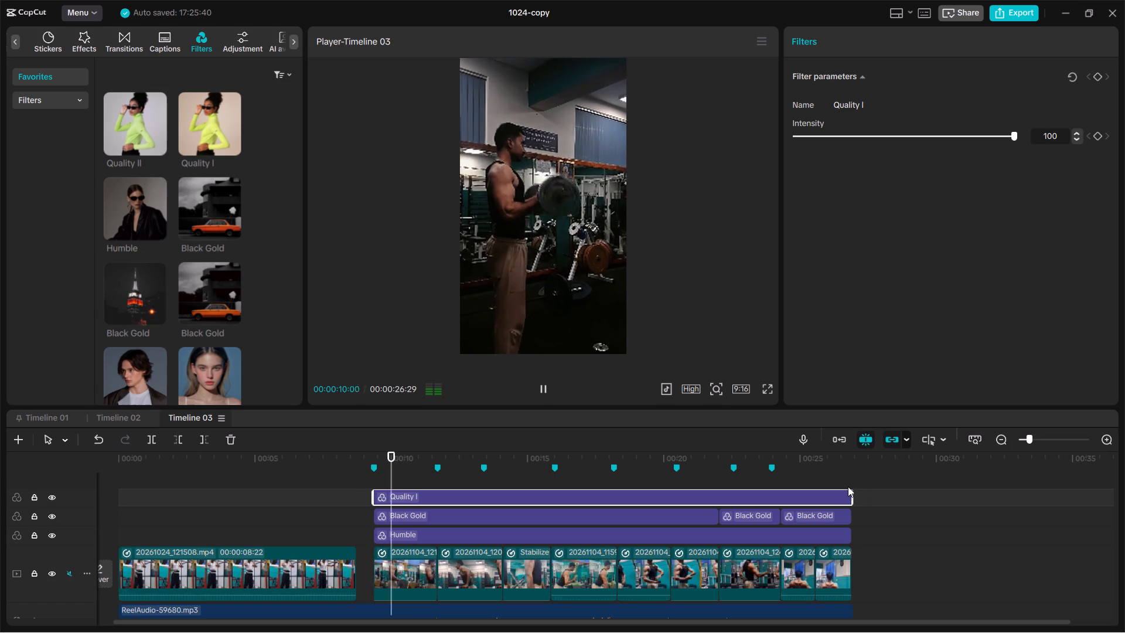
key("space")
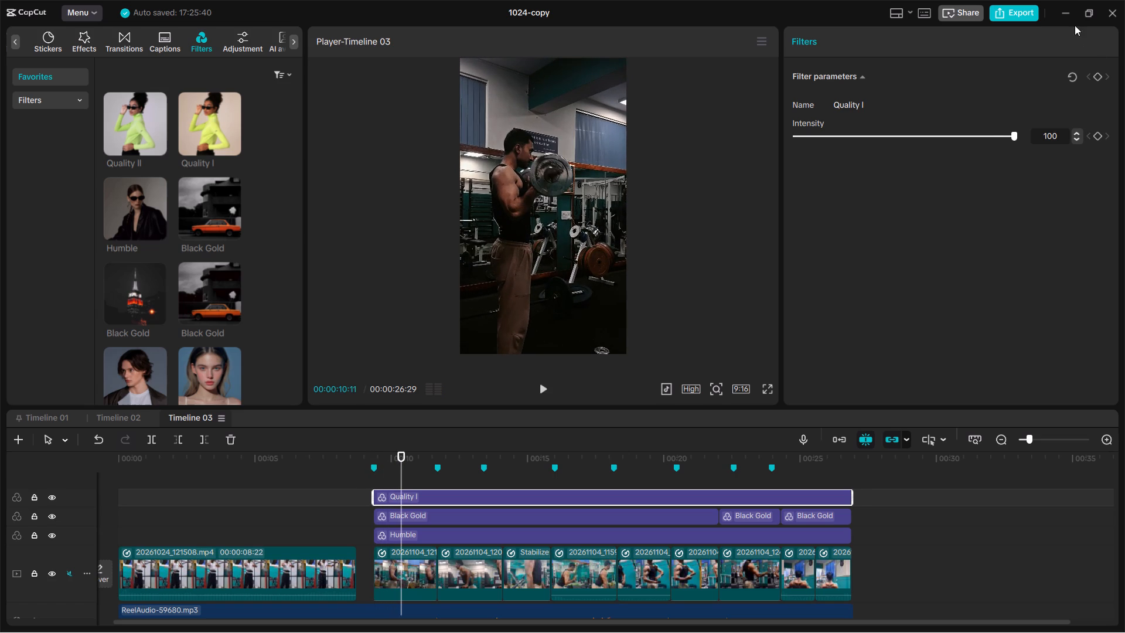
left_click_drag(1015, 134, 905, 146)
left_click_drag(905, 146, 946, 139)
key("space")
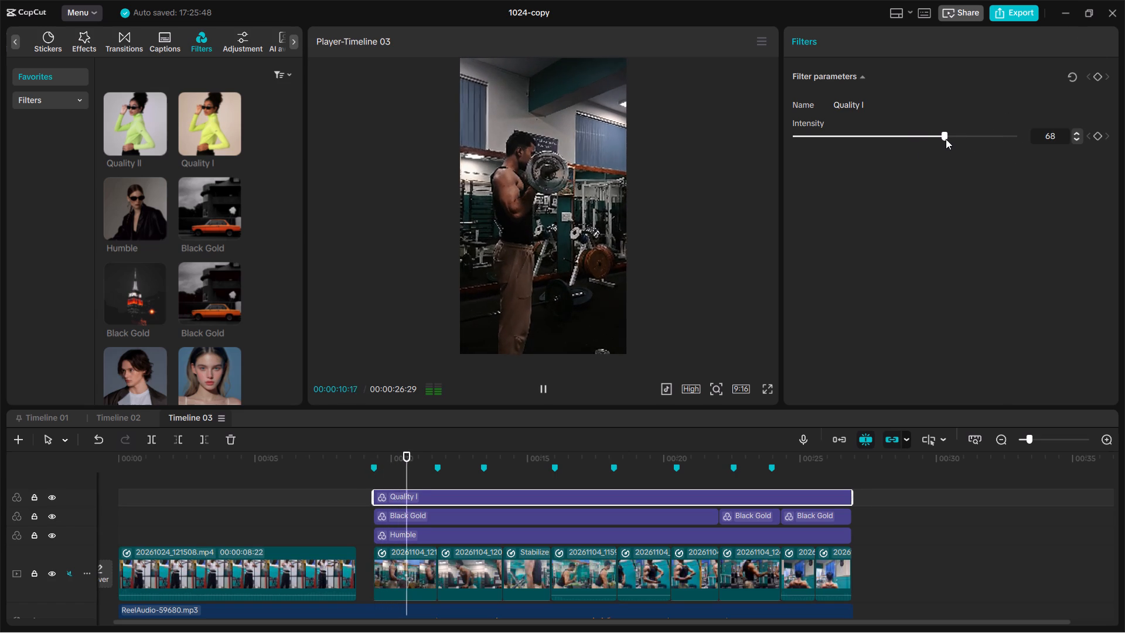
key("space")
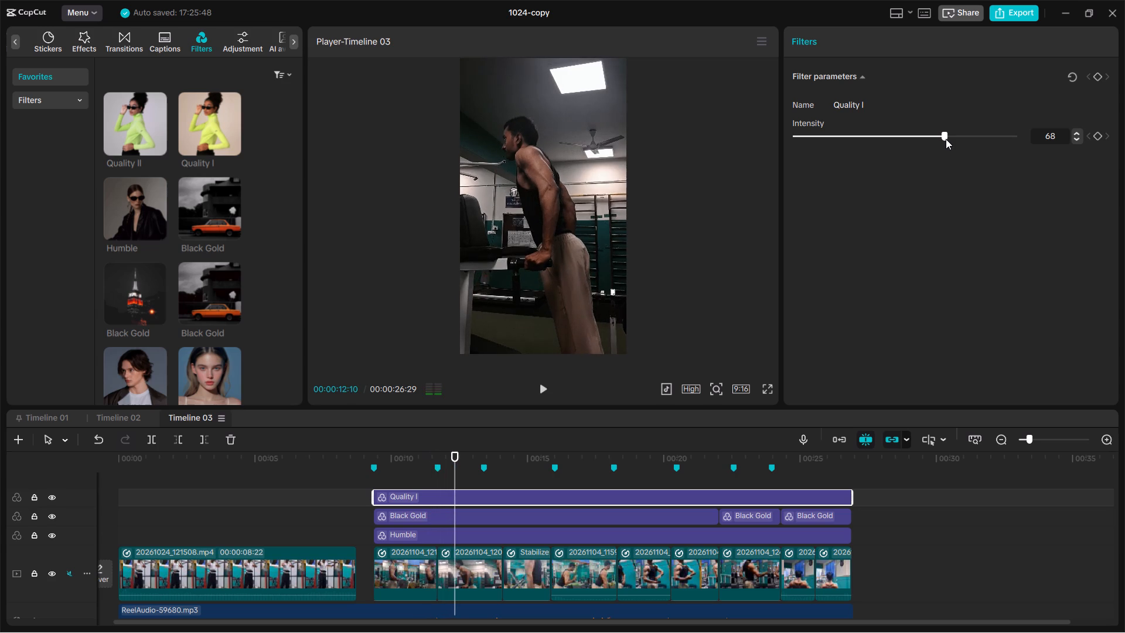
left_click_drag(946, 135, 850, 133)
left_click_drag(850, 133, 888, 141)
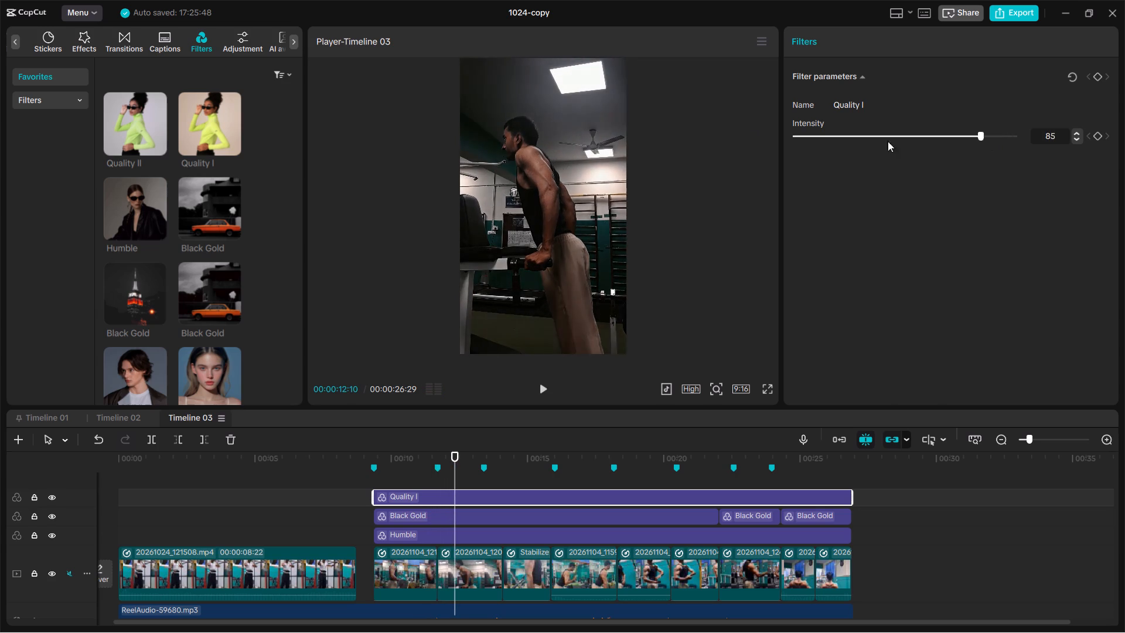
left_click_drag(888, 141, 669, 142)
Delete the Quality I filter from the timeline.
key("Delete")
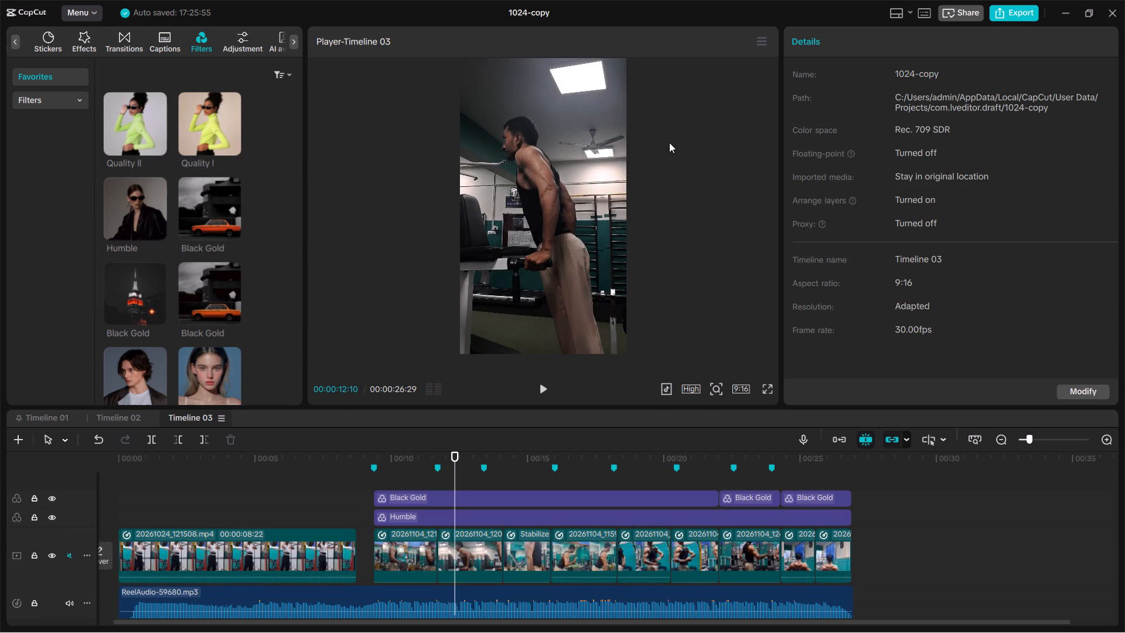
Play back Timeline 03 from the first clip after the gap through the last clip, and recheck the gap before about 9 seconds.
key("Up")
key("Up")
key("space")
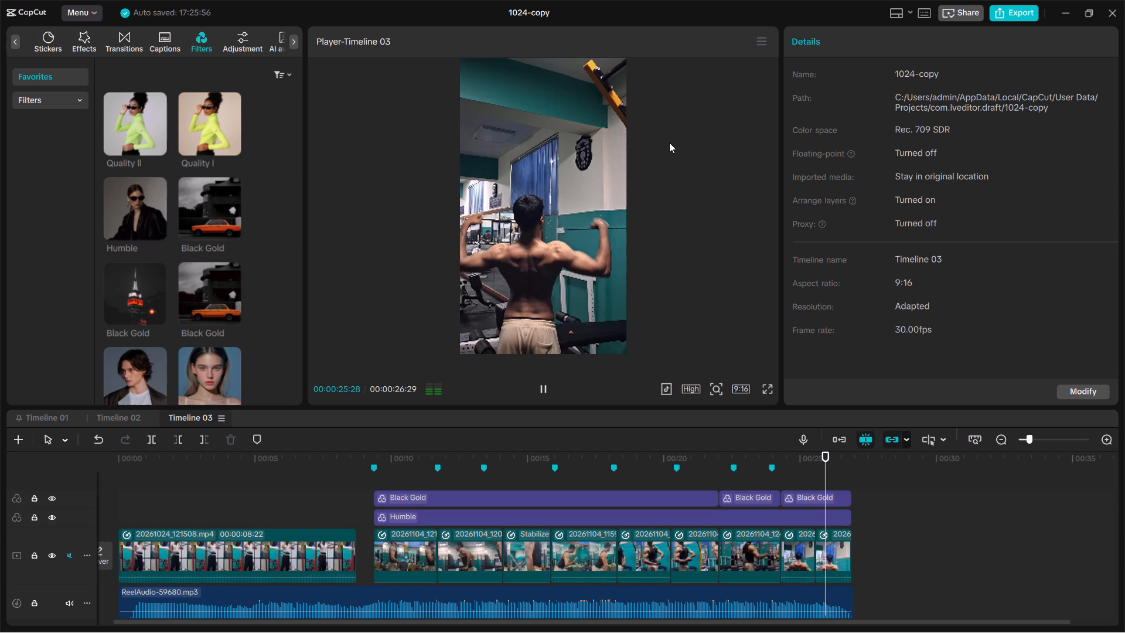
key("space")
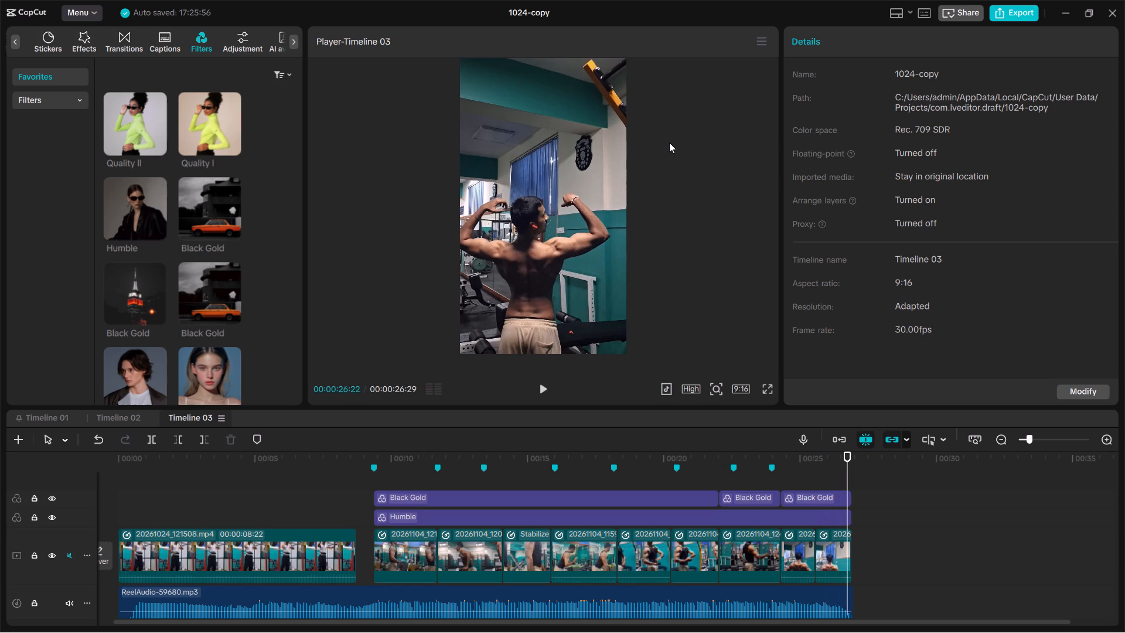
left_click(349, 474)
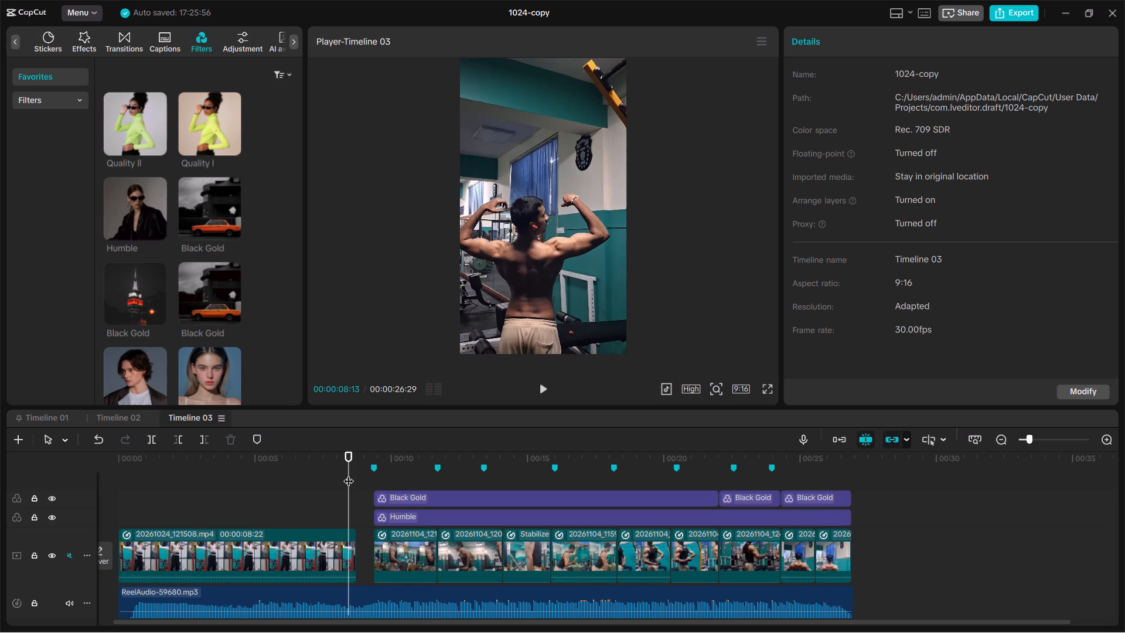
key("space")
key("space")
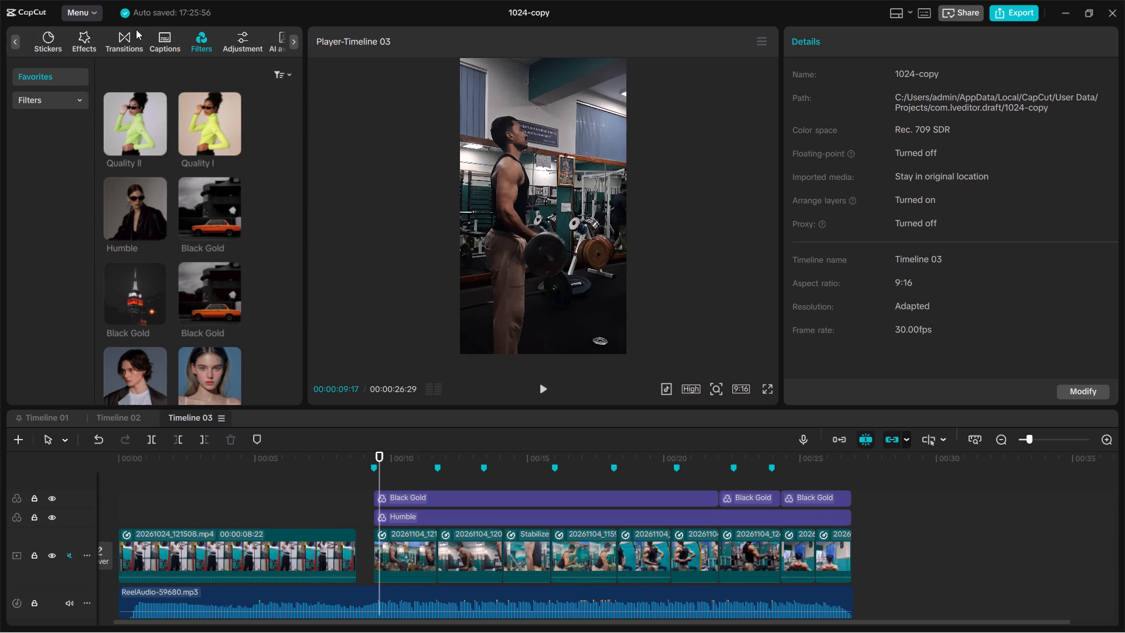
Look through the favorite and Light transitions, and preview the Digital Trace transition several times.
left_click(87, 39)
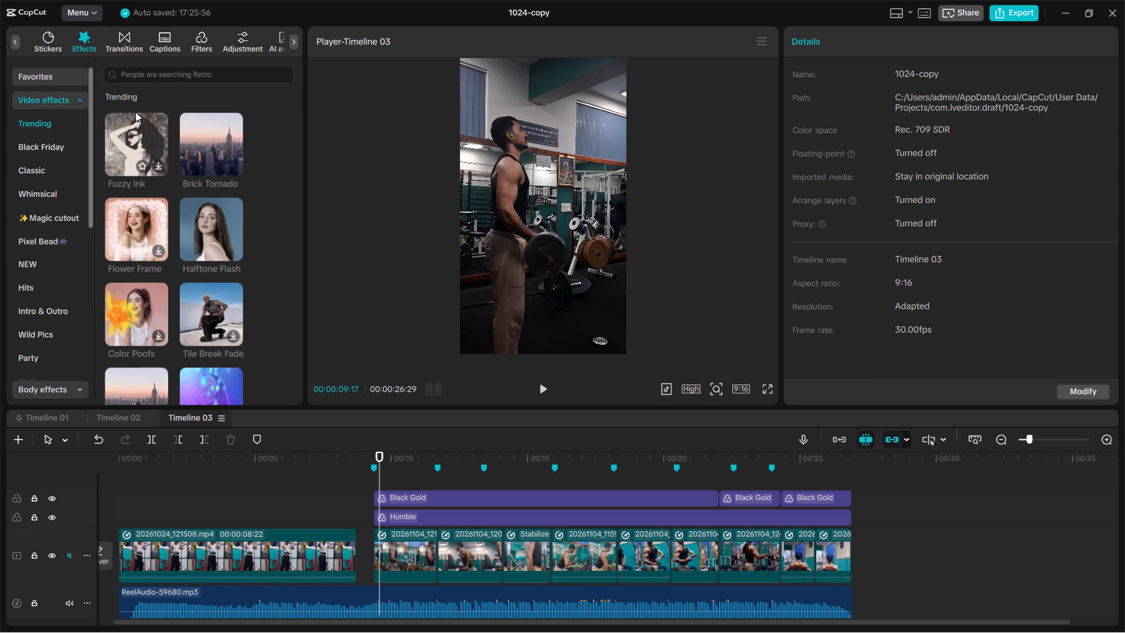
left_click(121, 33)
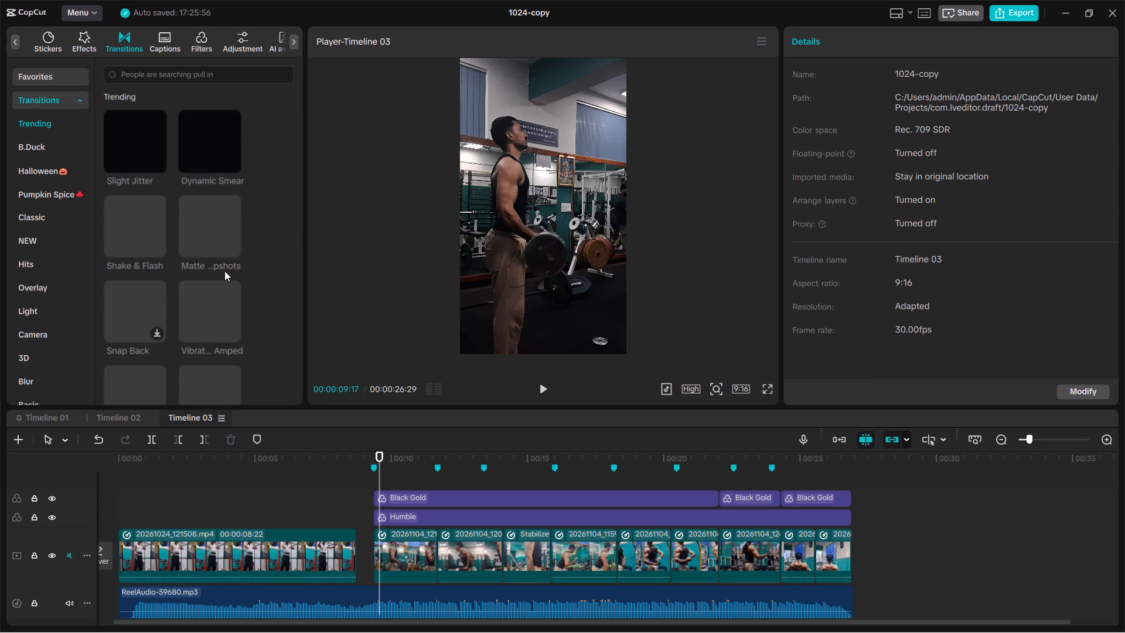
left_click(56, 79)
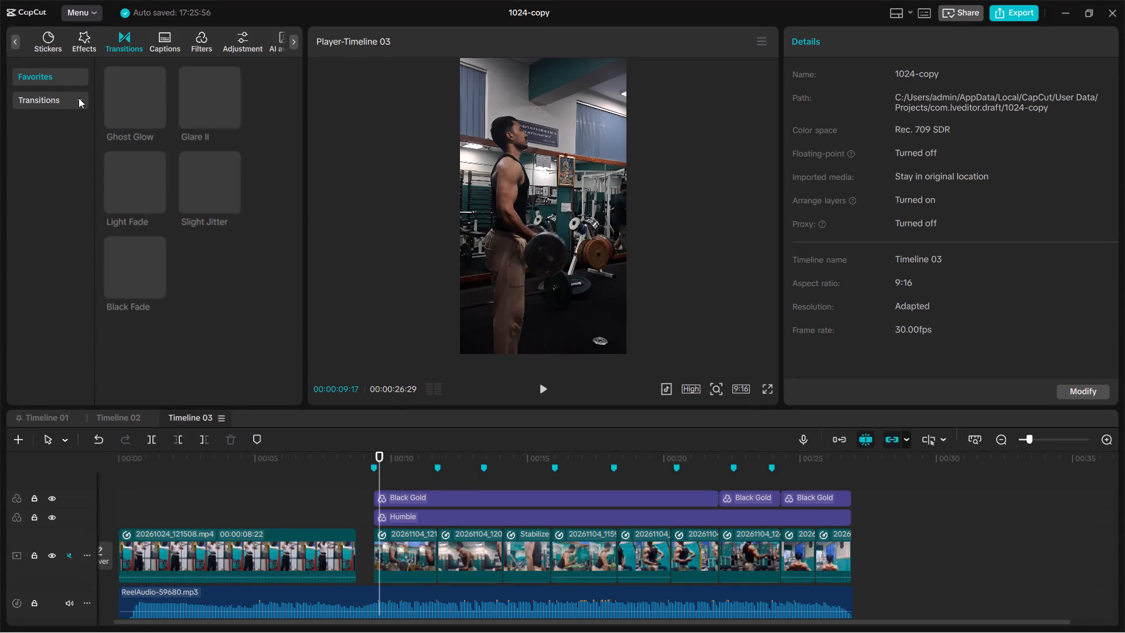
left_click(62, 102)
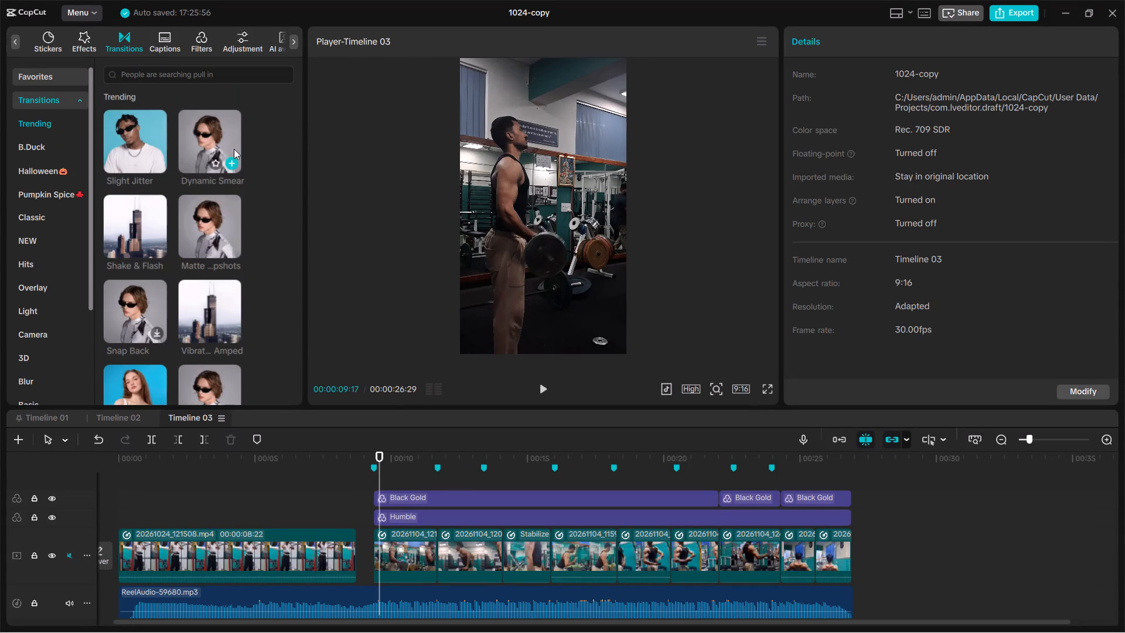
left_click(38, 312)
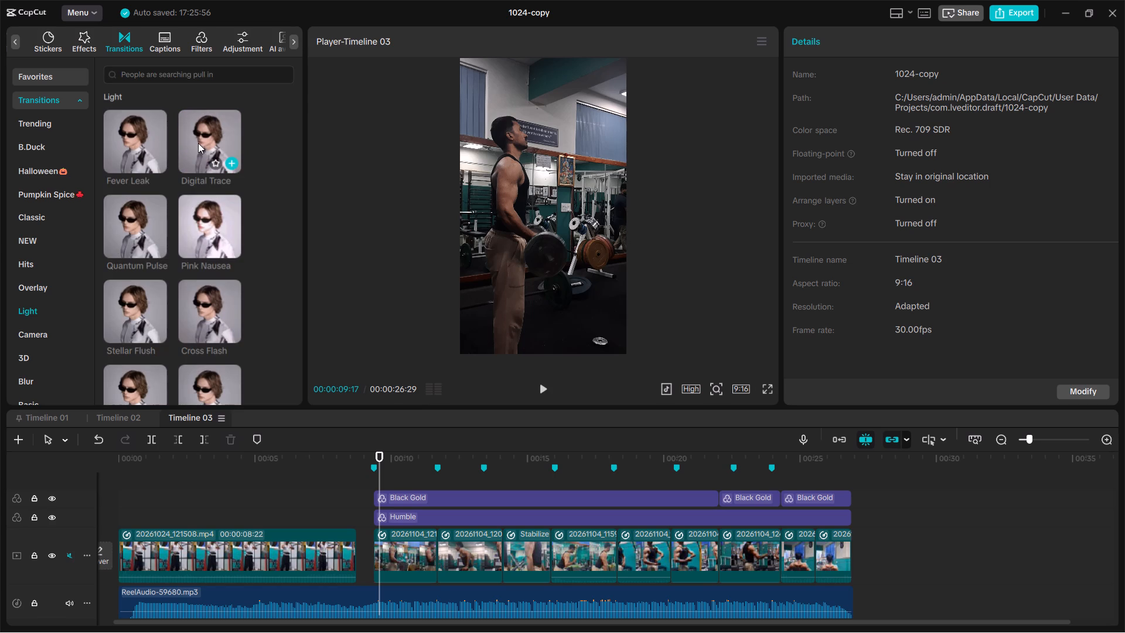
left_click(198, 143)
left_click(198, 143)
key("space")
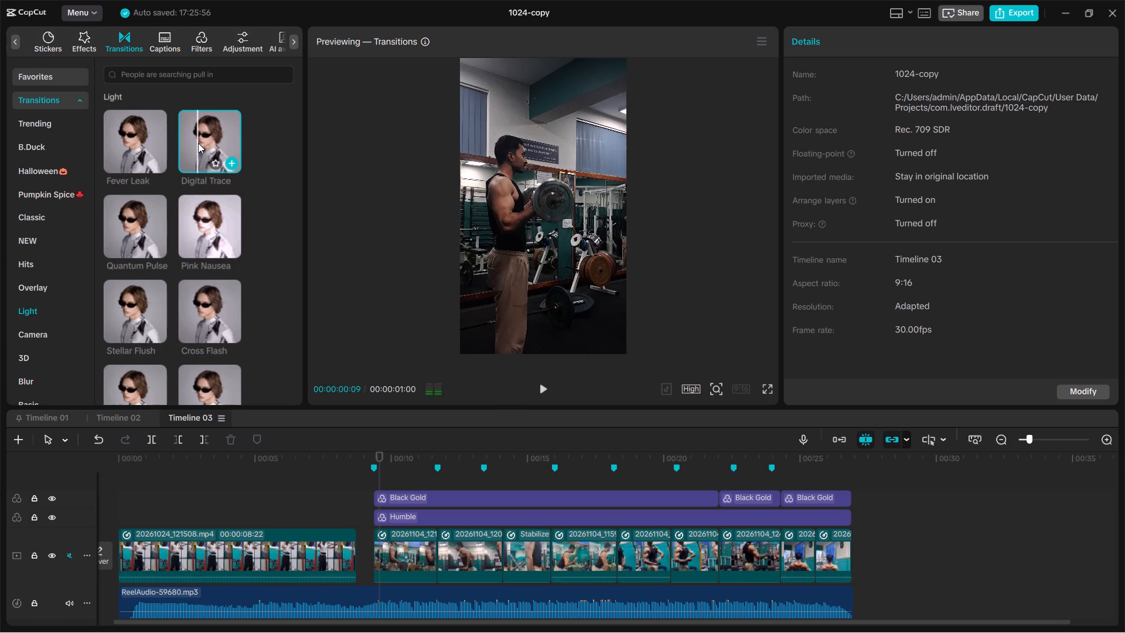
key("space")
key("space")
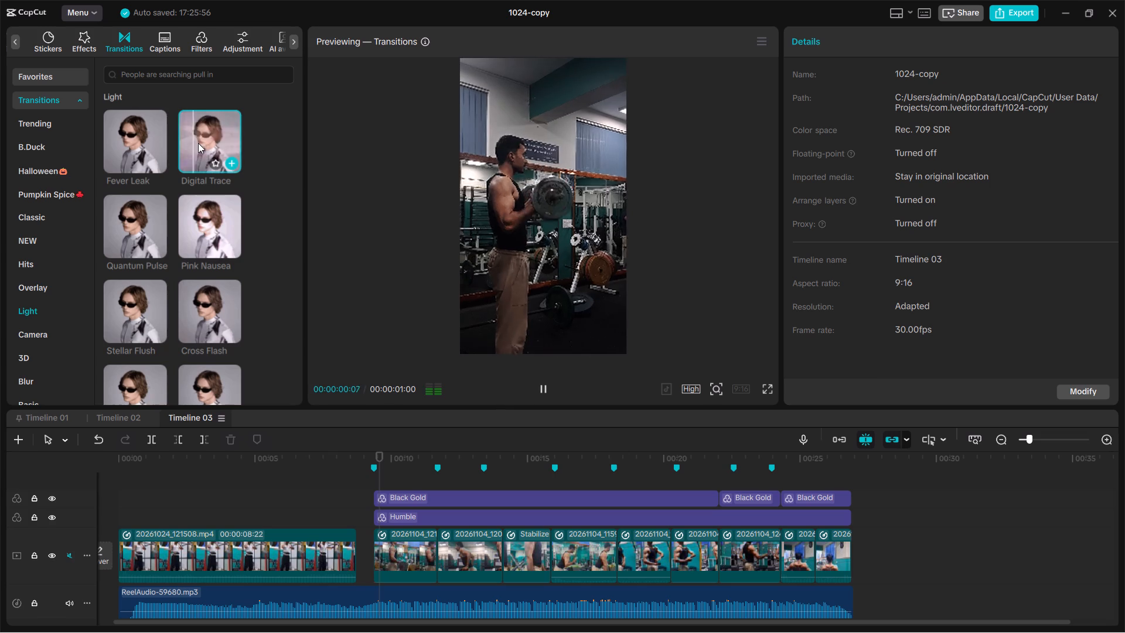
key("space")
key("space")
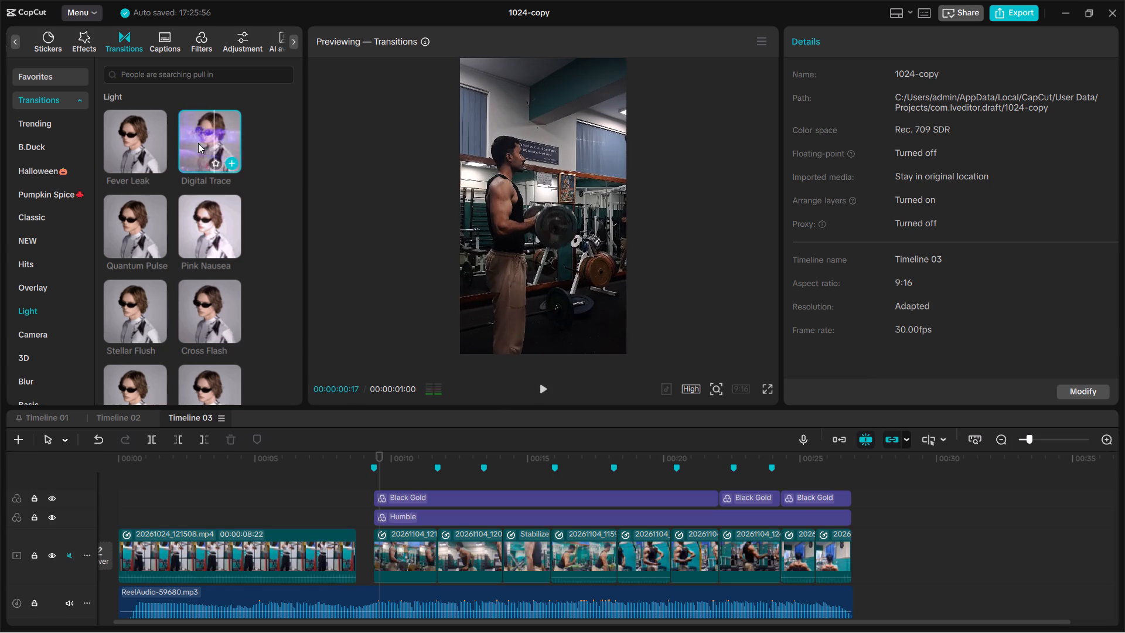
key("space")
key("space")
key("space")
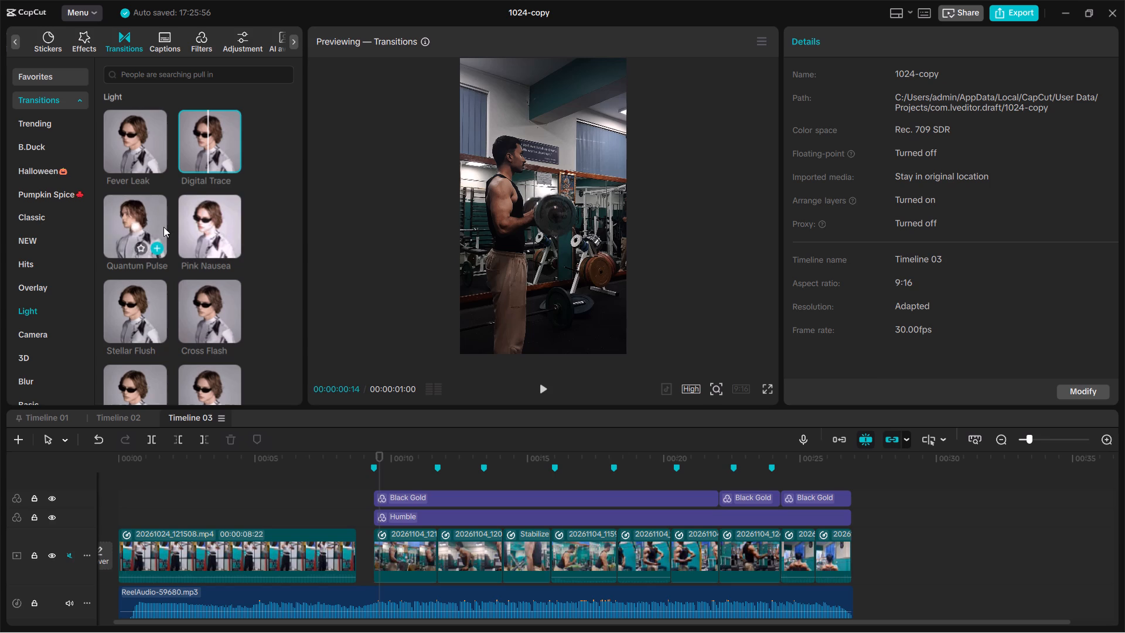
Preview the Fever Leak light transition and try to mark it as a favorite.
left_click(121, 133)
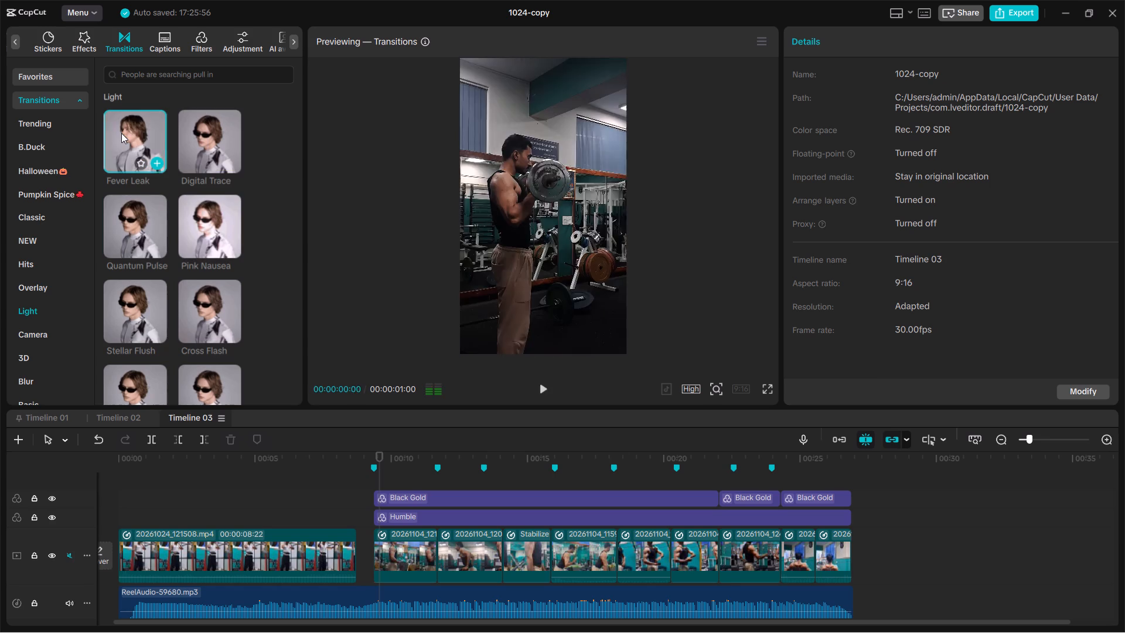
key("space")
key("space")
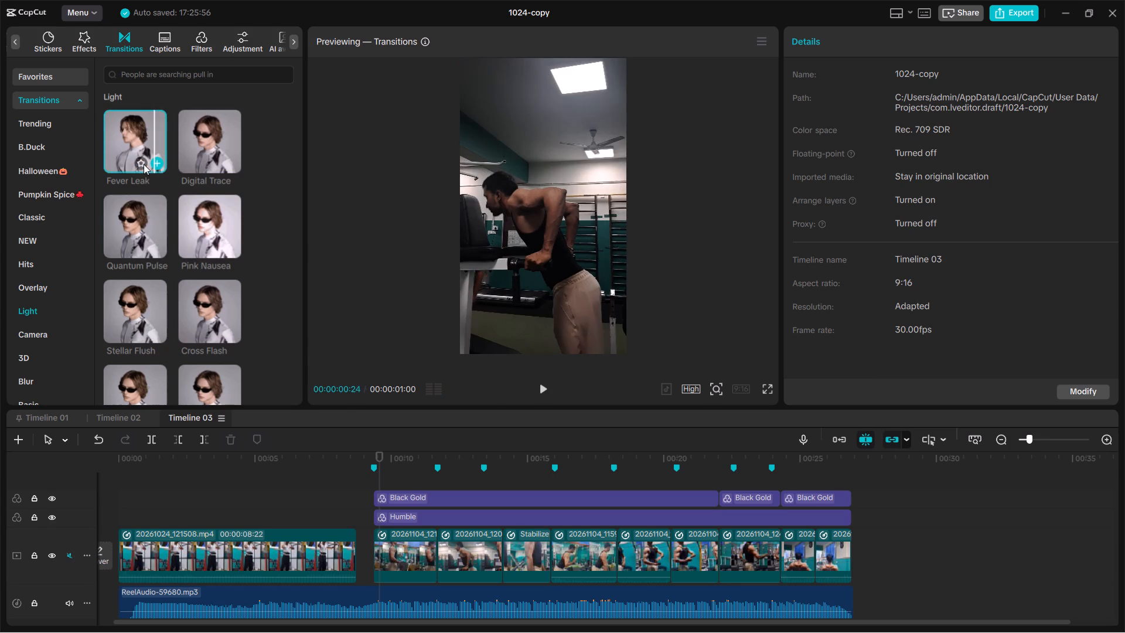
left_click(144, 164)
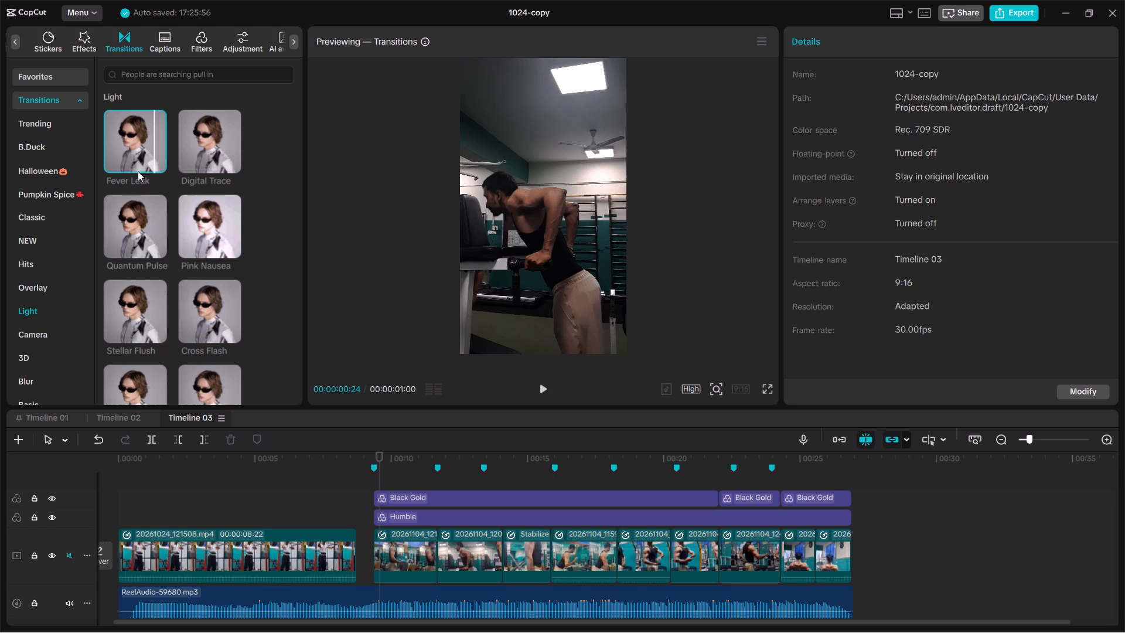
left_click(141, 160)
Look through the remaining Light transitions, from Quantum Pulse down past Heat Slash and Mono Shake.
scroll(152, 250, "down", 1)
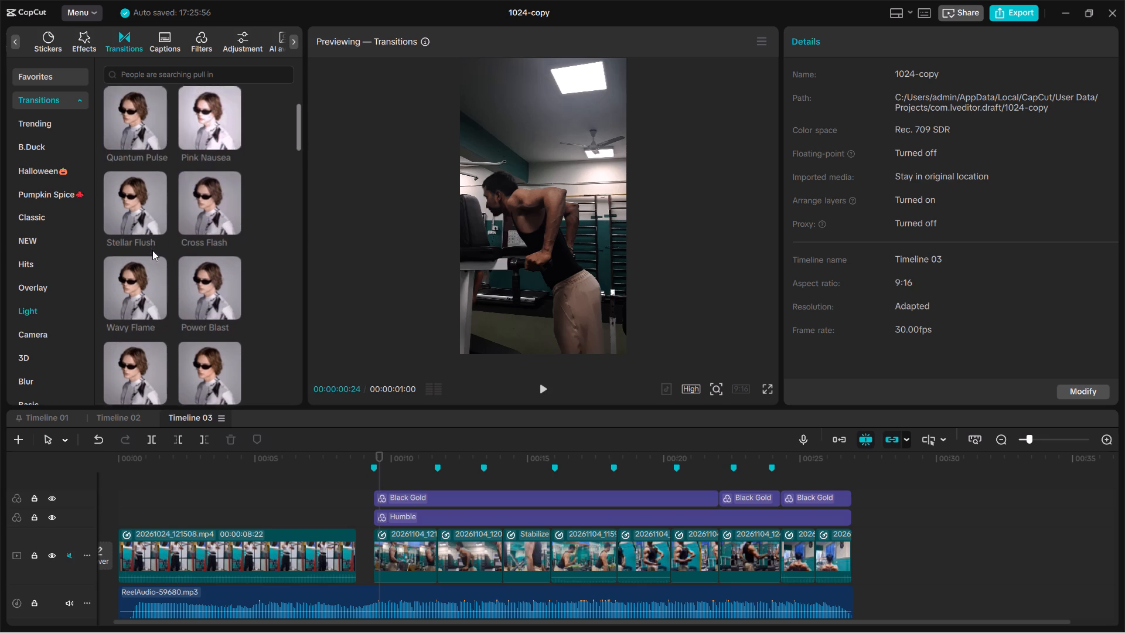
scroll(152, 250, "down", 1)
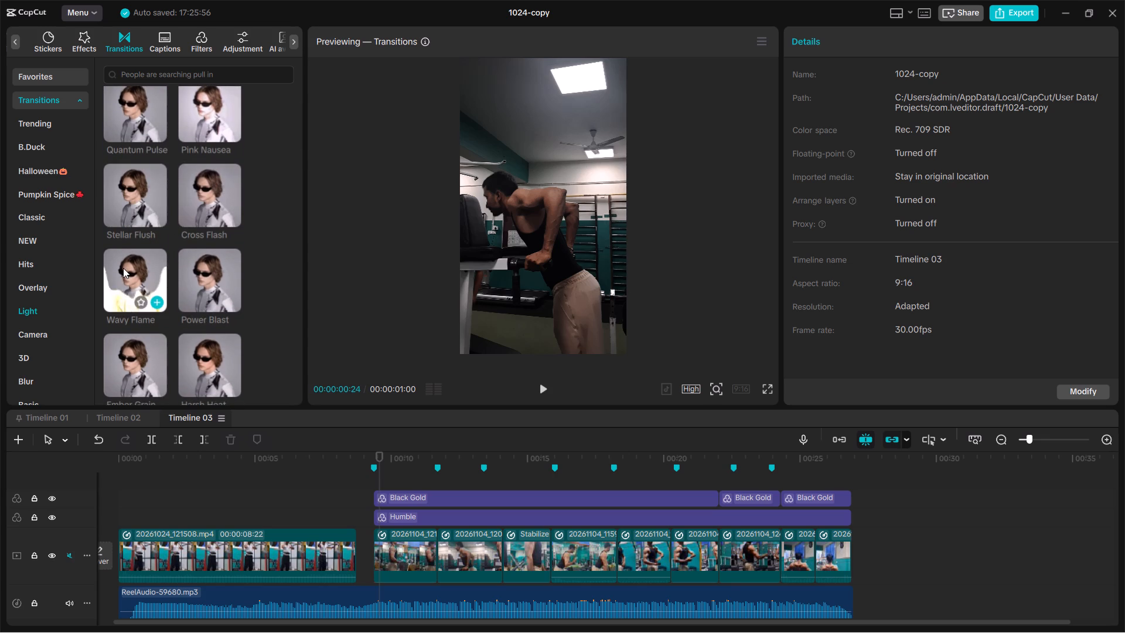
scroll(196, 277, "down", 1)
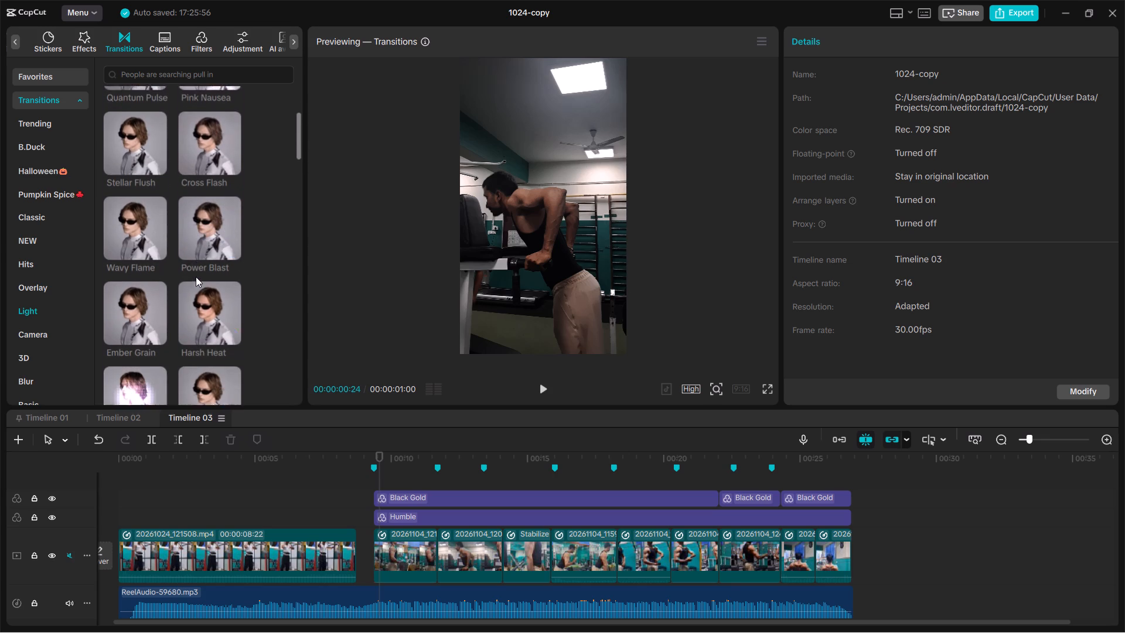
scroll(196, 277, "down", 1)
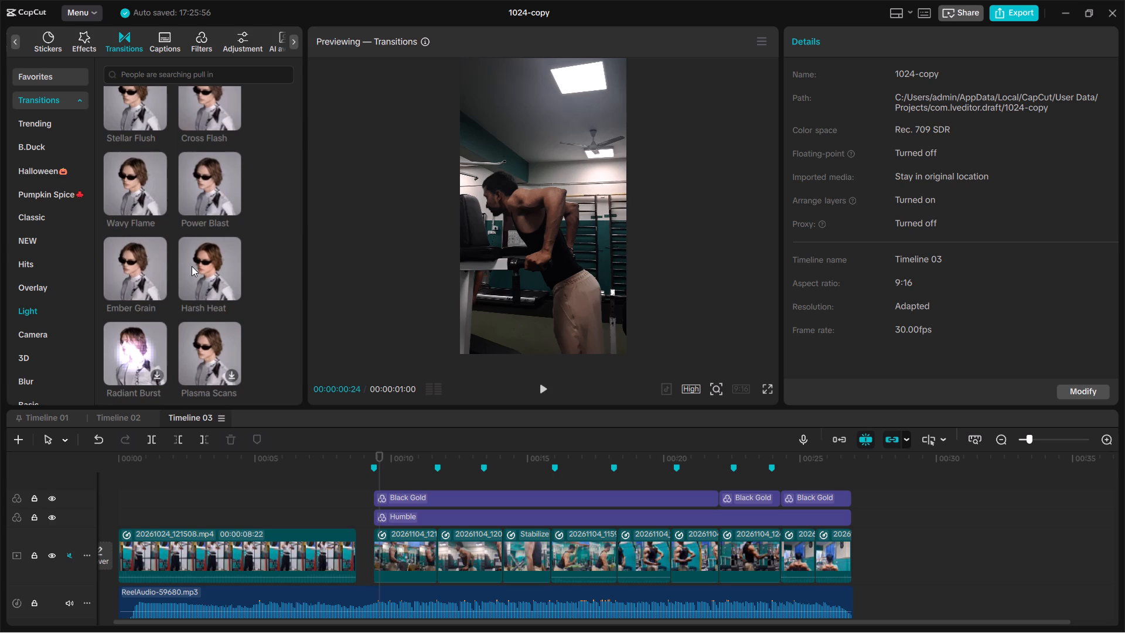
scroll(200, 266, "down", 1)
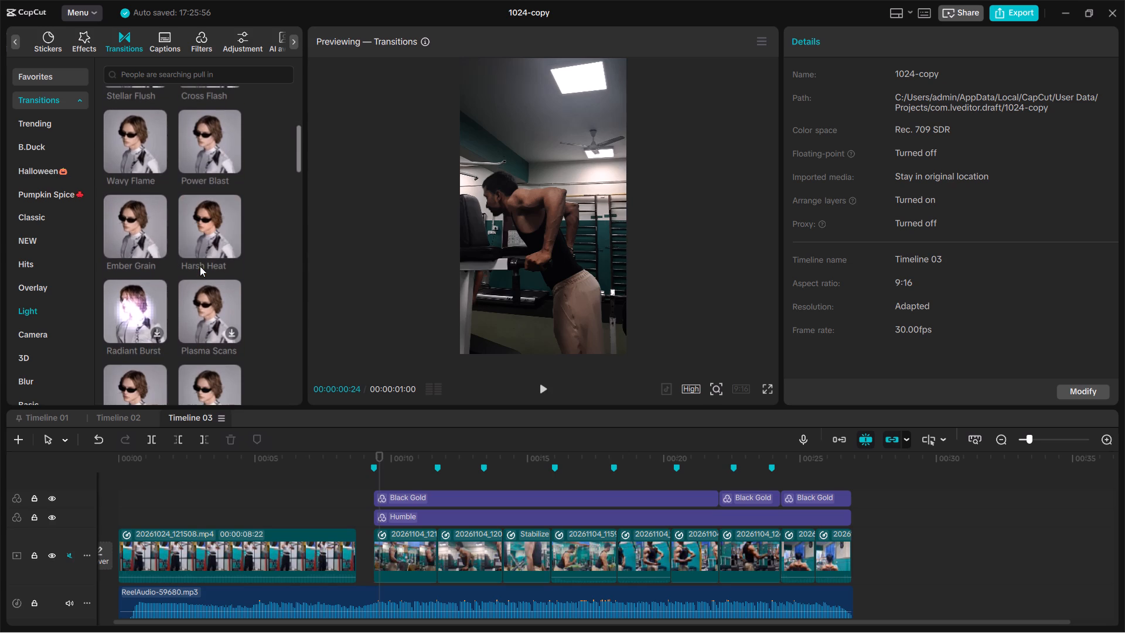
scroll(130, 300, "down", 1)
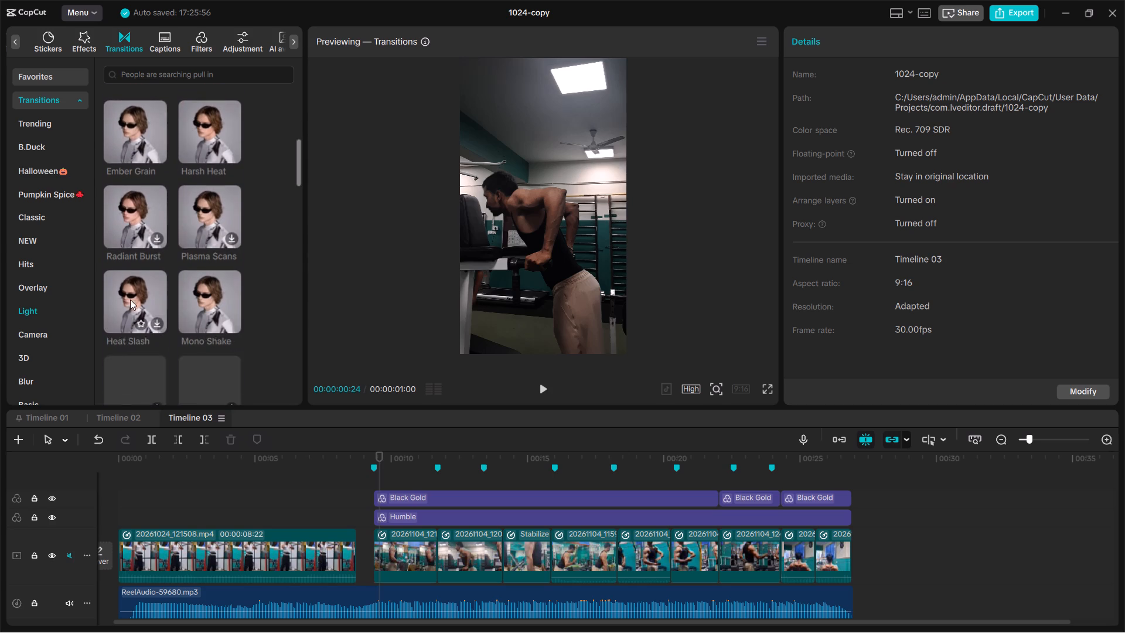
scroll(130, 300, "down", 1)
Preview the Pull in transition from the Camera category and mark it as a favorite.
left_click(49, 336)
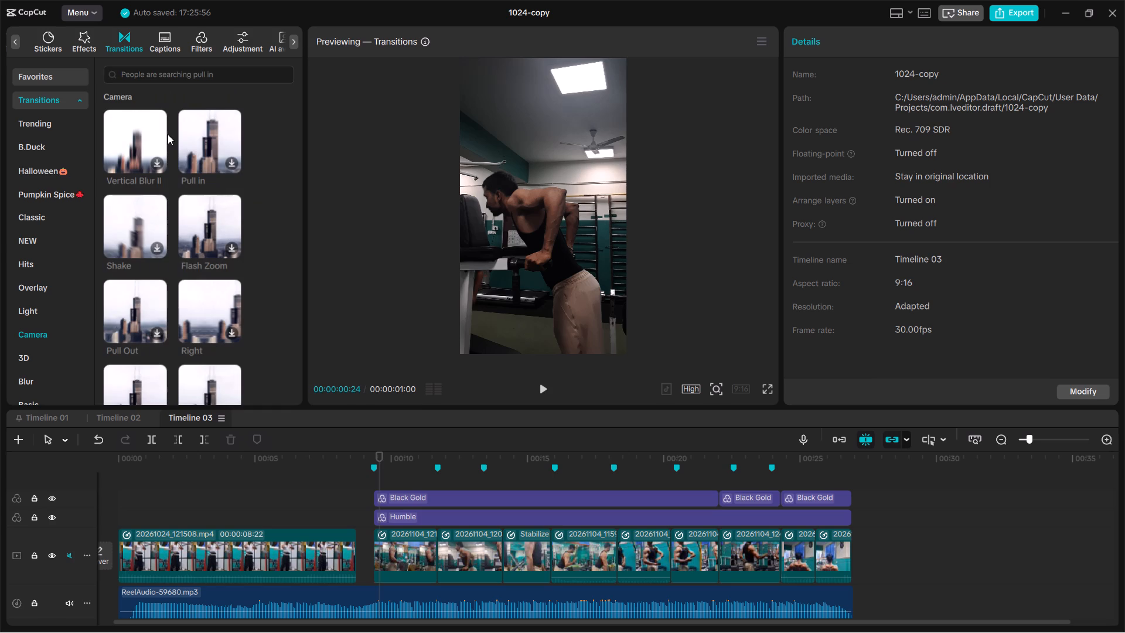
left_click(199, 133)
key("space")
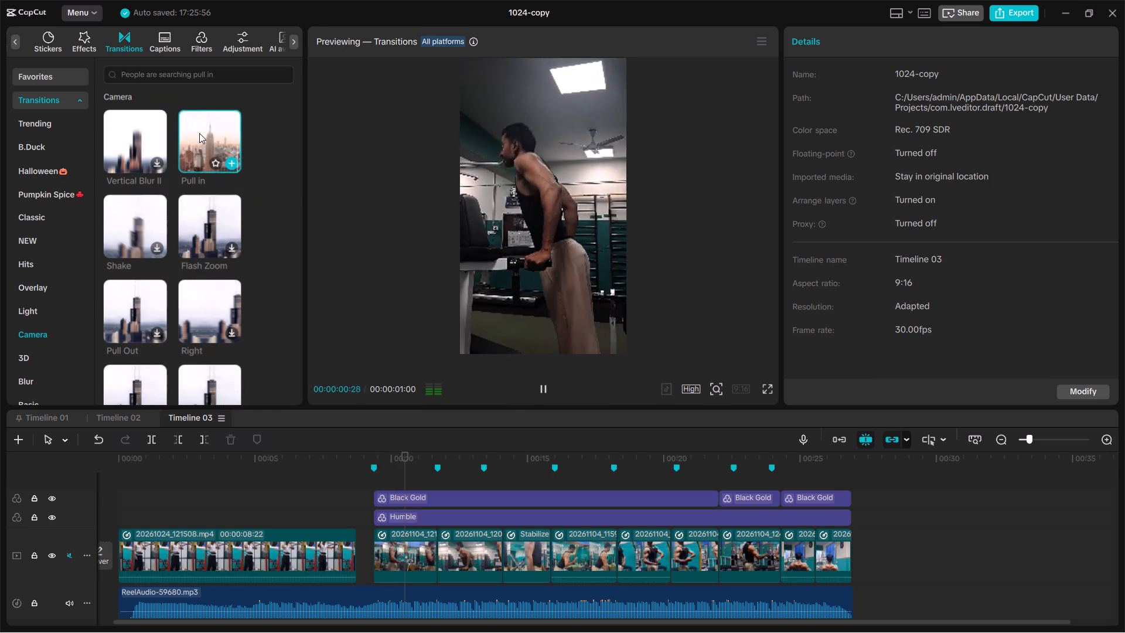
key("space")
key("space")
left_click(212, 165)
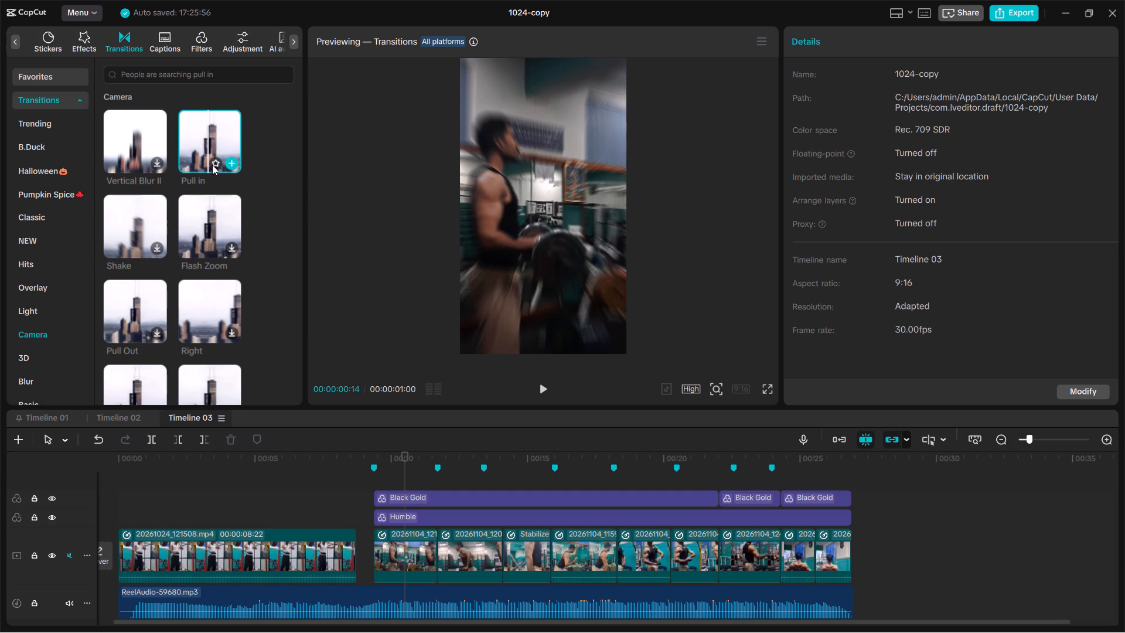
Preview the Vertical Blur II camera transition and mark it as a favorite.
left_click(135, 130)
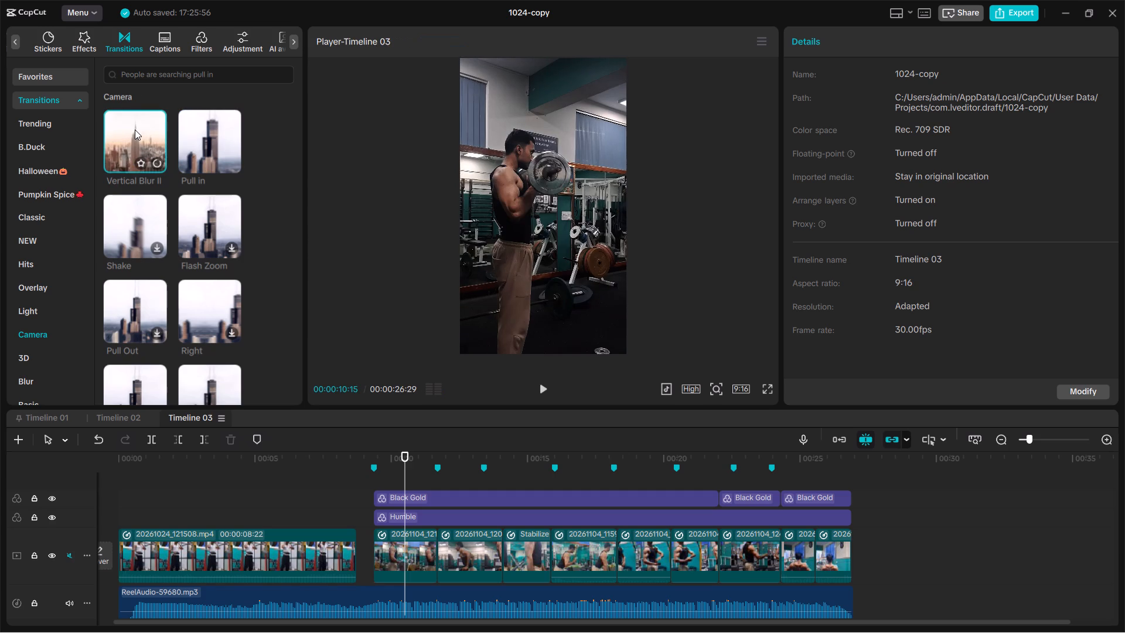
key("space")
key("space")
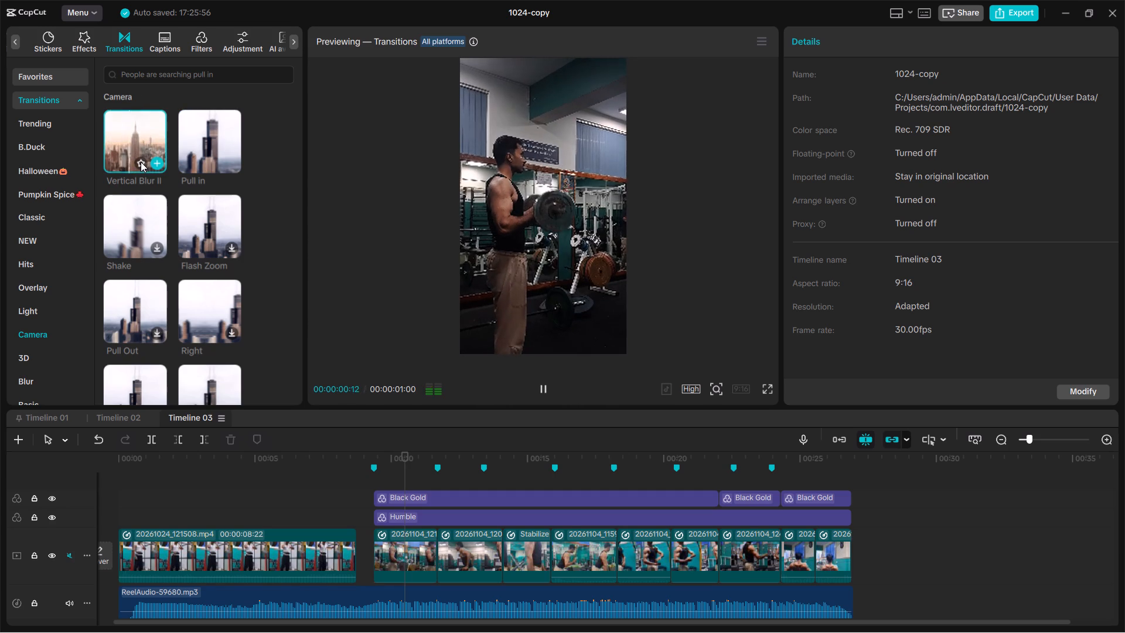
left_click(142, 160)
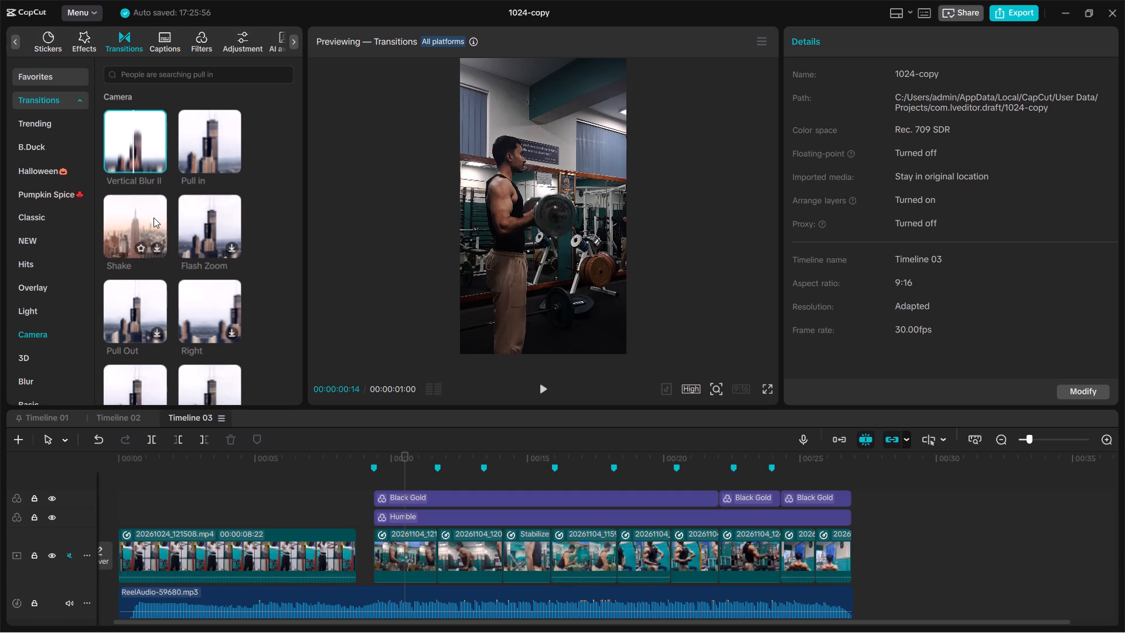
Preview the Shake and Flash Zoom camera transitions and mark both as favorites.
left_click(138, 232)
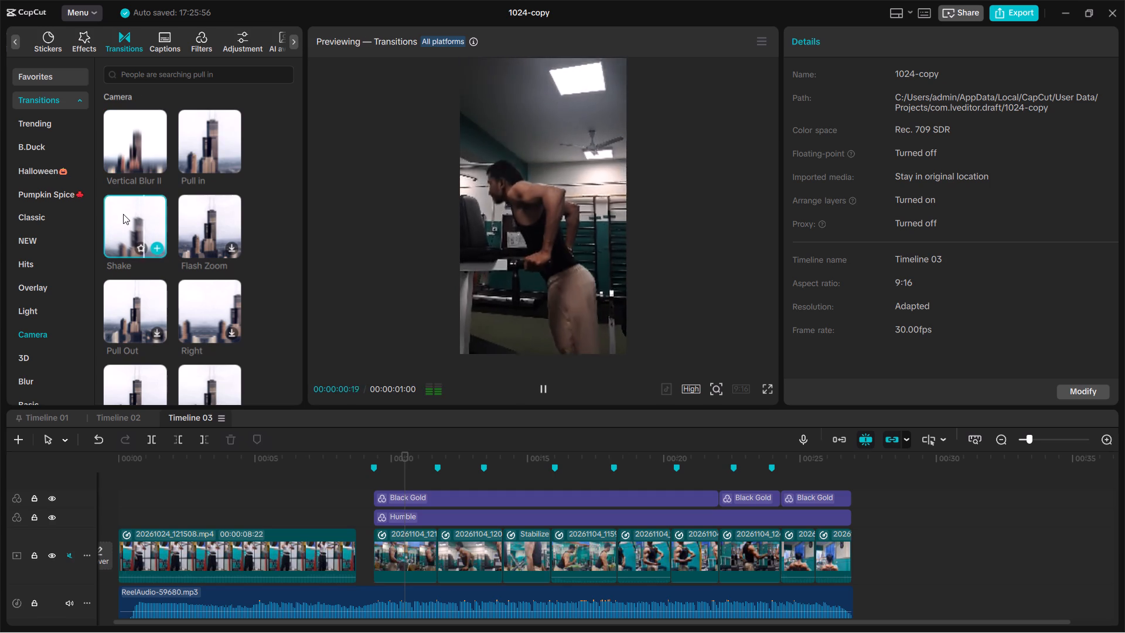
key("space")
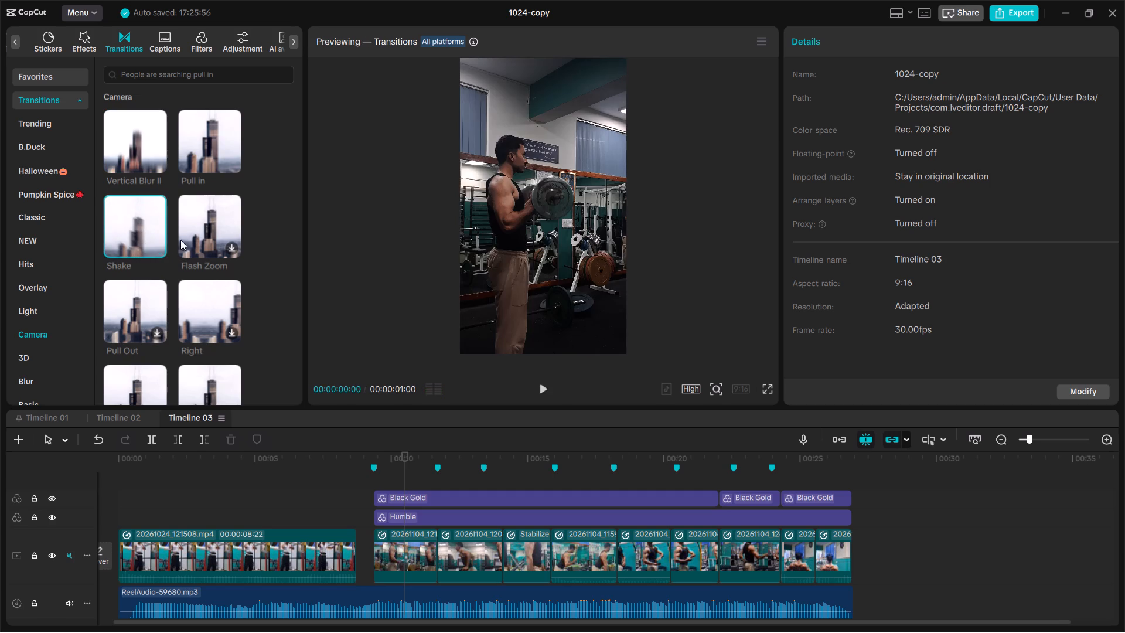
left_click(198, 228)
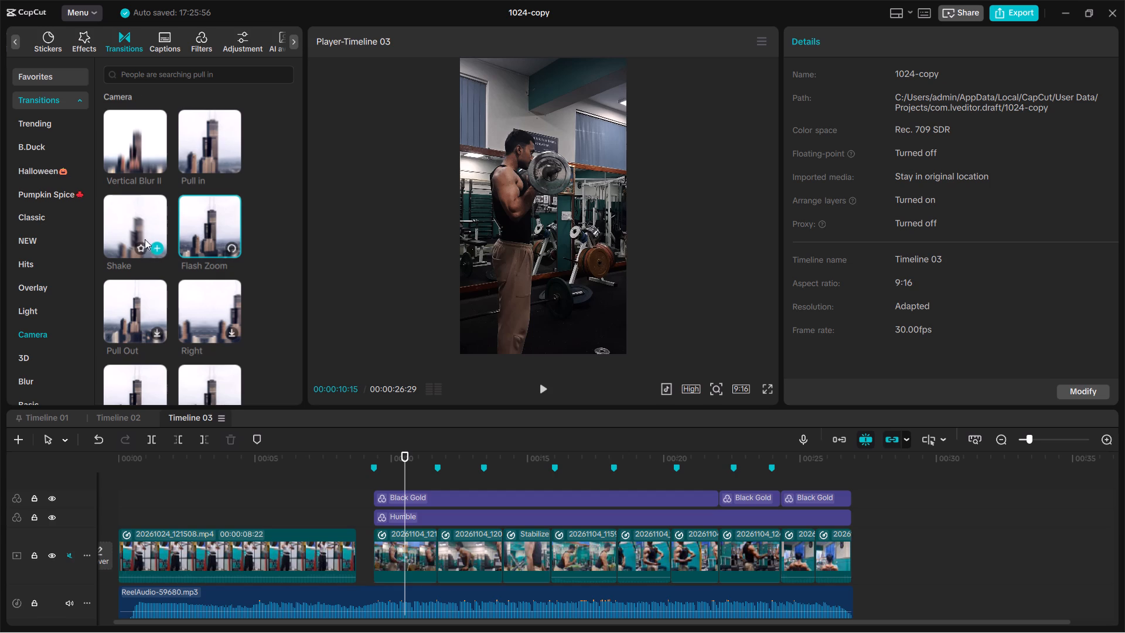
left_click(141, 246)
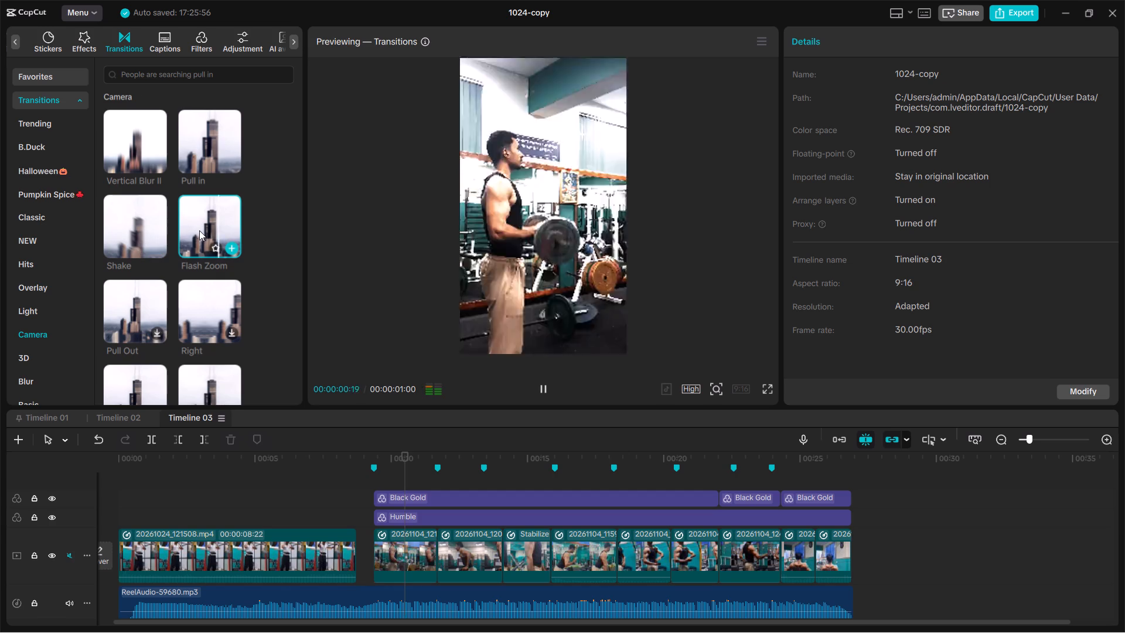
key("space")
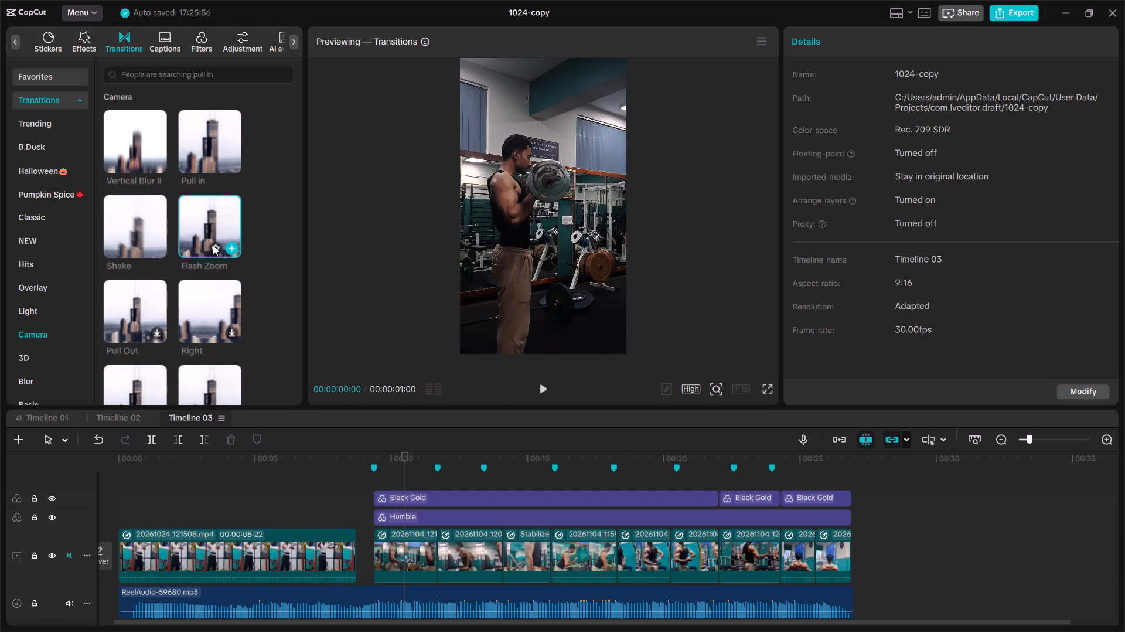
left_click(213, 245)
scroll(213, 245, "down", 1)
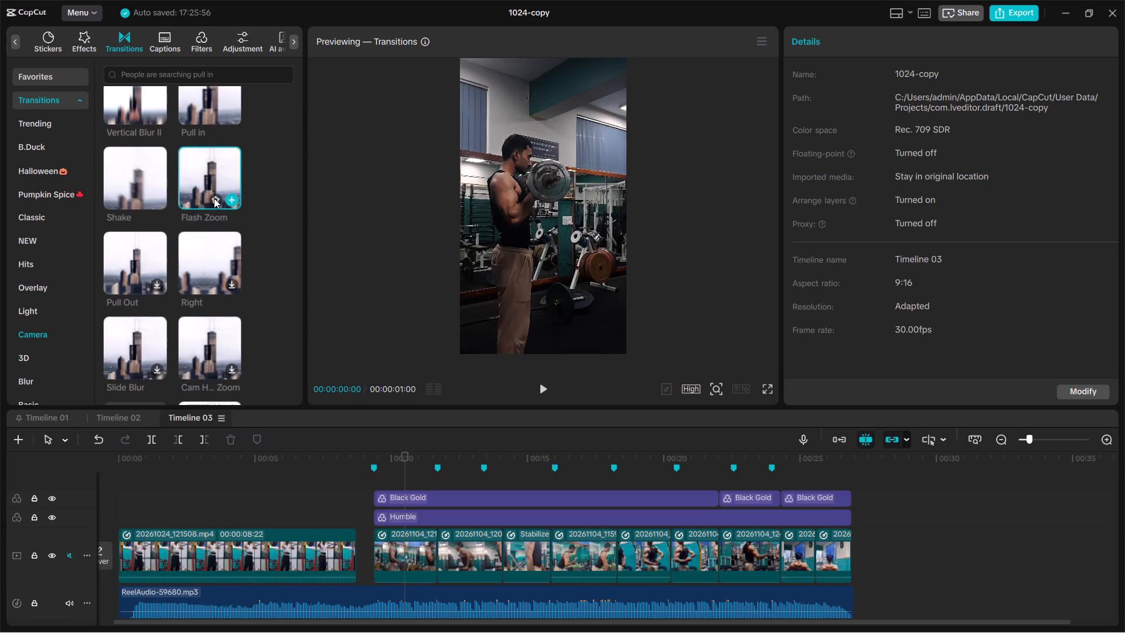
left_click(214, 196)
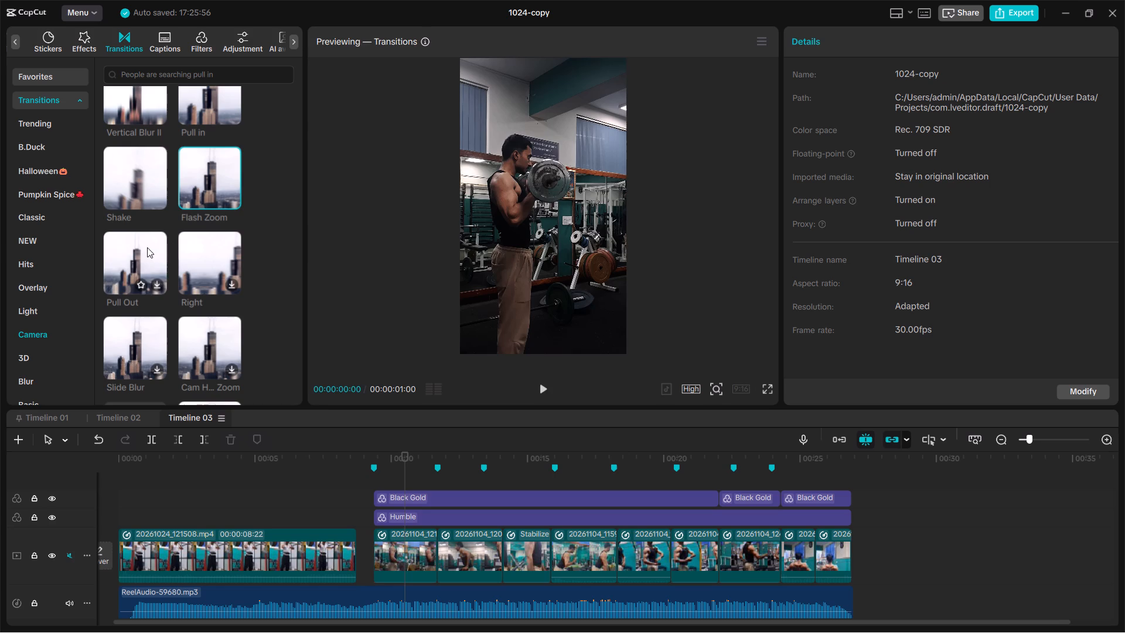
Preview the Pull Out camera transition and mark it as a favorite.
left_click(147, 247)
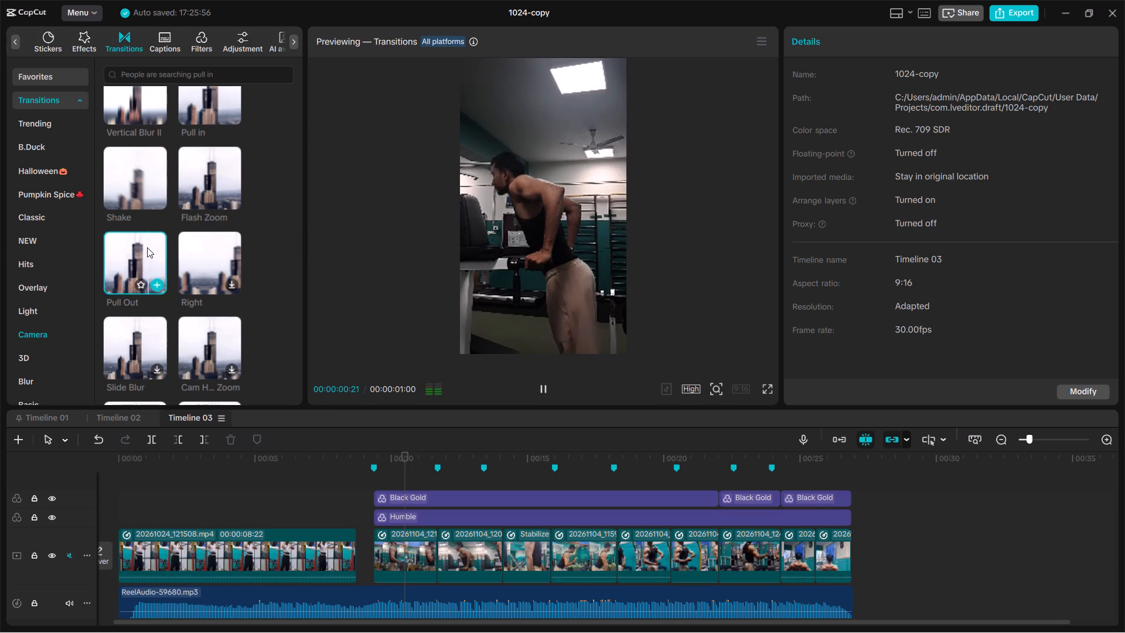
key("space")
left_click(138, 283)
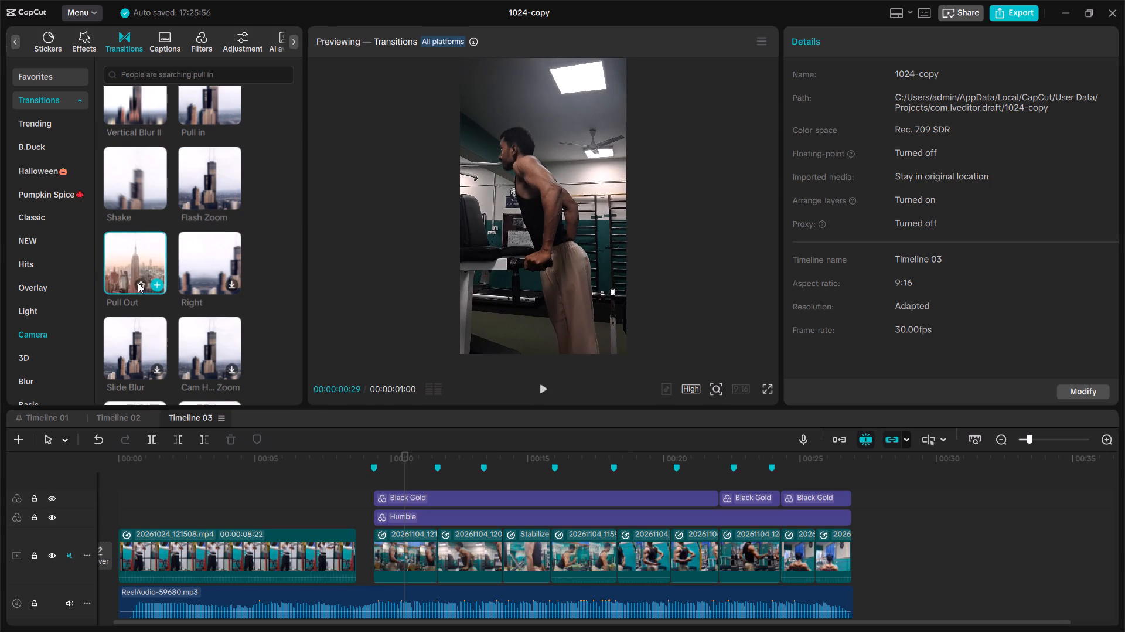
Preview the Right camera transition and try out Slide Blur and Cam H... Zoom.
left_click(185, 270)
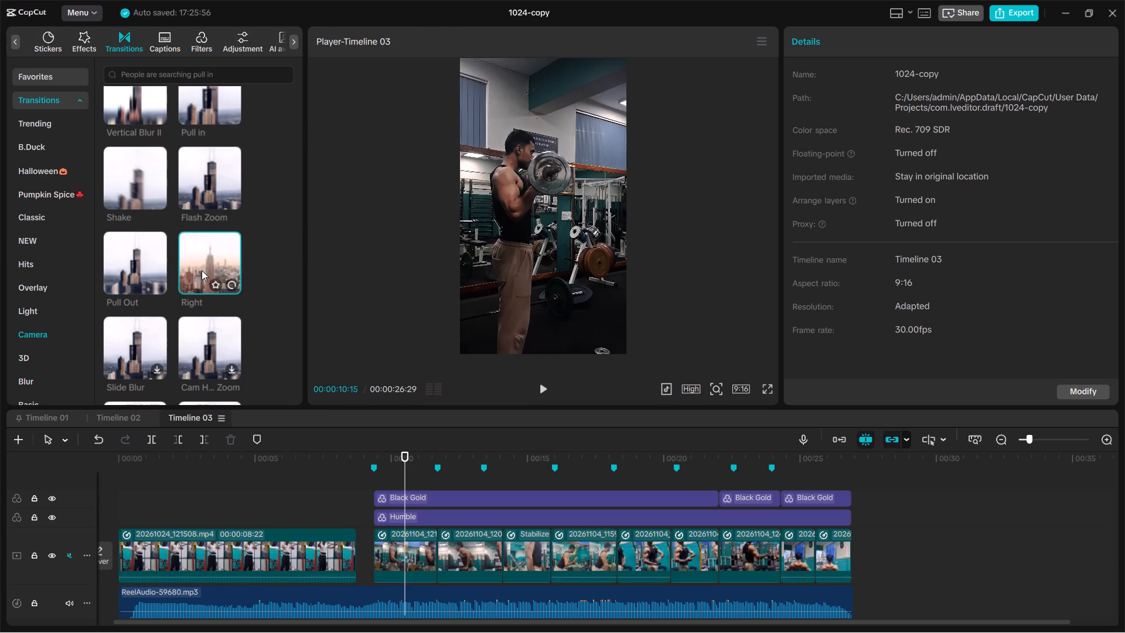
key("space")
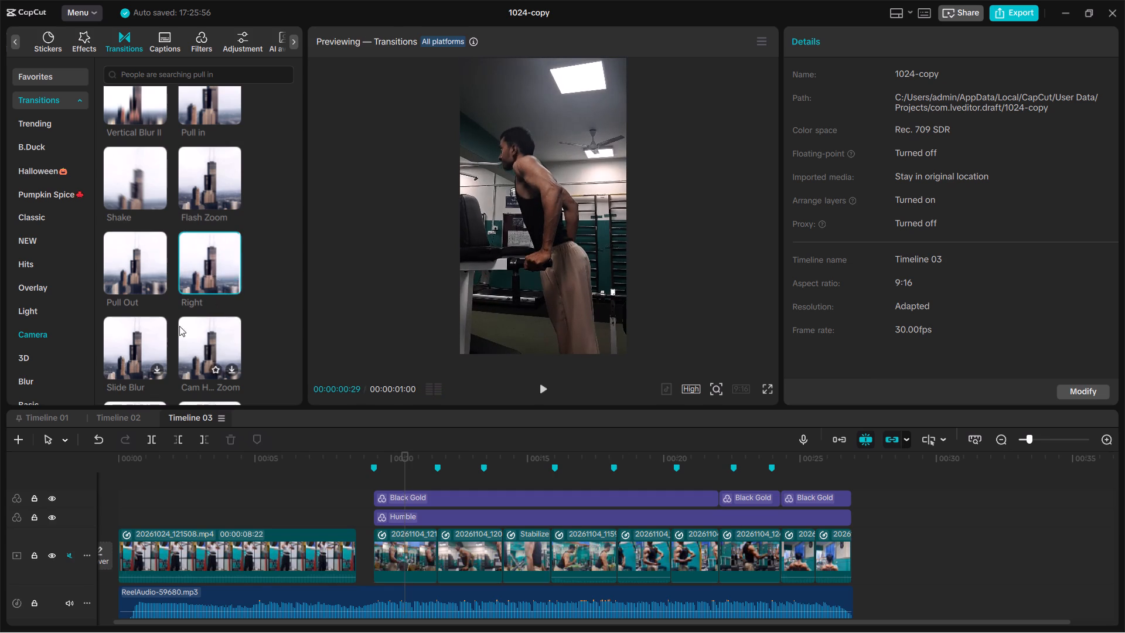
left_click(132, 338)
scroll(132, 338, "down", 1)
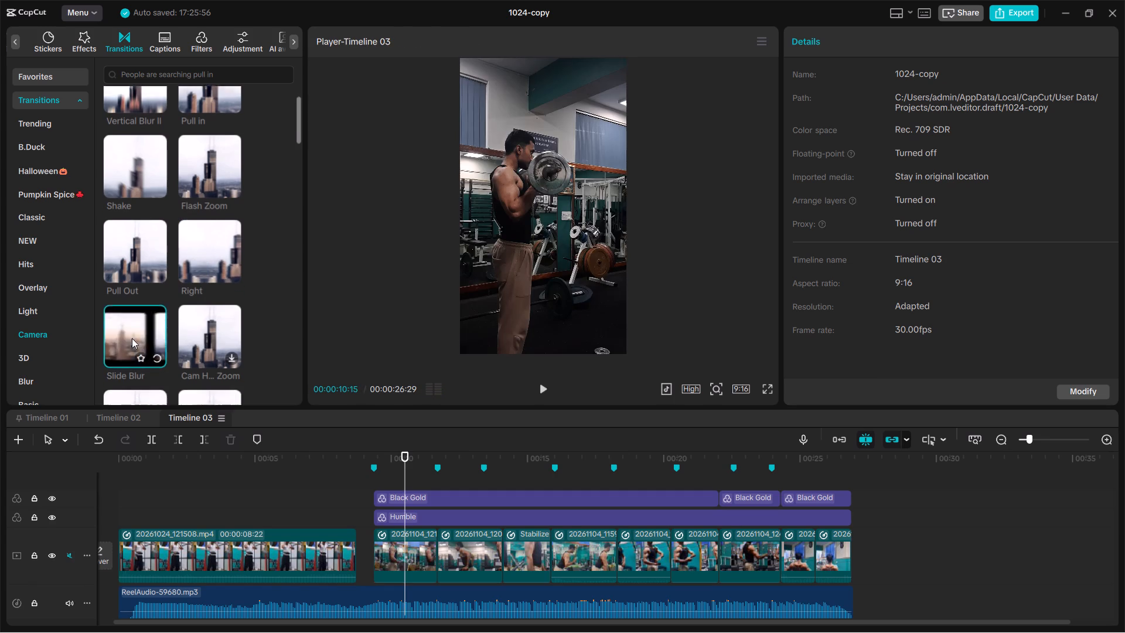
scroll(132, 338, "down", 1)
left_click(195, 299)
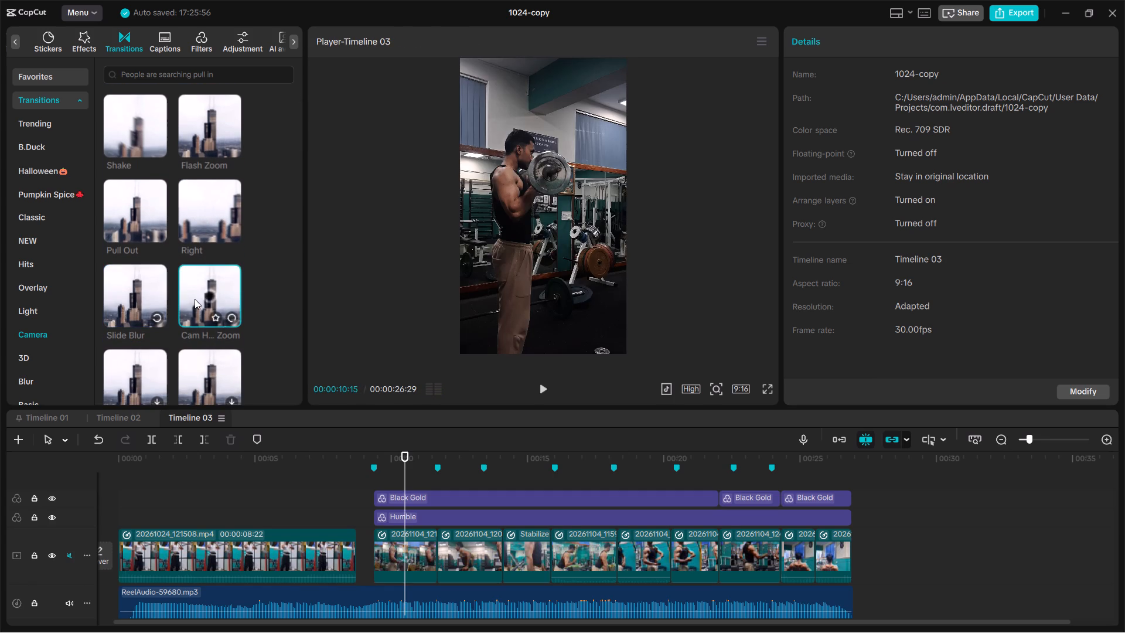
scroll(195, 299, "down", 1)
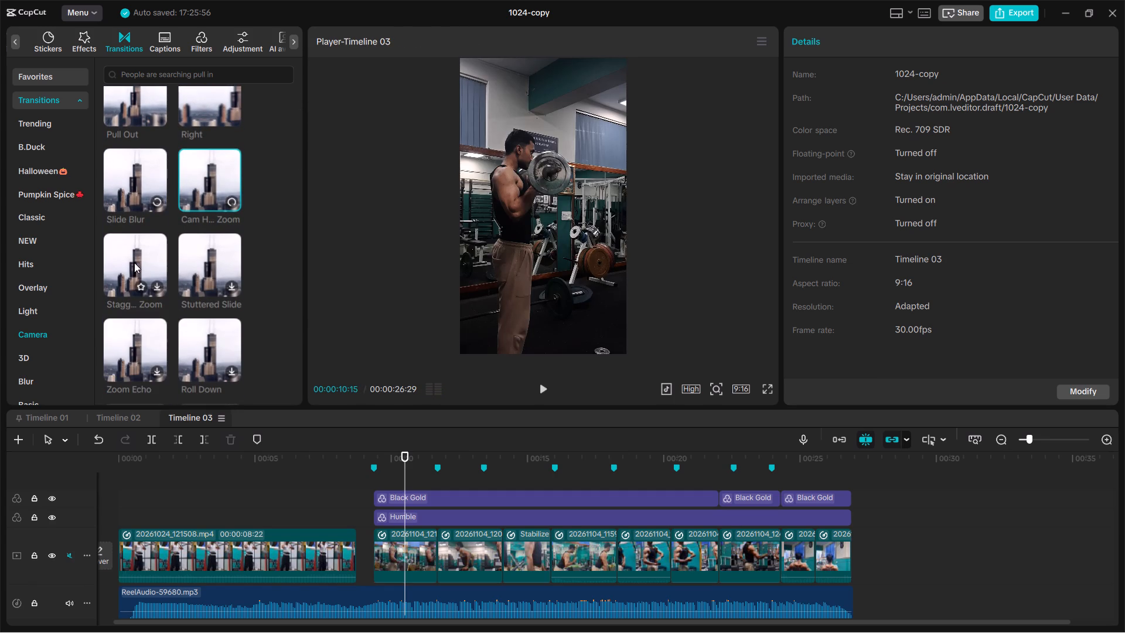
Preview the Stagg... Zoom camera transition repeatedly and mark it as a favorite.
left_click(139, 266)
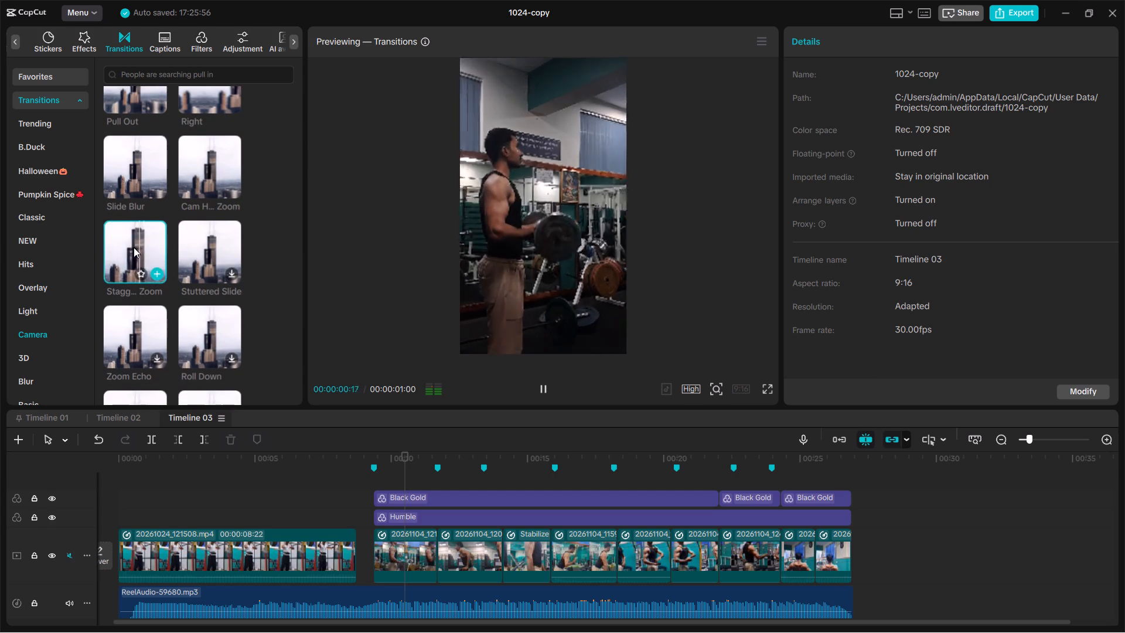
left_click(134, 247)
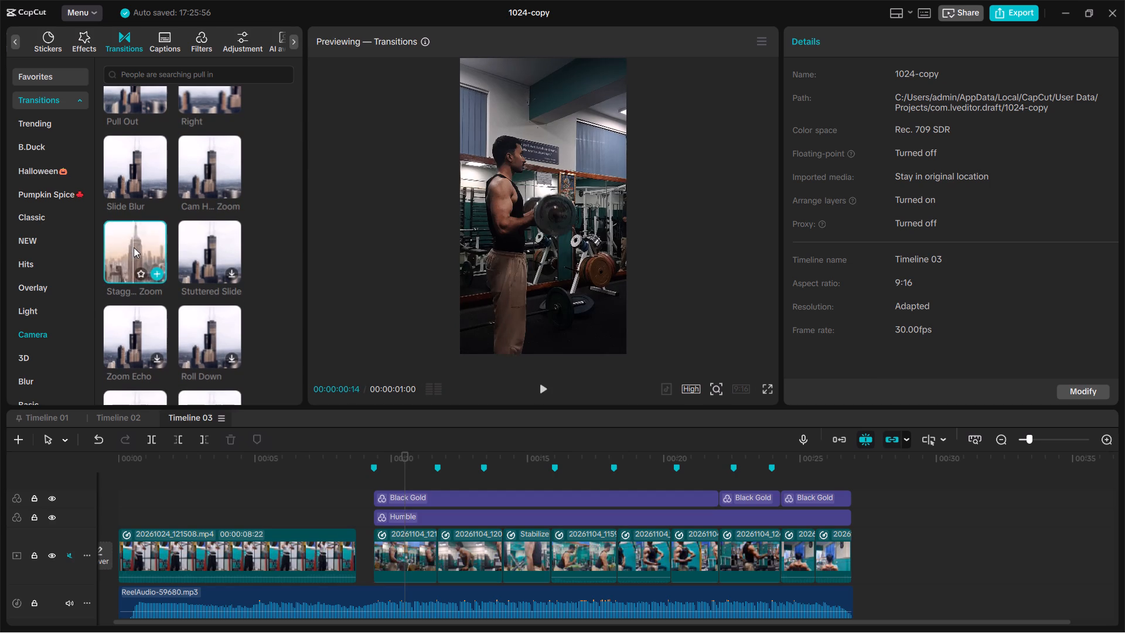
key("space")
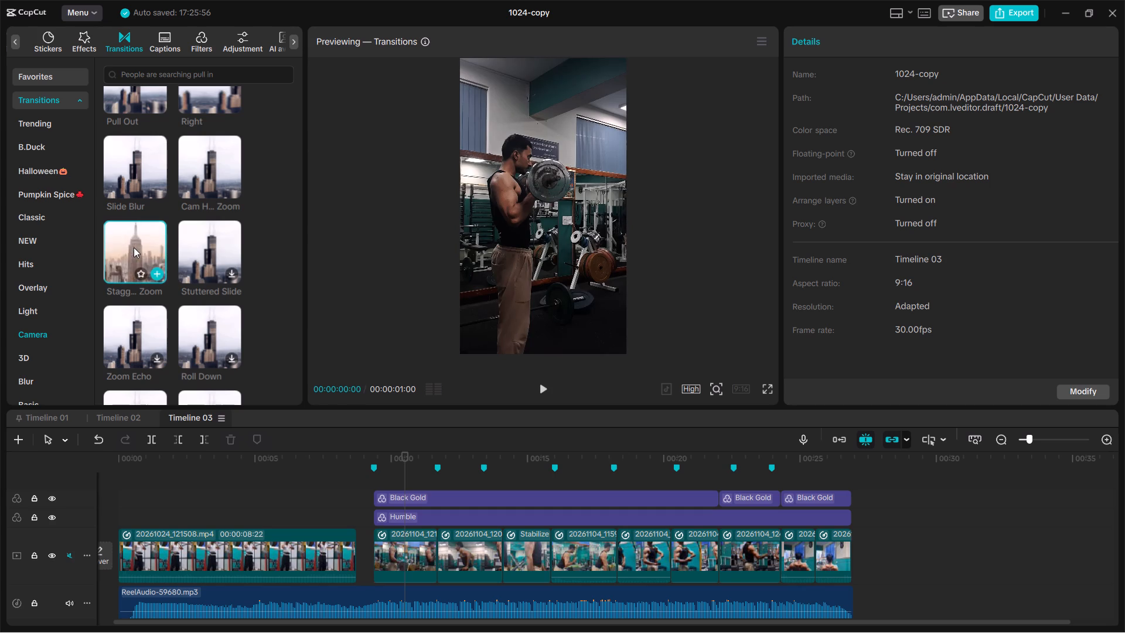
left_click(140, 272)
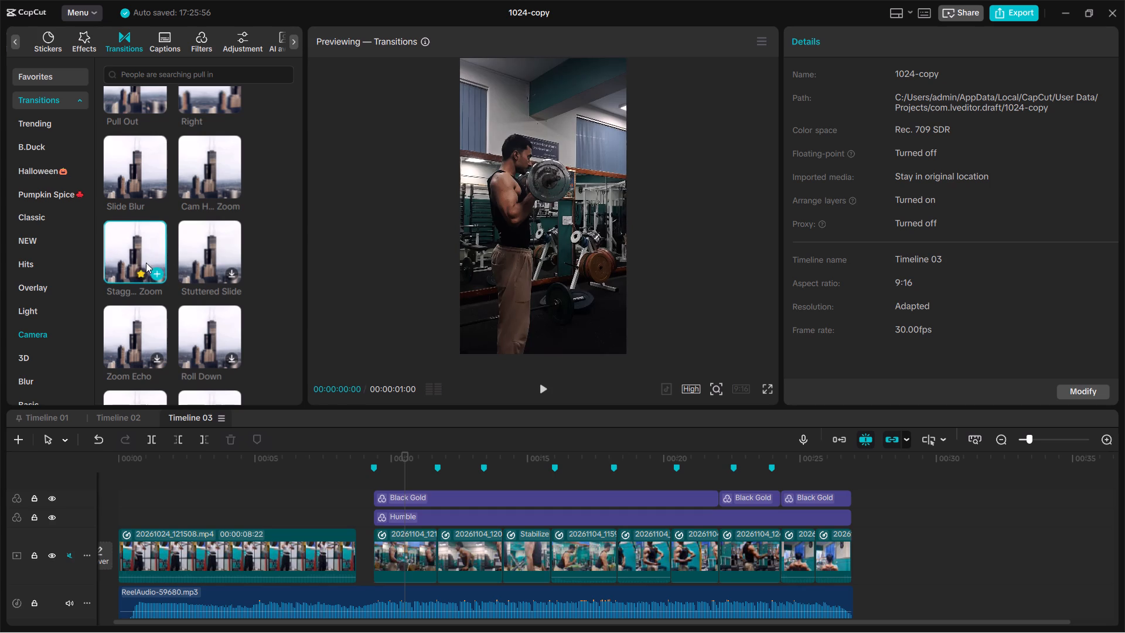
Preview the Stuttered Slide camera transition and try out Spawn Stack.
left_click(198, 246)
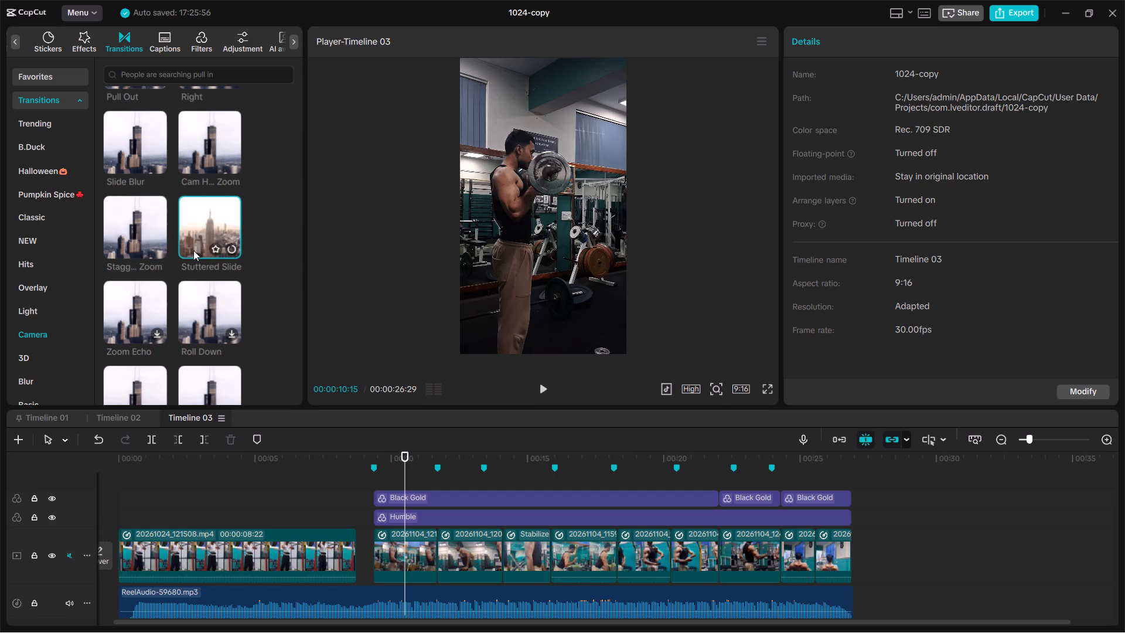
key("space")
key("space")
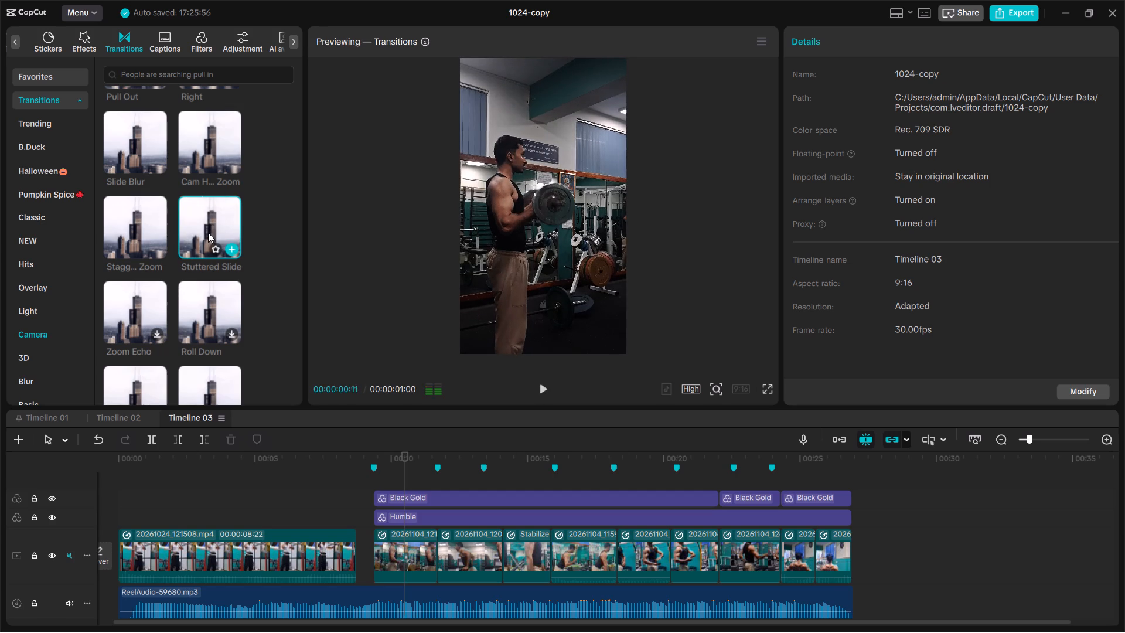
scroll(208, 233, "down", 1)
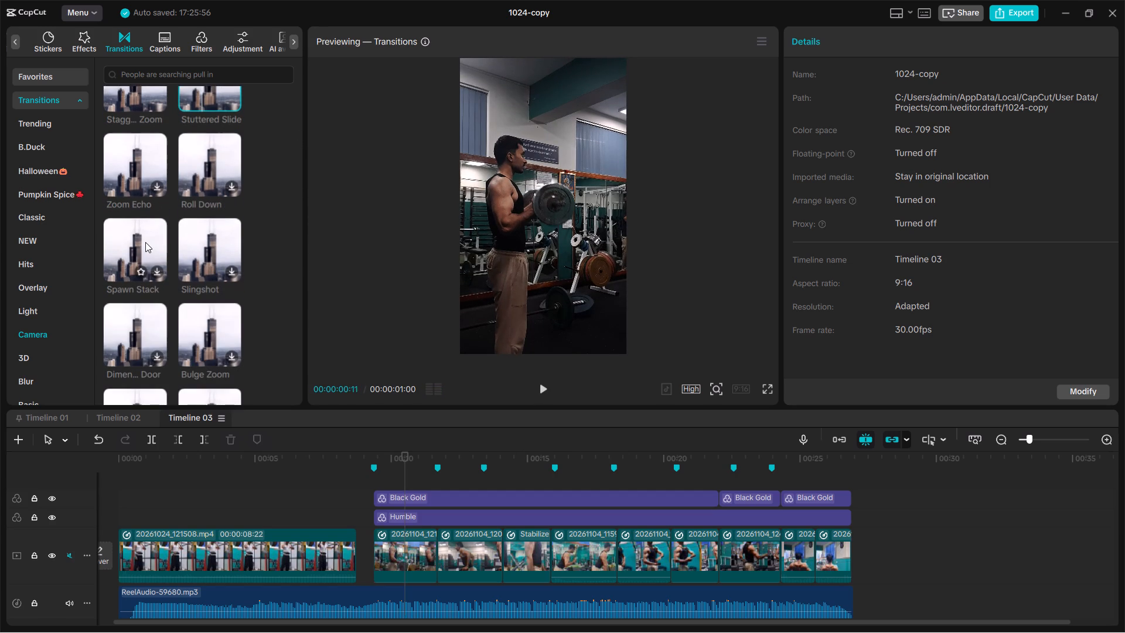
left_click(141, 243)
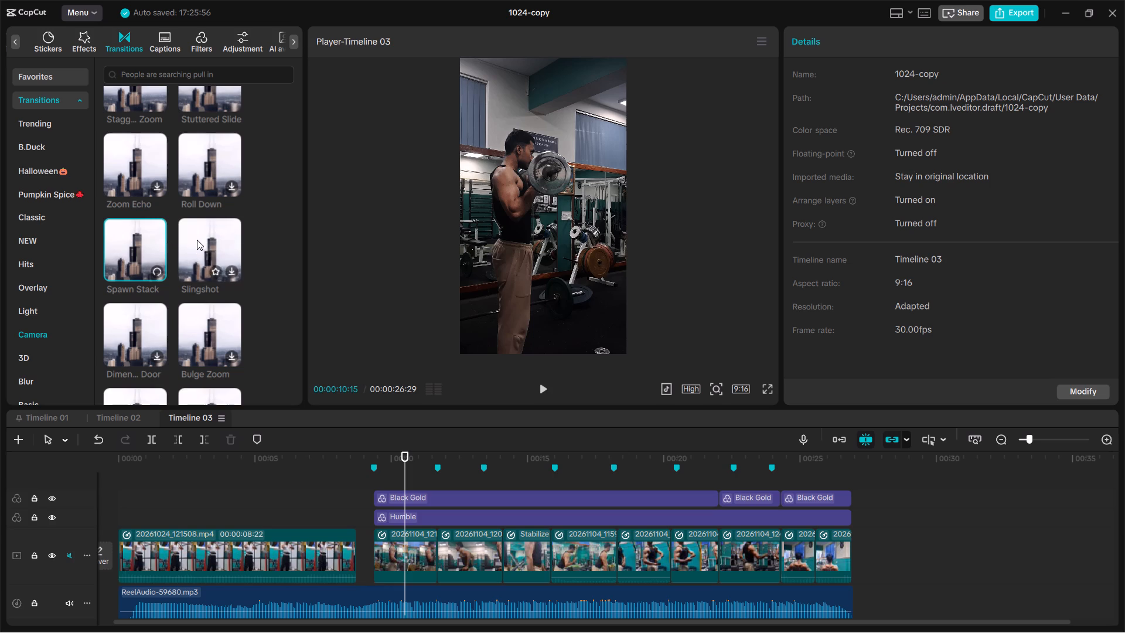
Preview the Slingshot camera transition and mark it as a favorite.
left_click(197, 240)
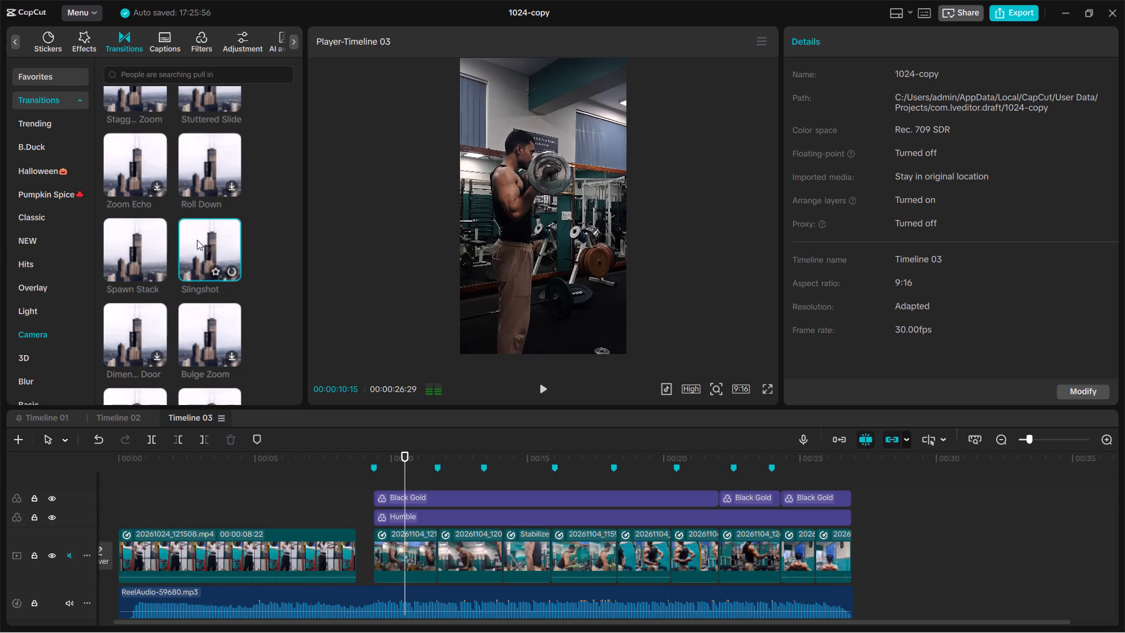
key("space")
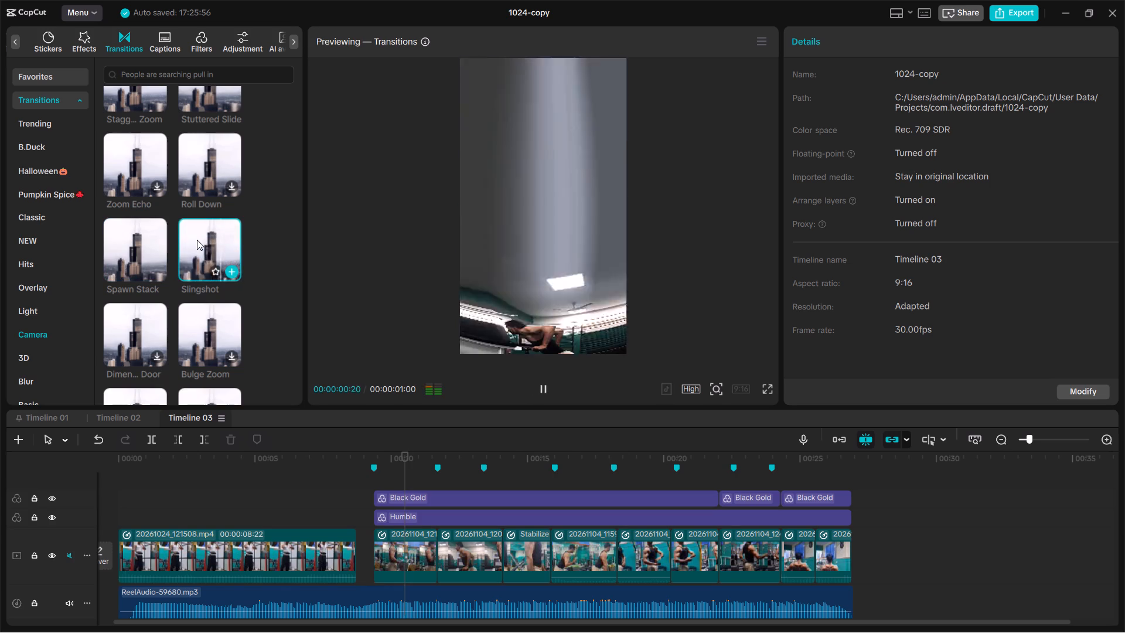
key("space")
left_click(213, 270)
Browse the remaining Camera transitions and look through the Basic transitions for further candidates.
scroll(213, 270, "down", 1)
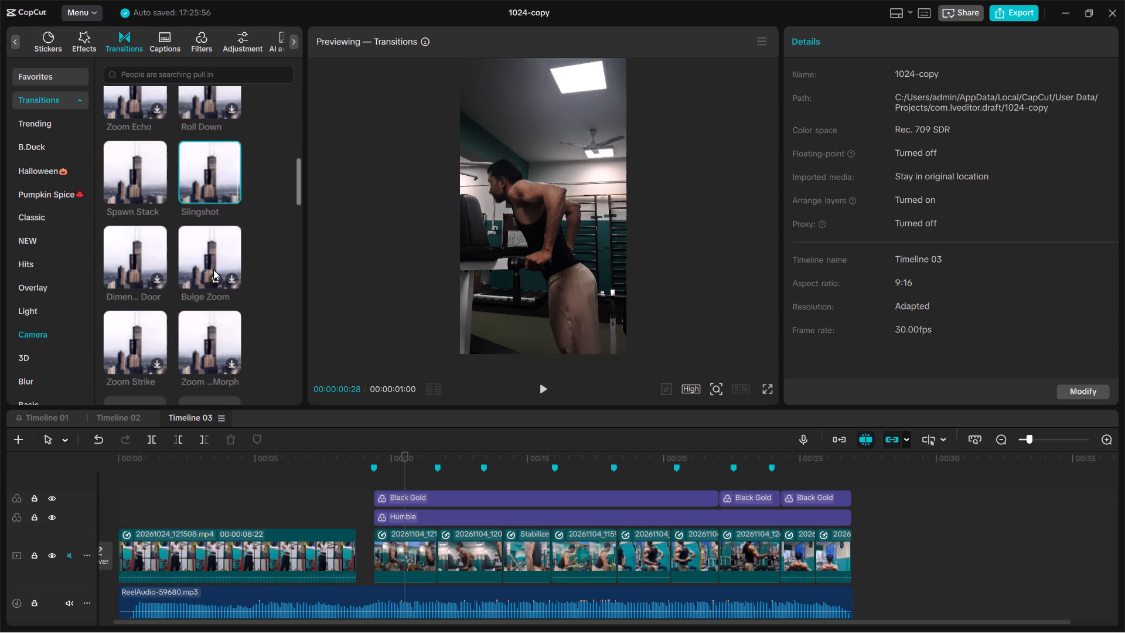
scroll(213, 270, "down", 1)
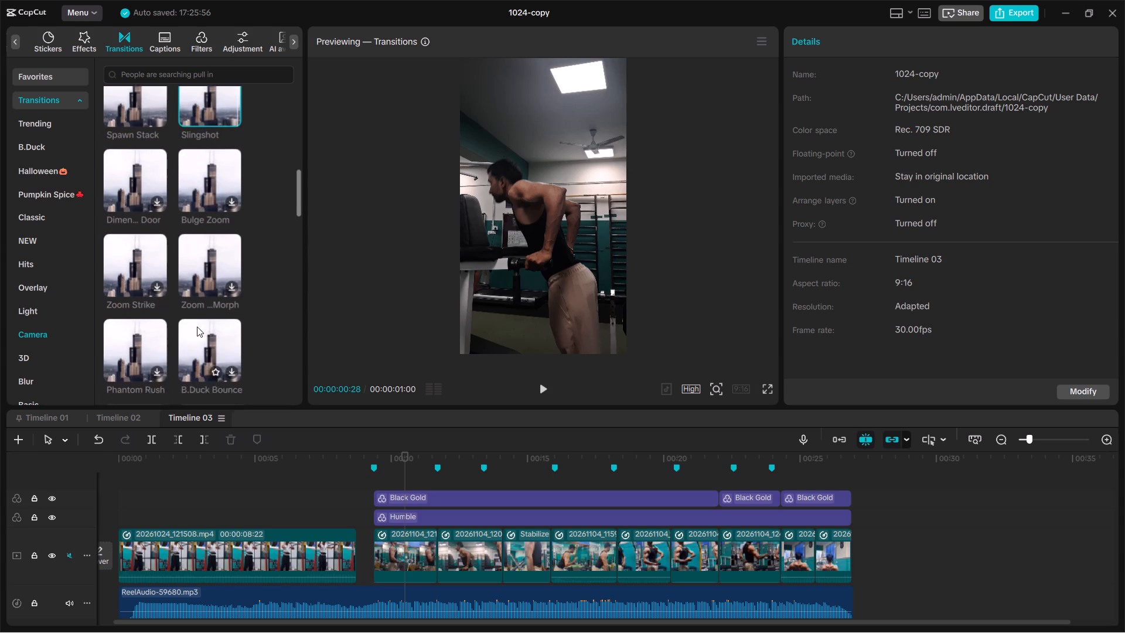
scroll(28, 358, "down", 1)
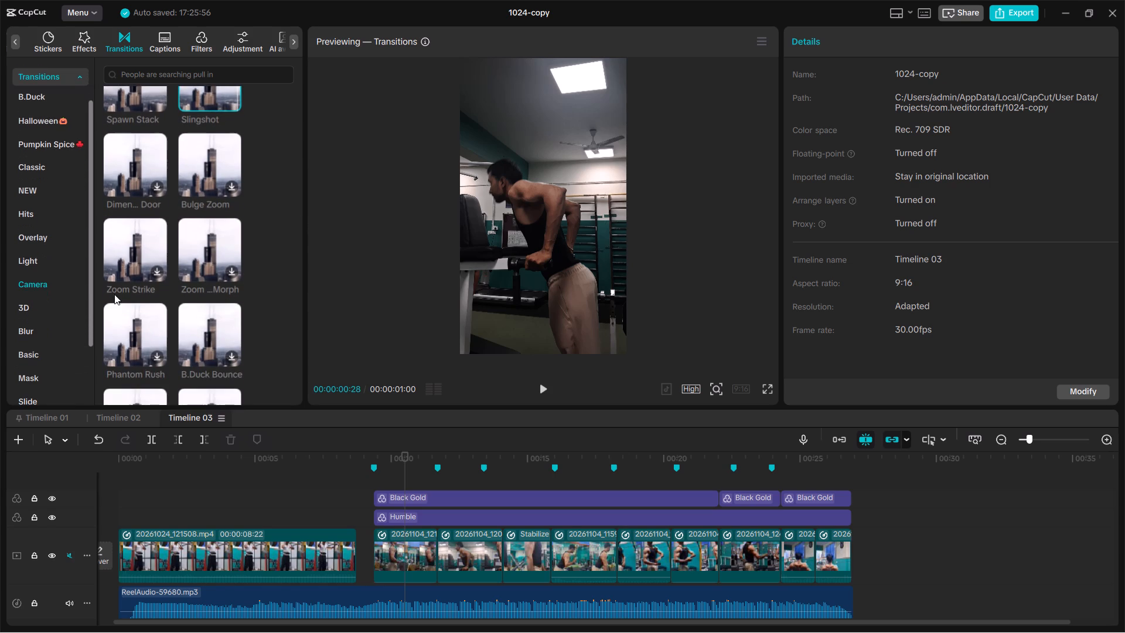
scroll(114, 294, "down", 1)
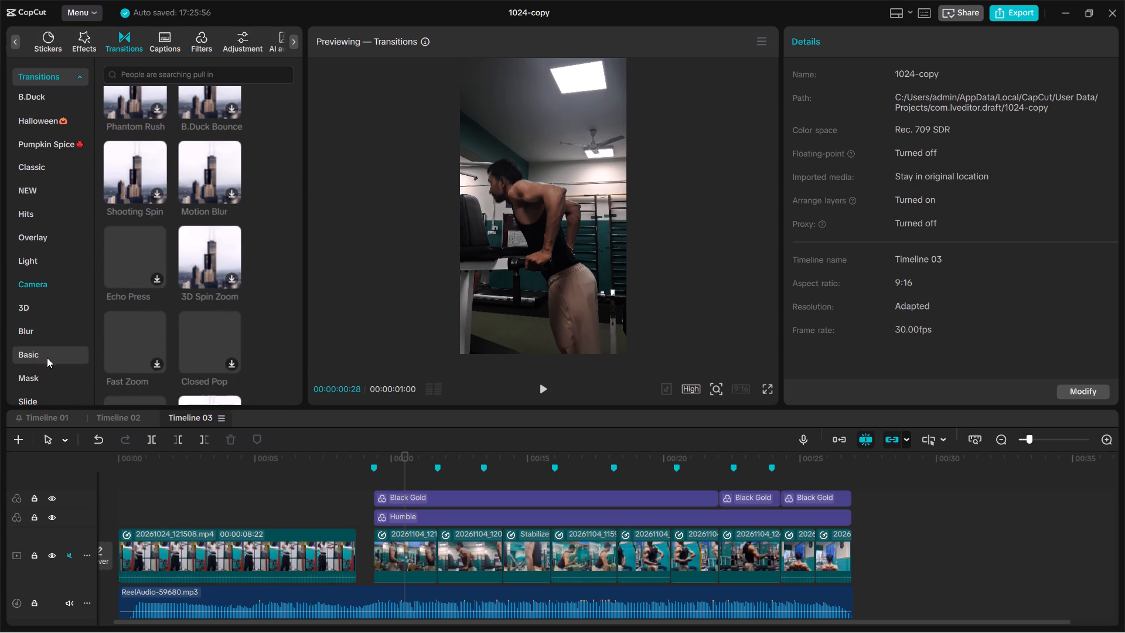
left_click(47, 356)
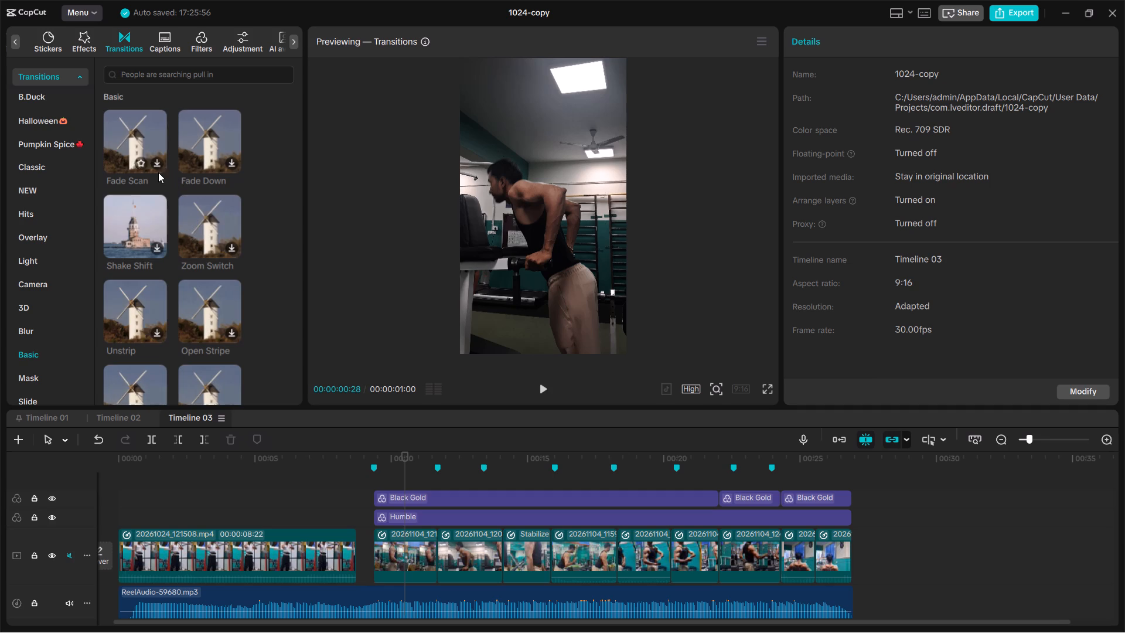
scroll(64, 299, "down", 1)
scroll(64, 299, "up", 2)
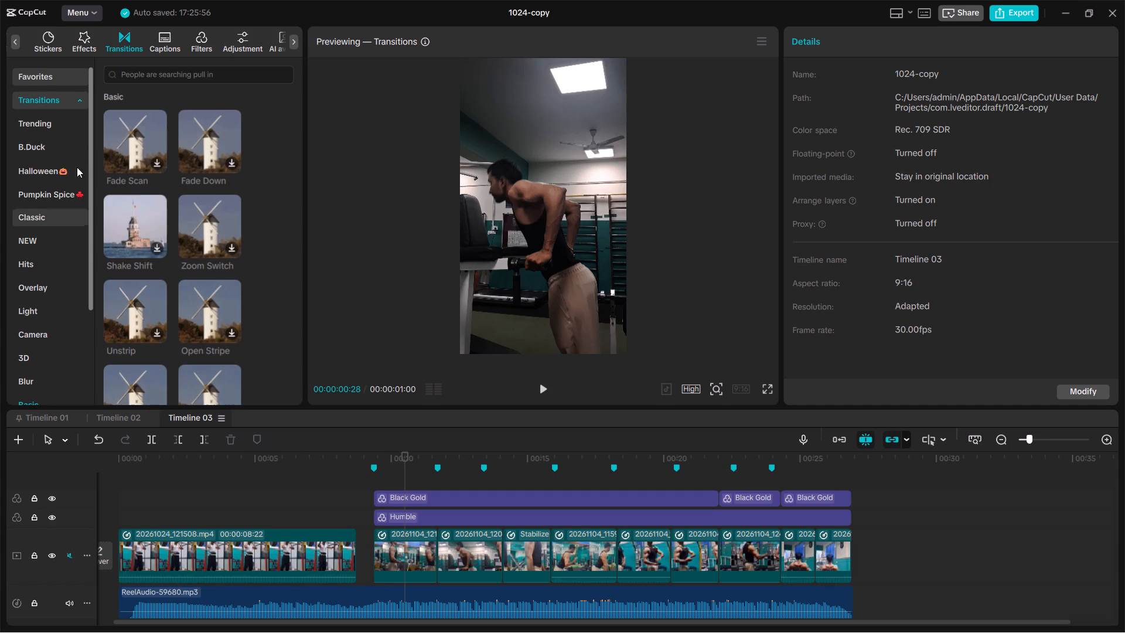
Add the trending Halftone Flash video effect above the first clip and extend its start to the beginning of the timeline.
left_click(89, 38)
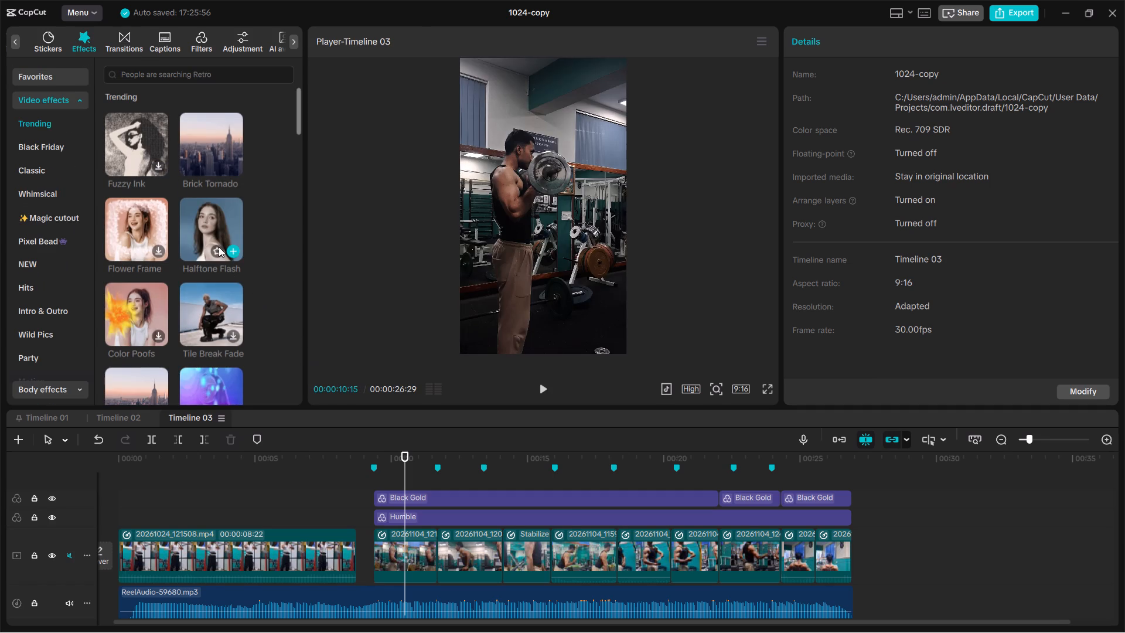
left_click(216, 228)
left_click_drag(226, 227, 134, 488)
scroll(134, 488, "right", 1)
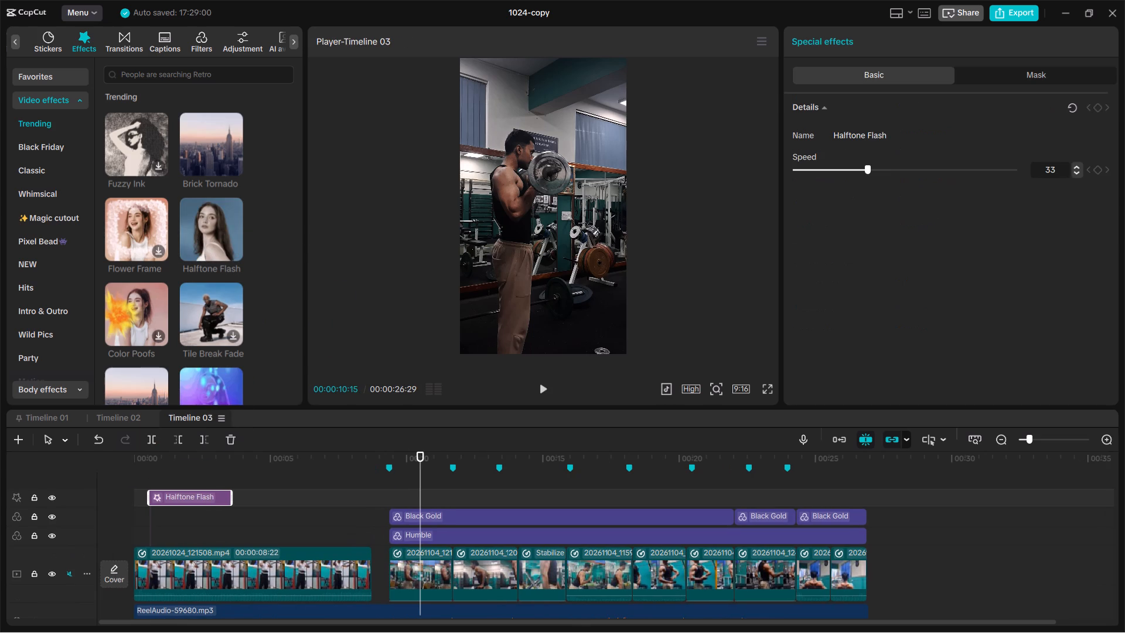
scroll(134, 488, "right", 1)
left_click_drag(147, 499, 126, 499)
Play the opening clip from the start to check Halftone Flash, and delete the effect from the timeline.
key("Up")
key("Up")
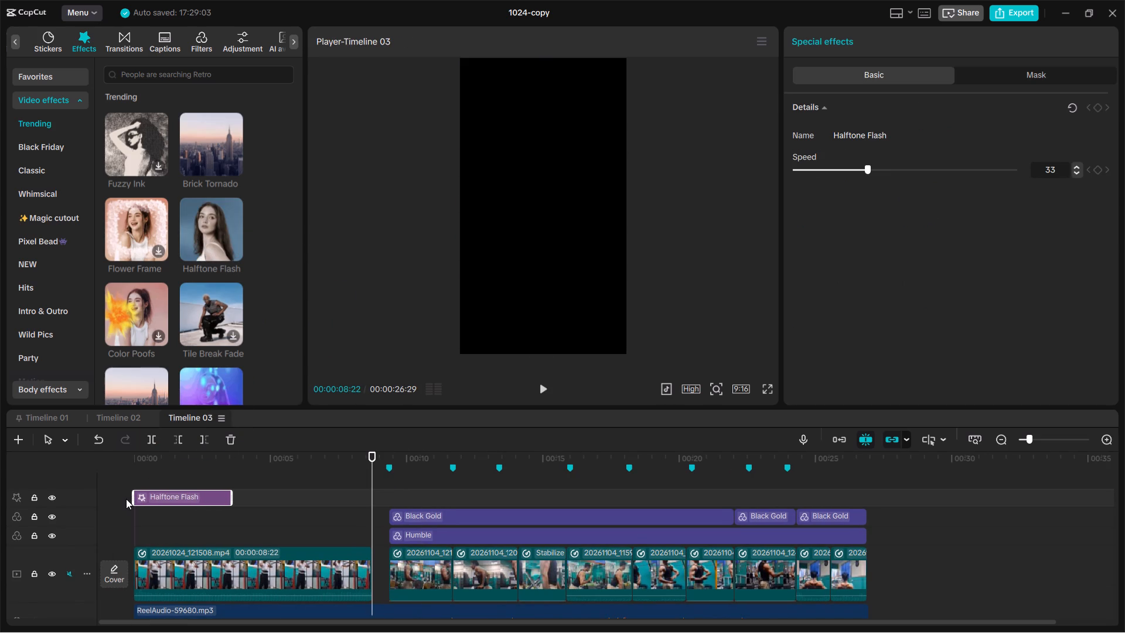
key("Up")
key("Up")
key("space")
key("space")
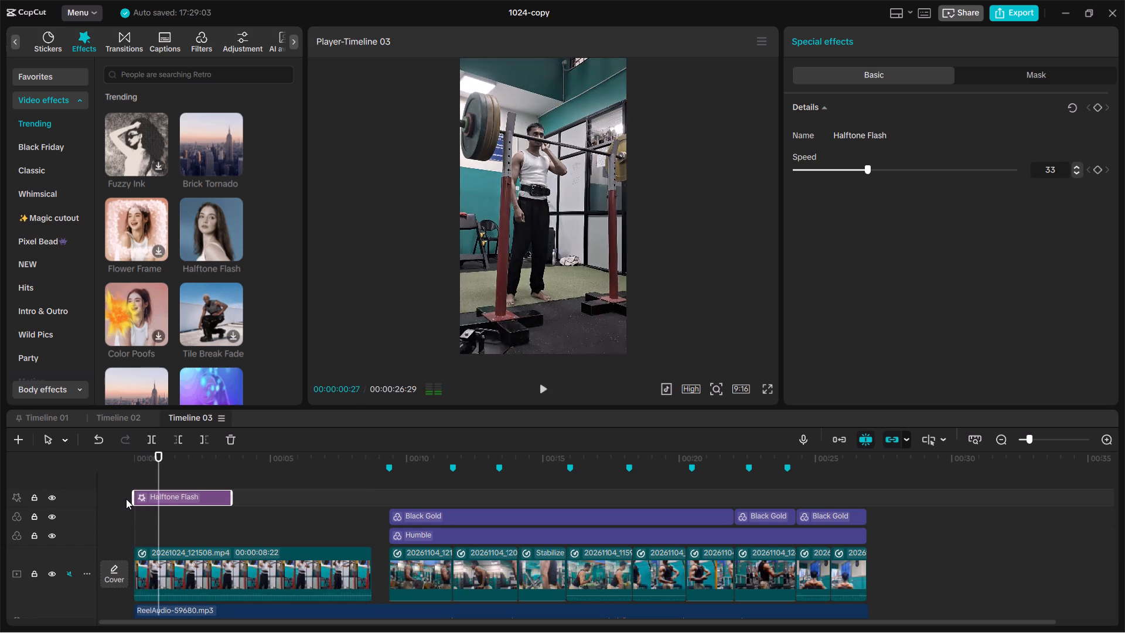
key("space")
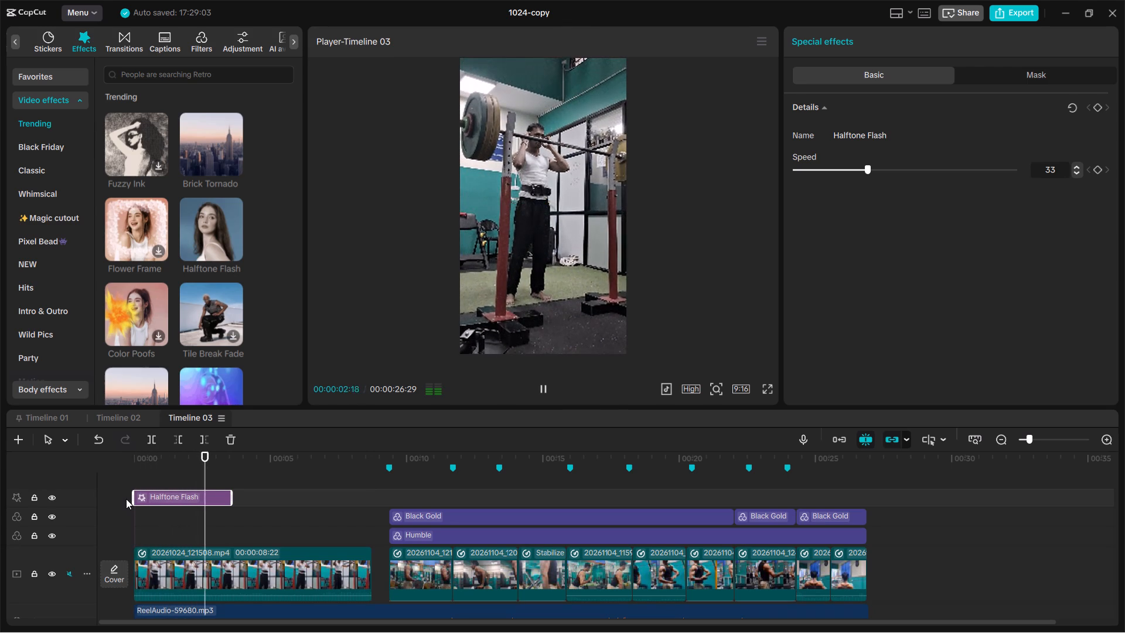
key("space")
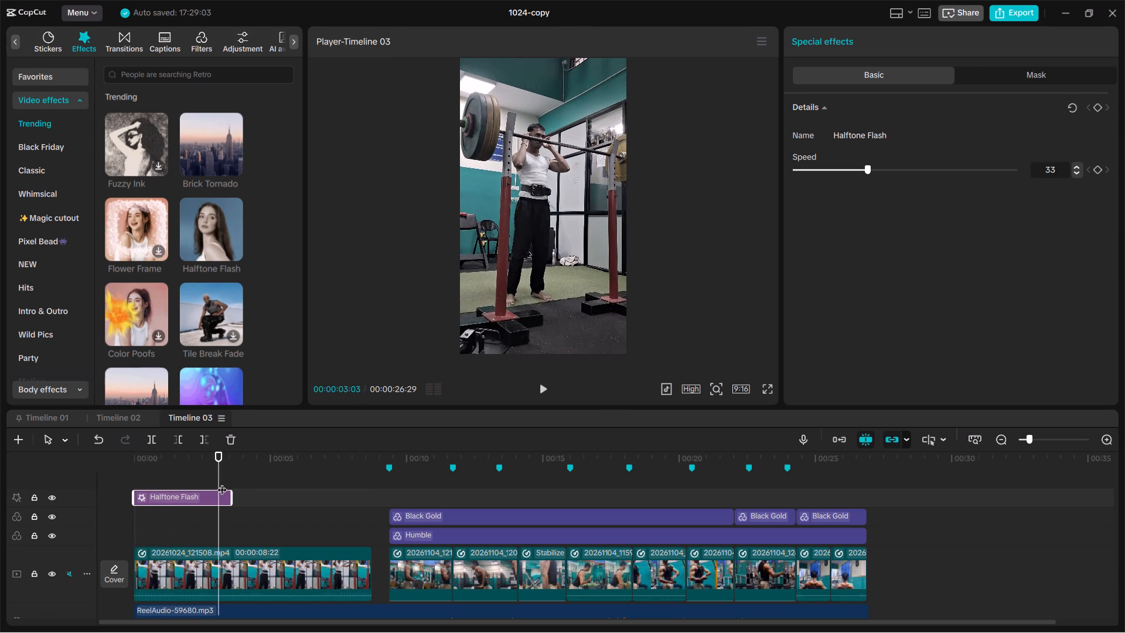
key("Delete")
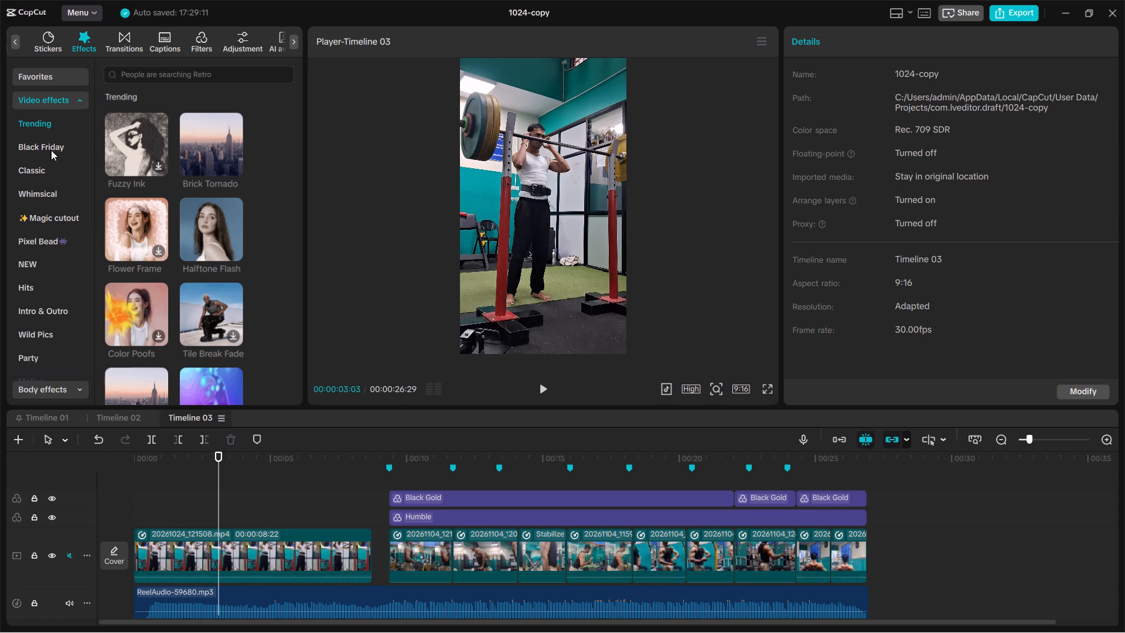
Browse the Trending video effects, preview Dark Firework on the clip, and look at the NEW effects category.
scroll(148, 257, "down", 1)
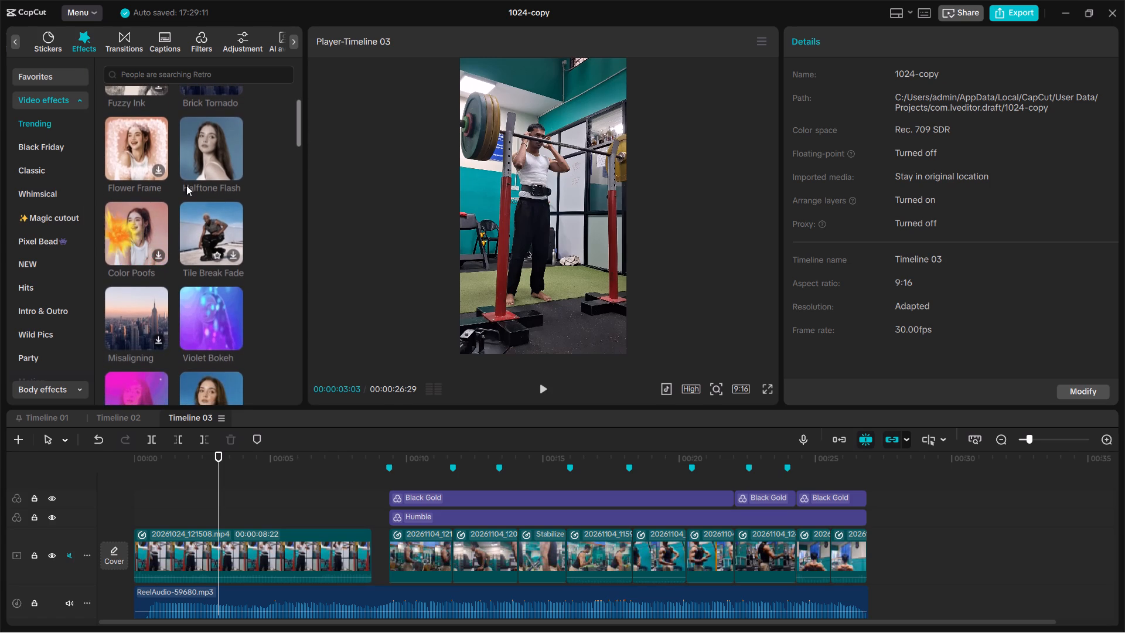
scroll(193, 156, "down", 1)
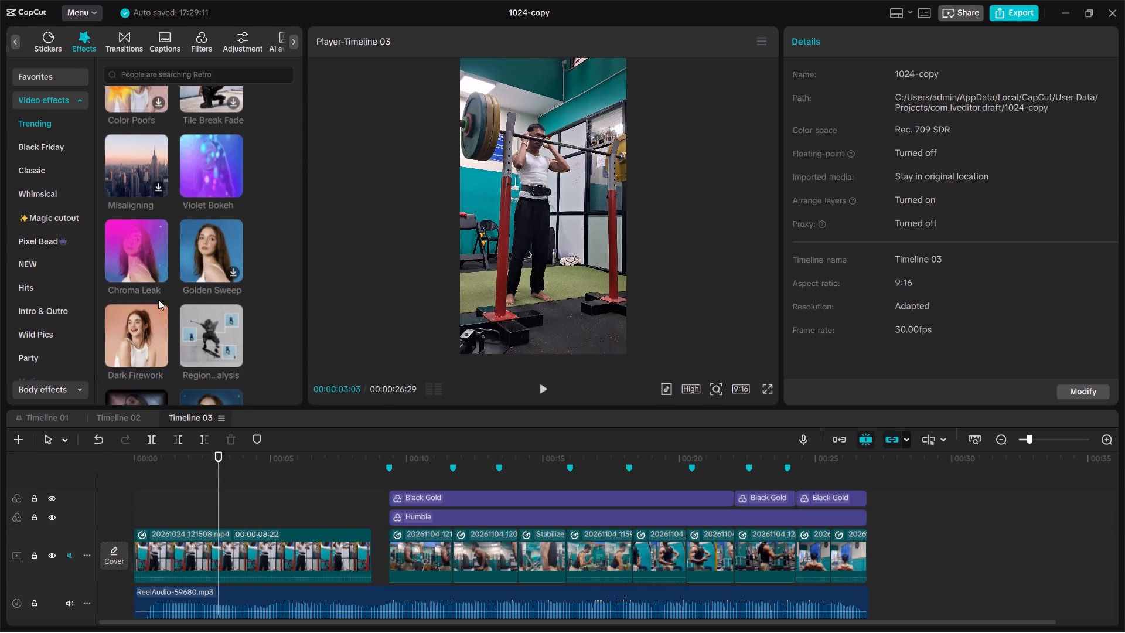
scroll(139, 318, "down", 1)
left_click(139, 208)
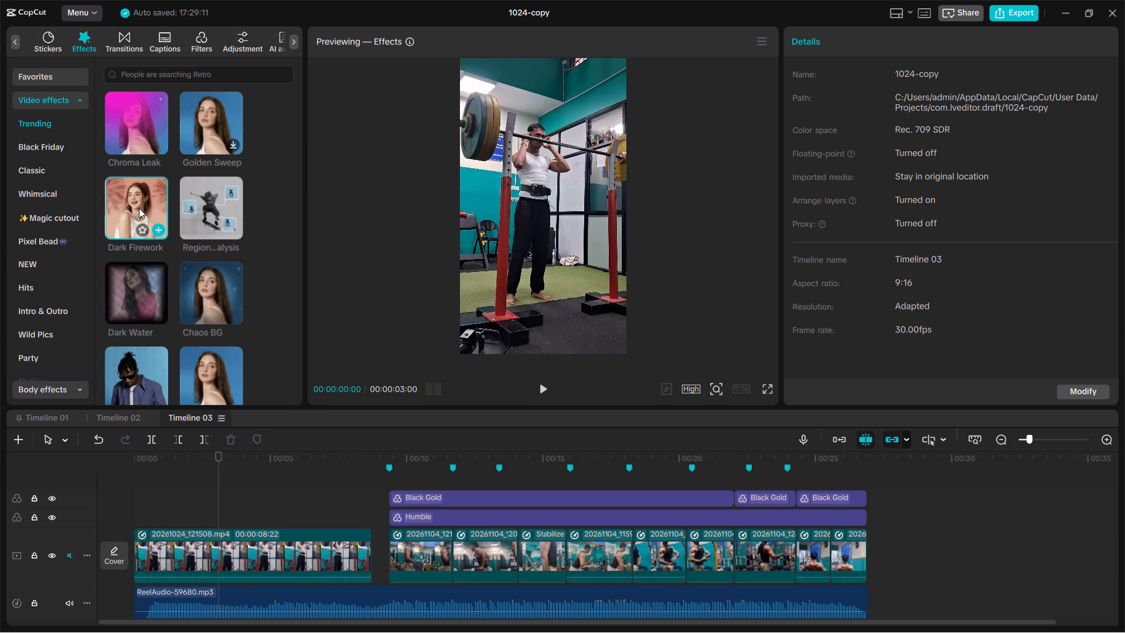
key("space")
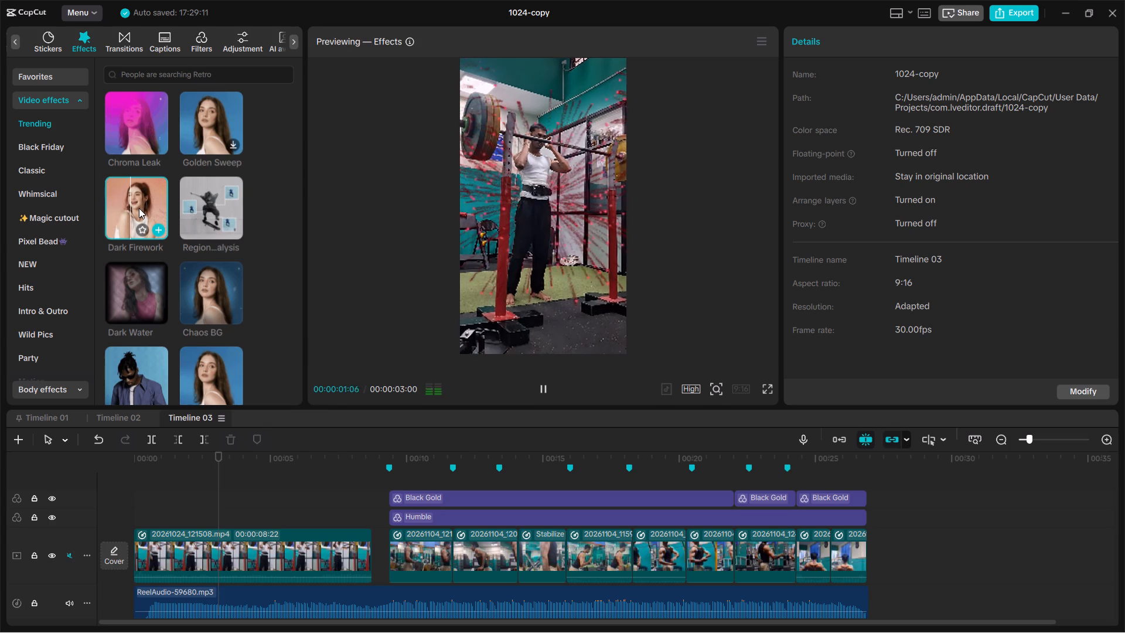
scroll(134, 284, "down", 1)
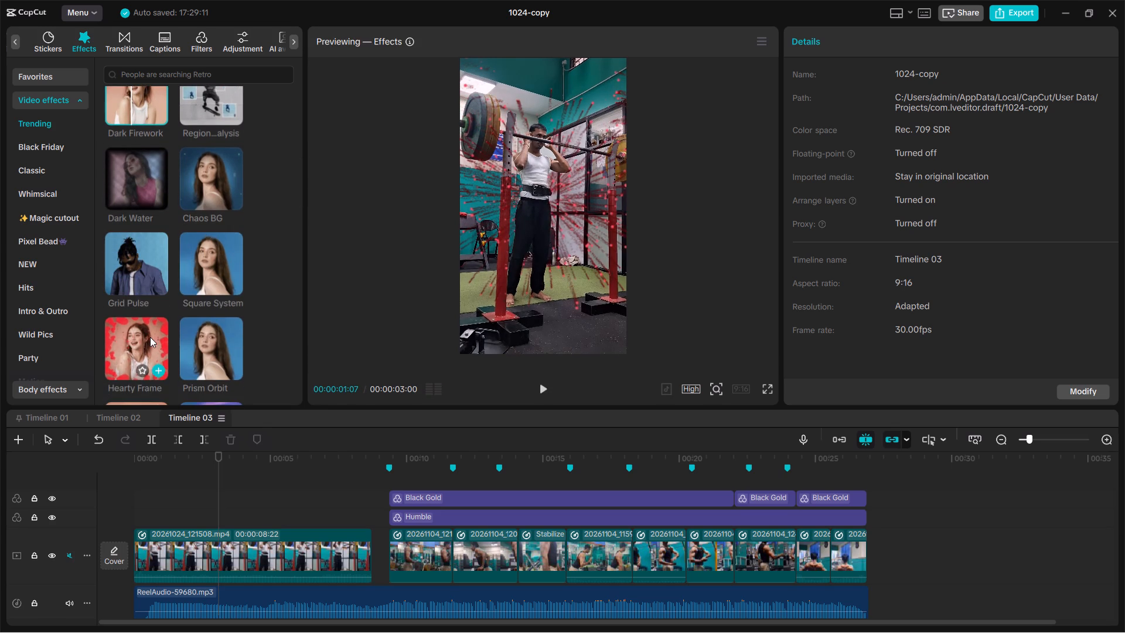
scroll(150, 337, "down", 1)
scroll(193, 291, "down", 1)
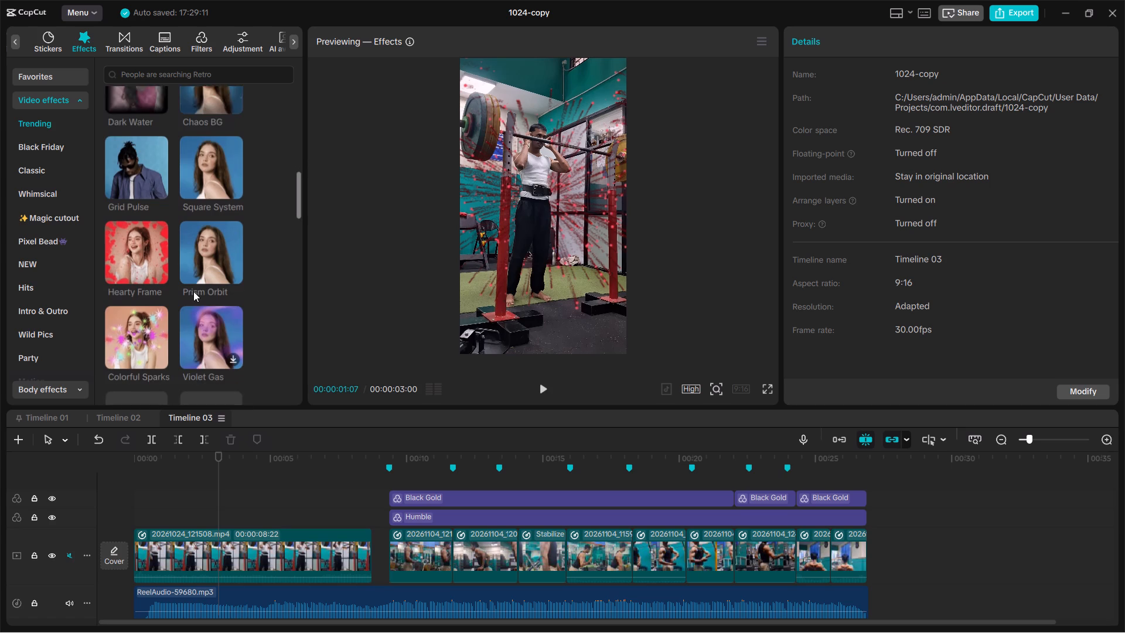
scroll(193, 291, "down", 1)
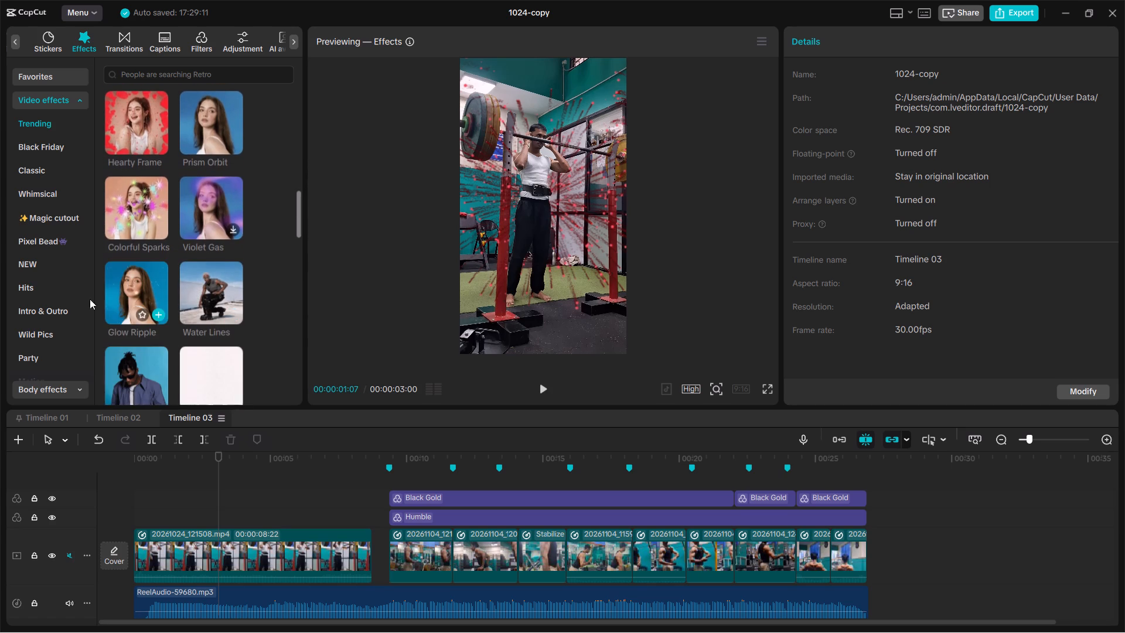
left_click(50, 268)
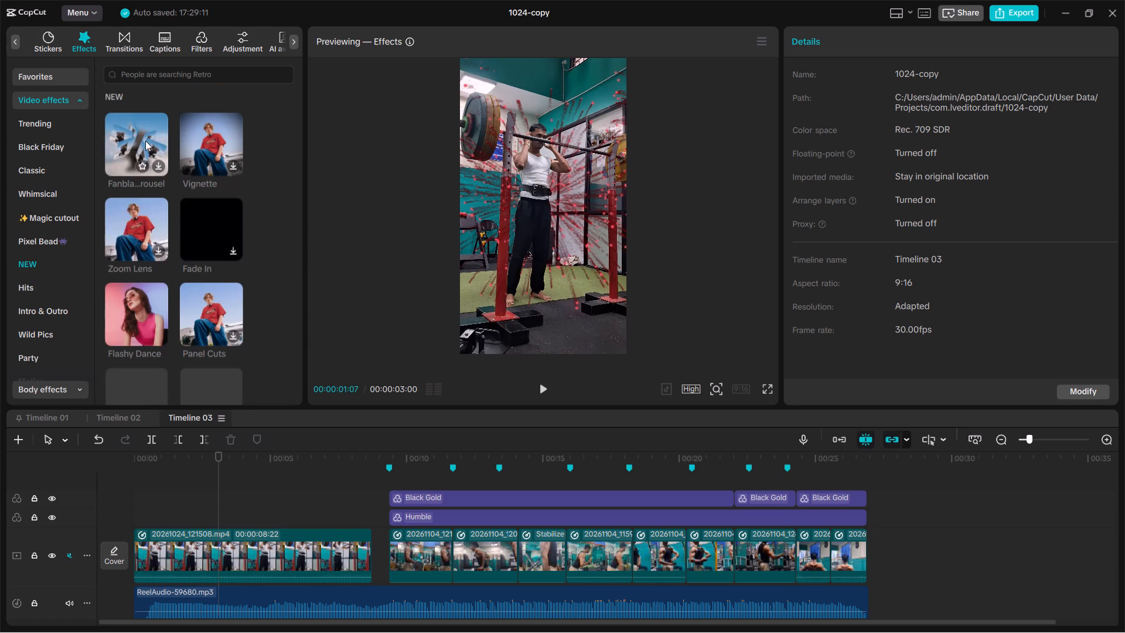
Add the trending Fuzzy Ink video effect above the first clip, near the beginning of the timeline.
left_click(54, 125)
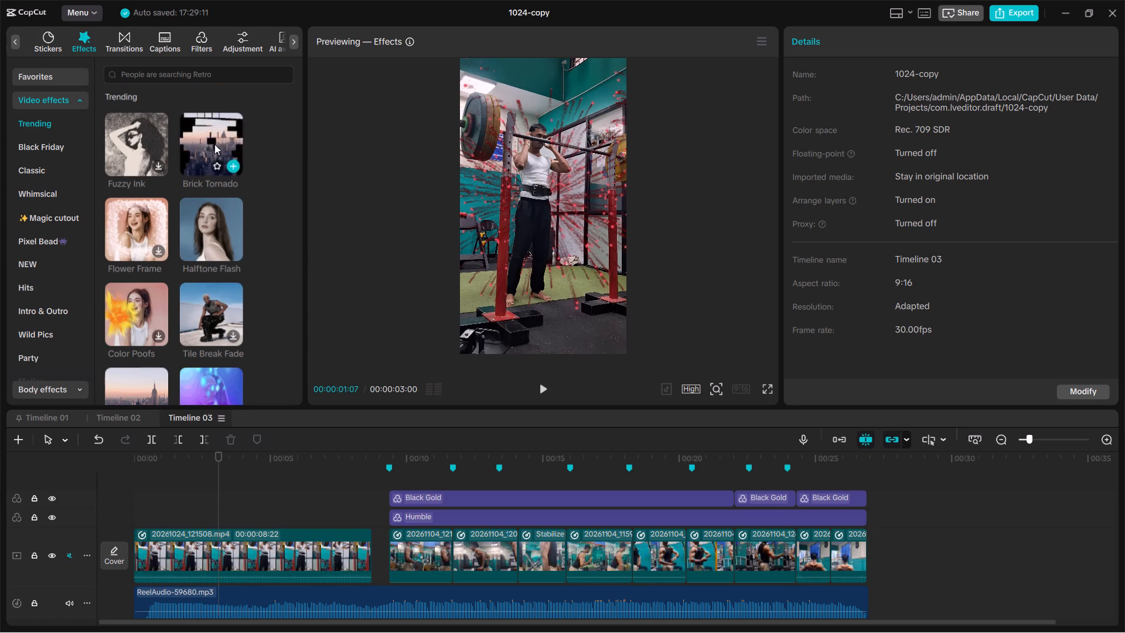
left_click(142, 140)
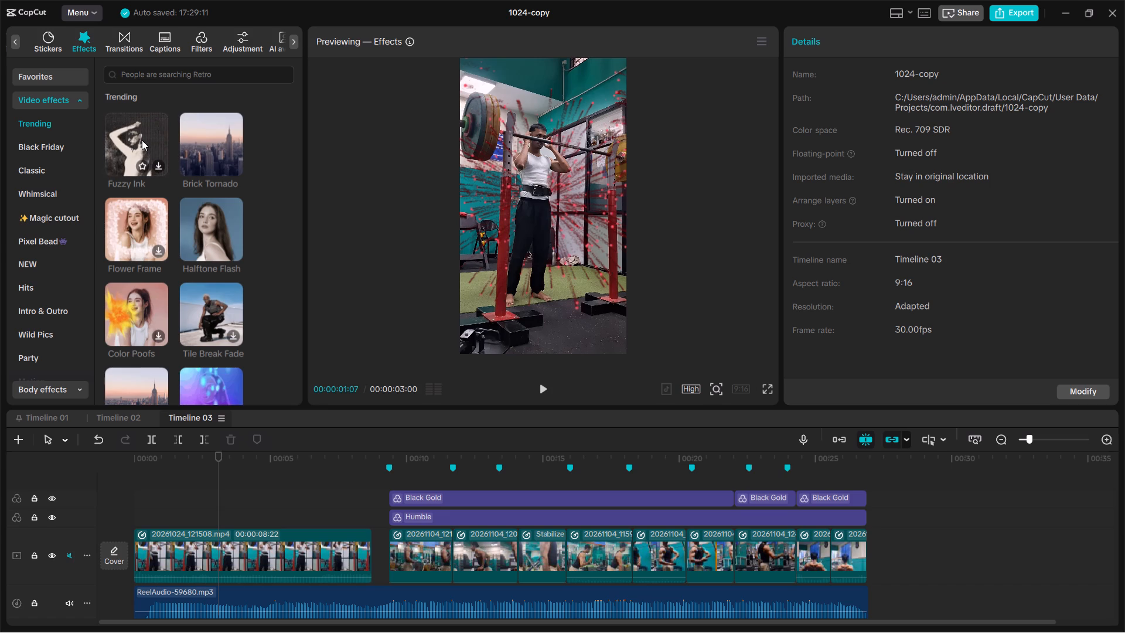
left_click(142, 140)
left_click_drag(142, 140, 145, 446)
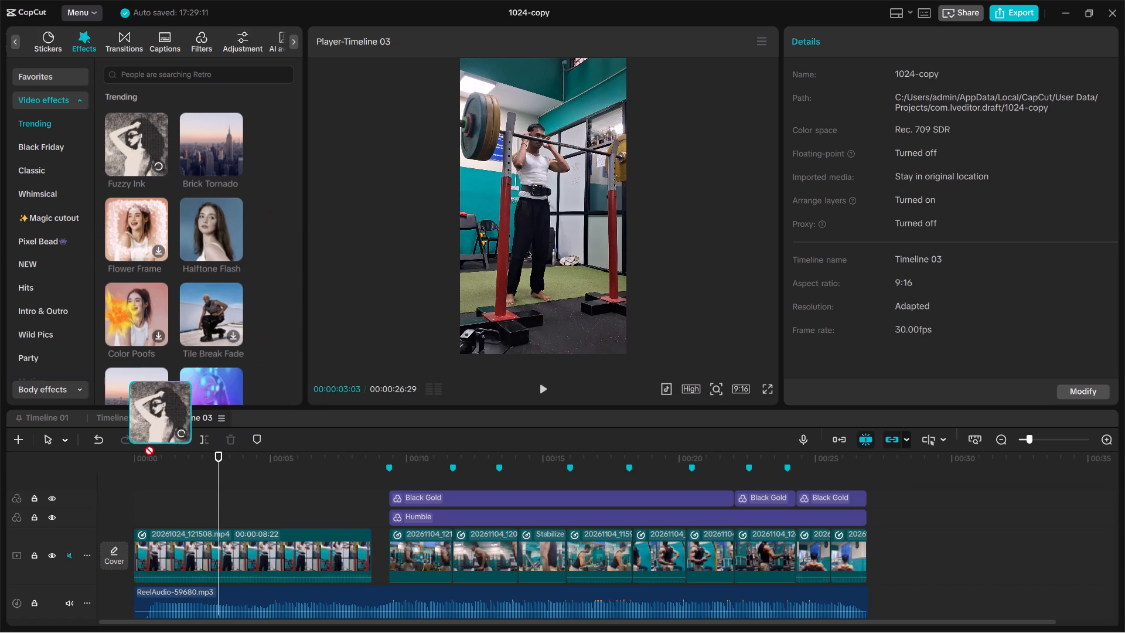
left_click_drag(145, 446, 144, 498)
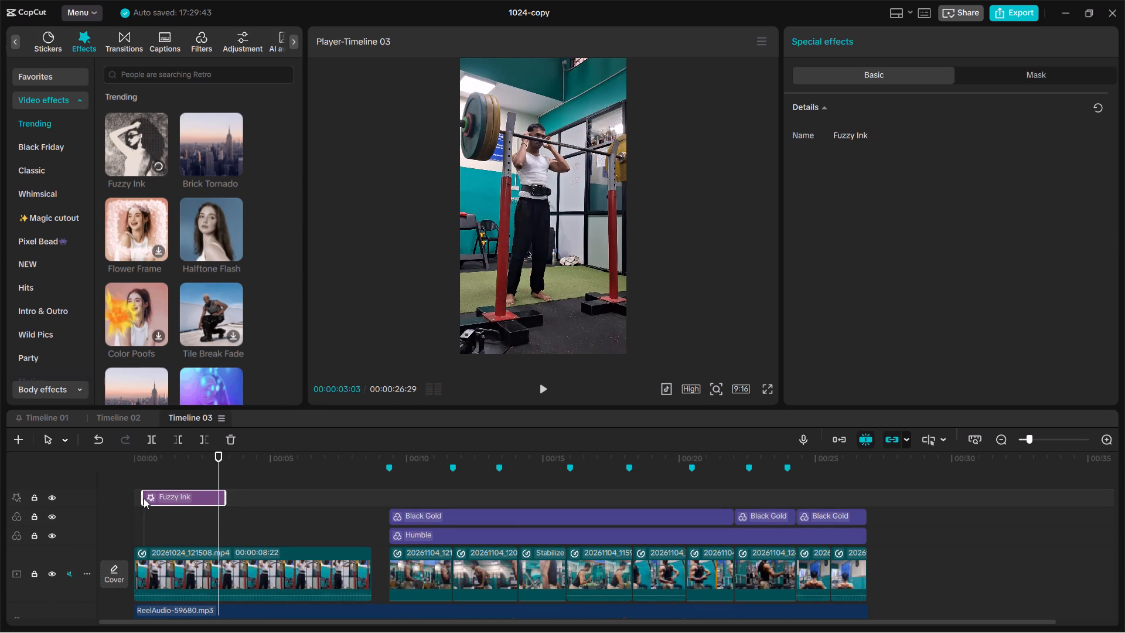
Play the first clip from the start of the timeline to check how the Fuzzy Ink effect looks.
key("Up")
key("Up")
key("space")
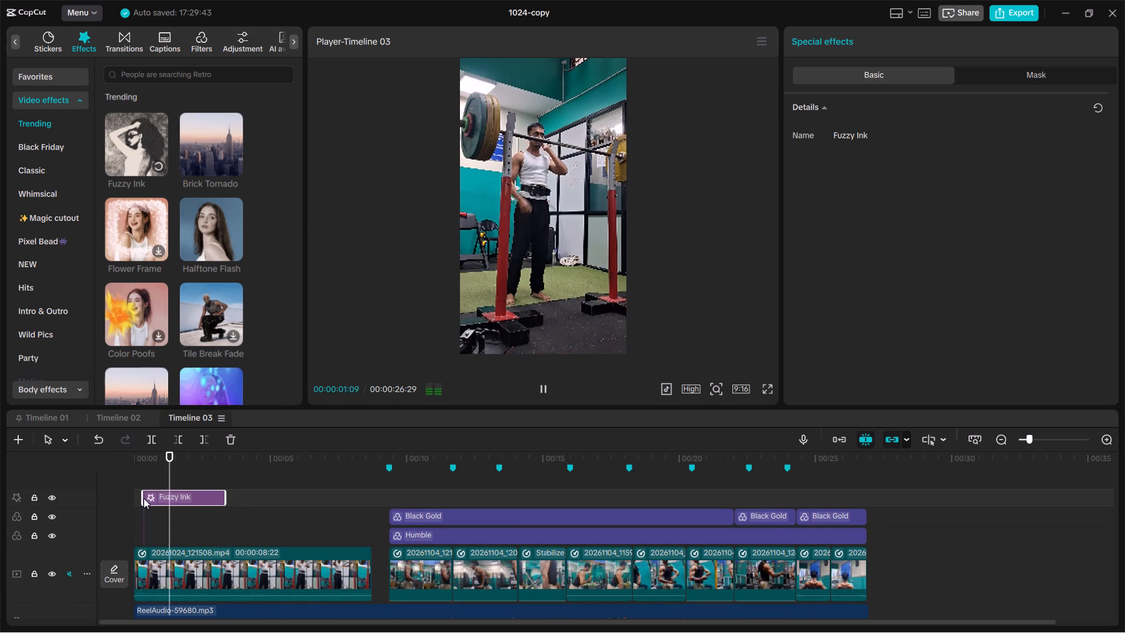
key("space")
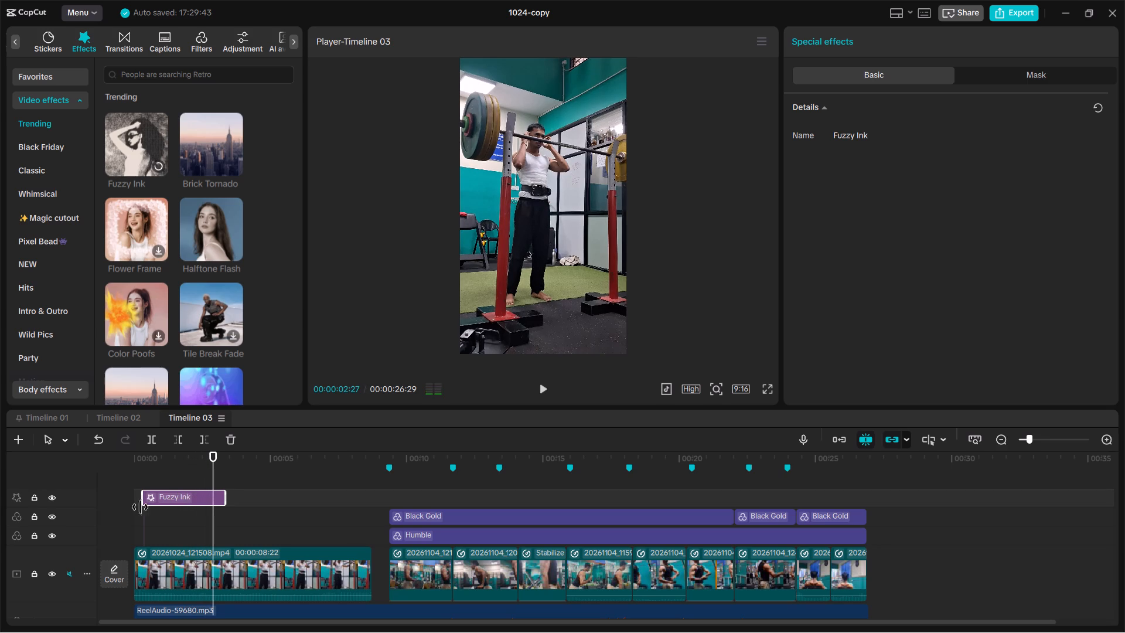
key("space")
key("space")
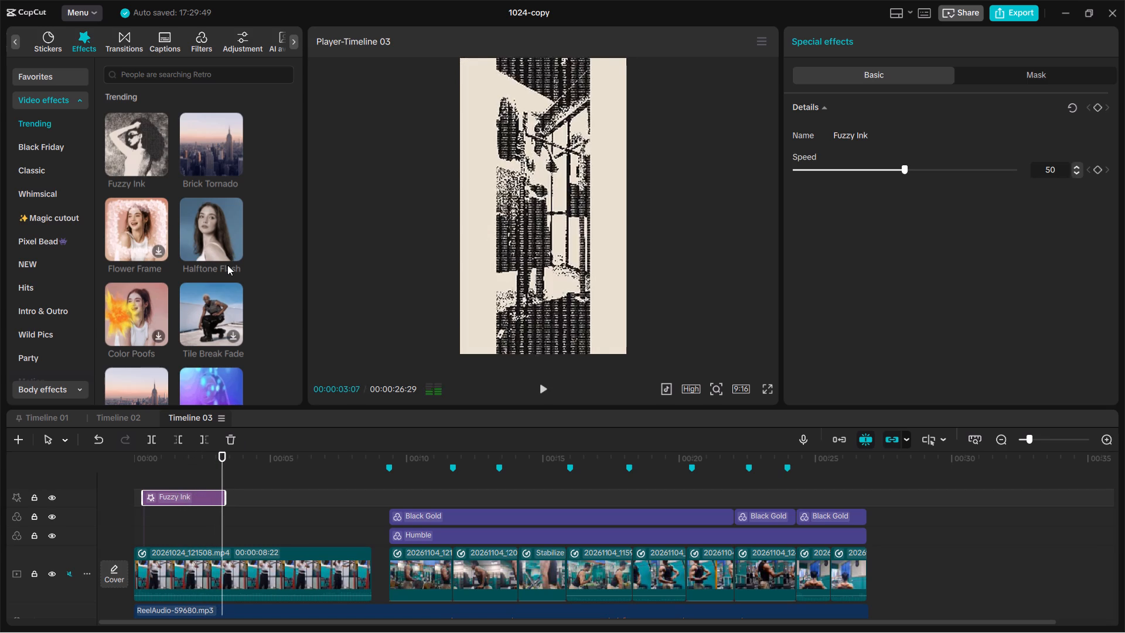
Replay the opening clip from the start and preview Halftone Flash on top of its Fuzzy Ink effect.
key("Up")
key("space")
key("space")
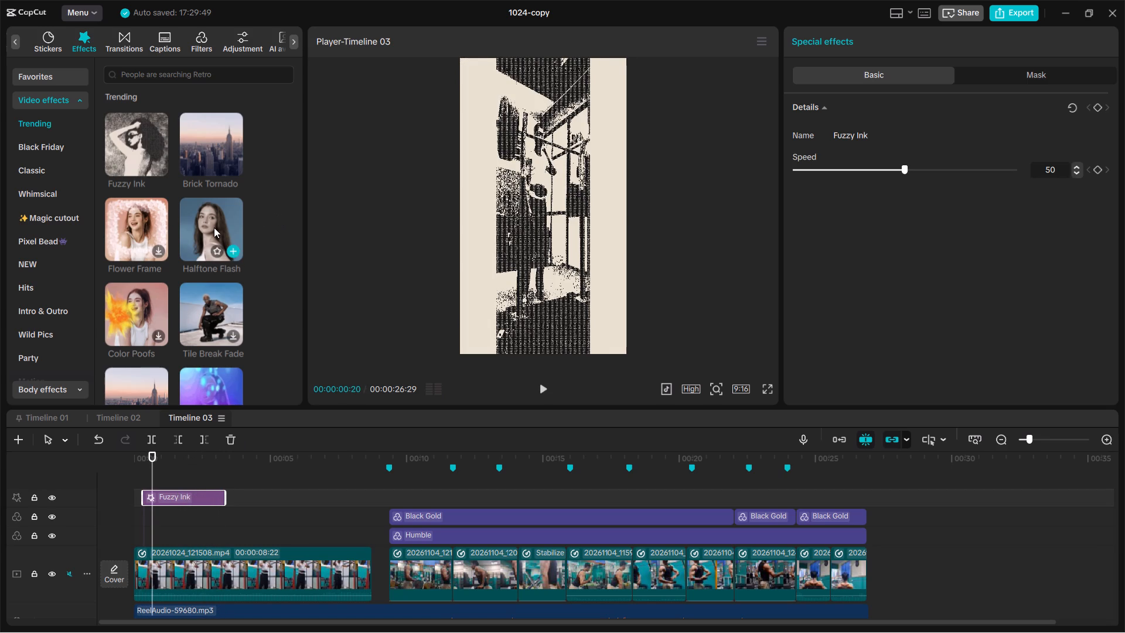
left_click(212, 227)
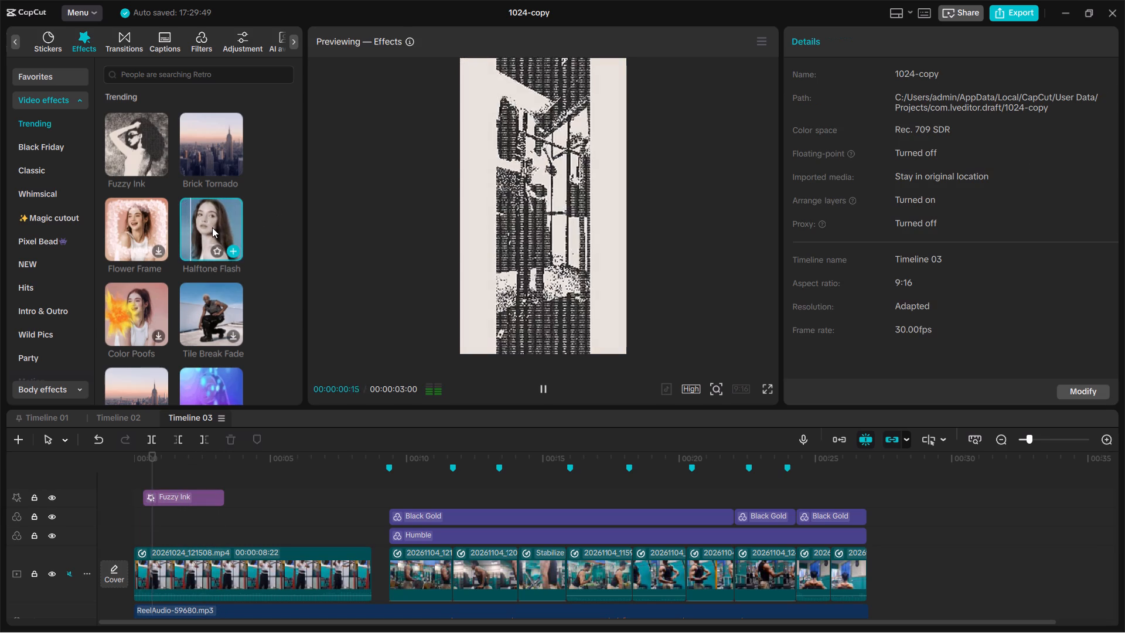
left_click(212, 227)
key("space")
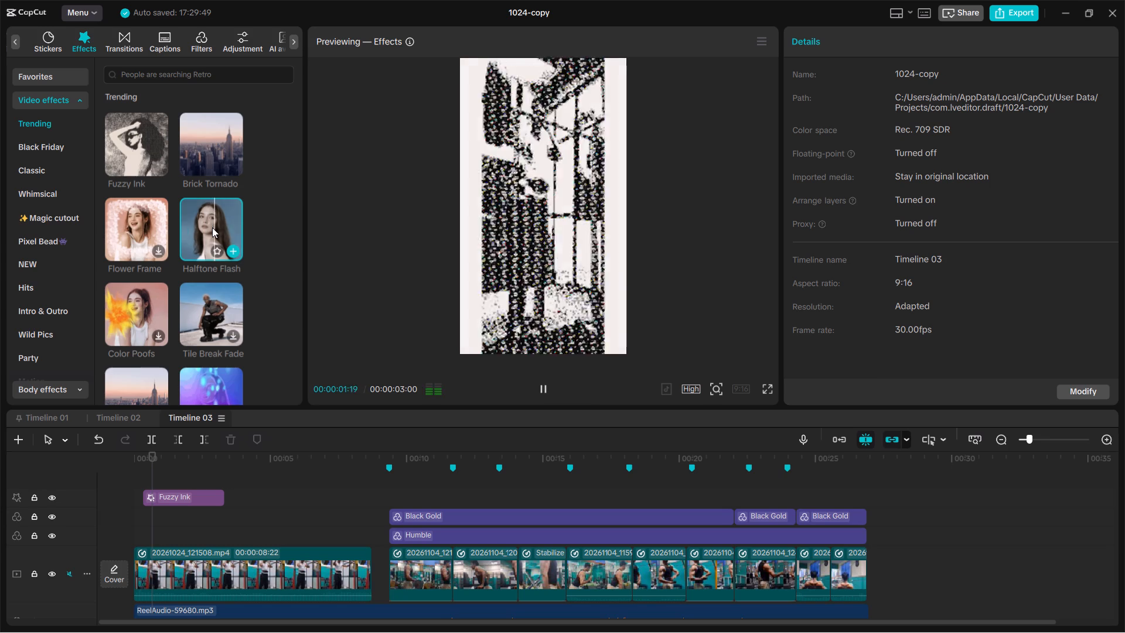
key("space")
scroll(203, 532, "up", 1)
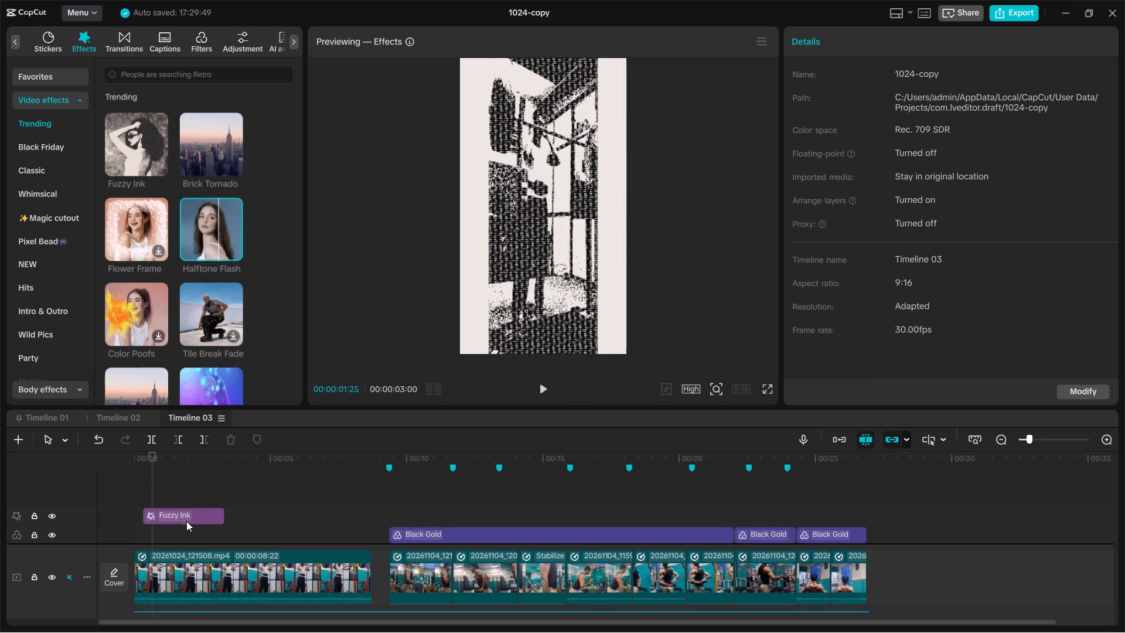
left_click(185, 519)
left_click(200, 246)
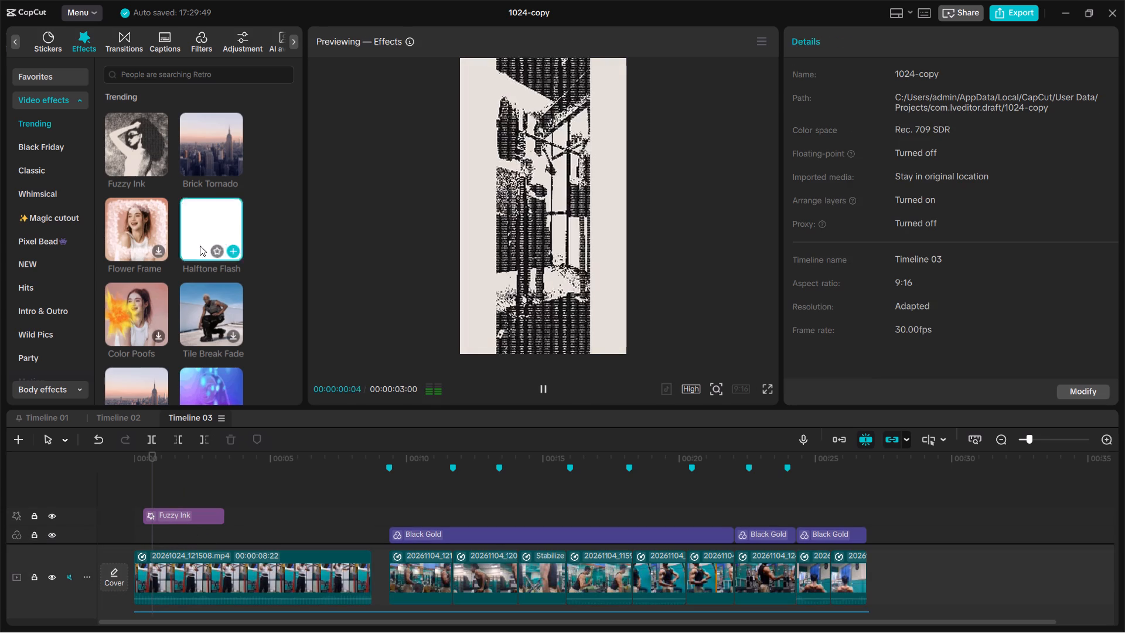
key("space")
Delete the Fuzzy Ink effect from above the first clip and briefly play the bare clip.
left_click(177, 514)
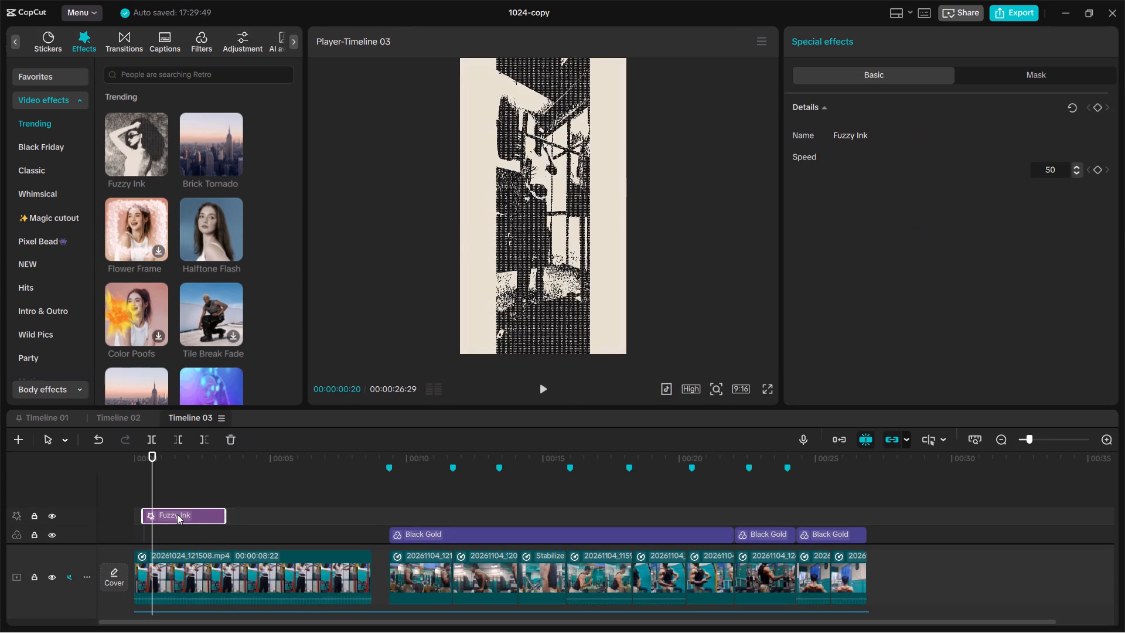
key("Delete")
key("space")
key("space")
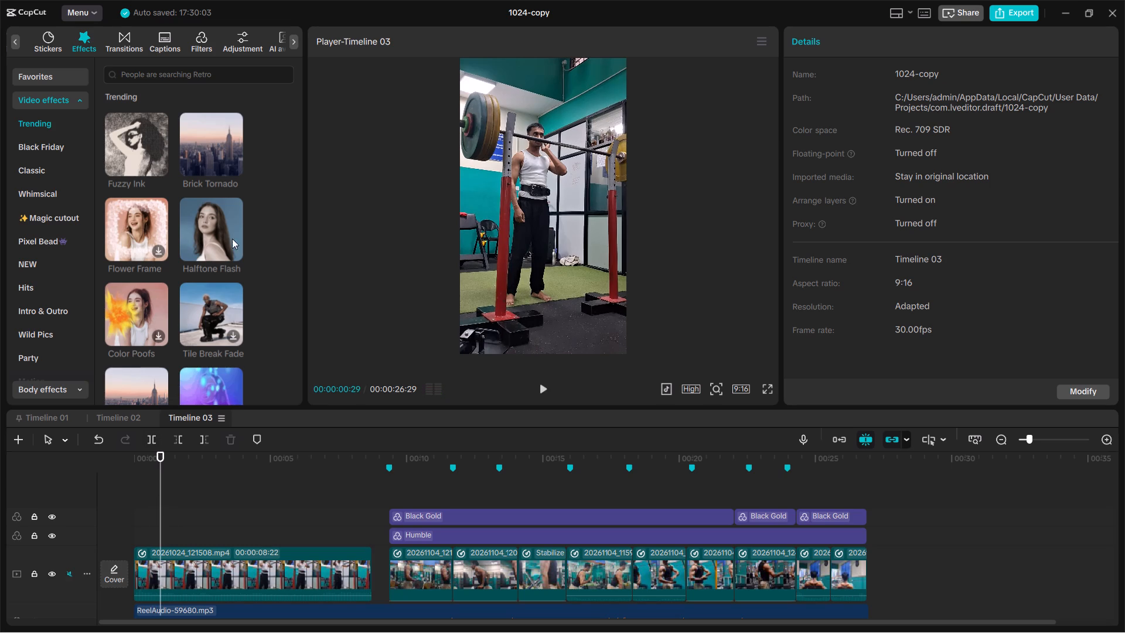
Preview Halftone Flash on the opening clip without other effects and look through the Trending video effects.
left_click(214, 223)
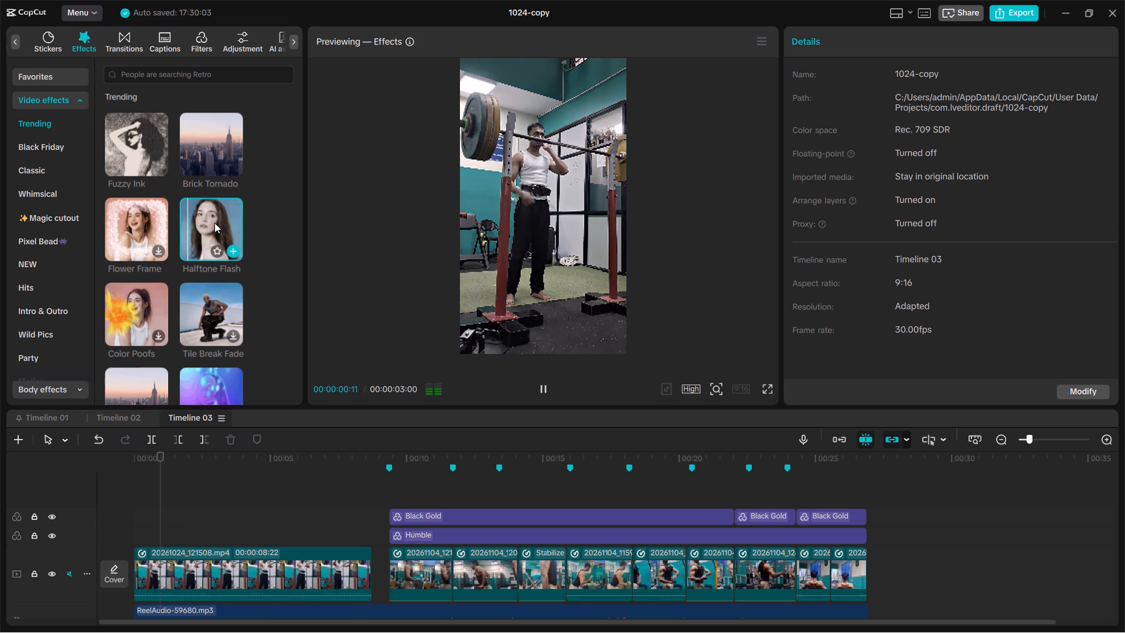
key("space")
scroll(203, 314, "down", 1)
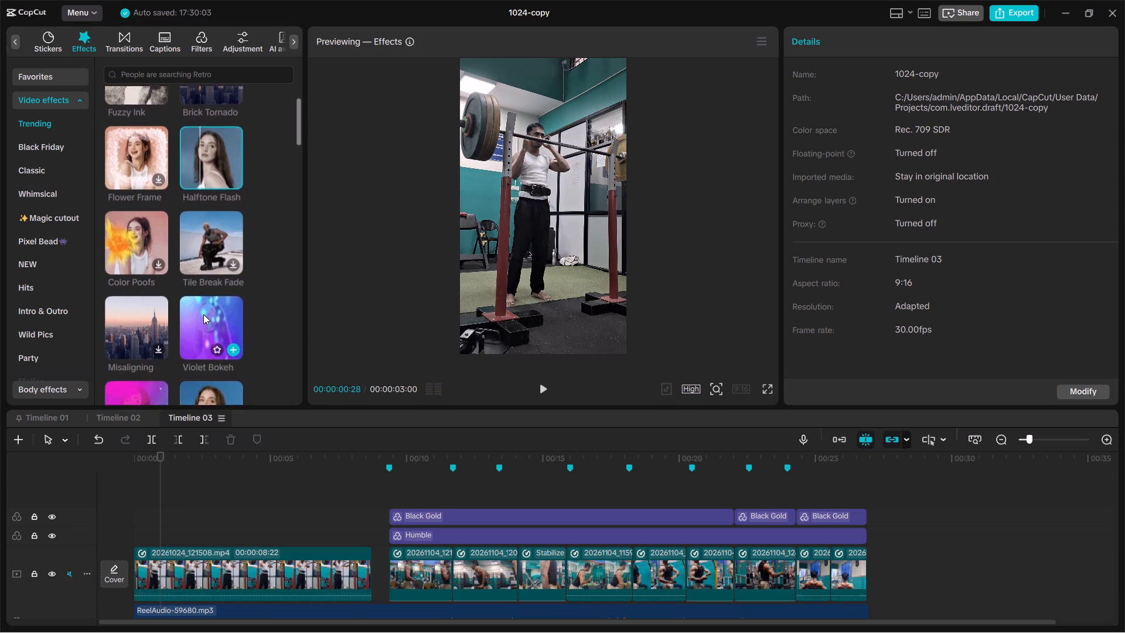
scroll(203, 314, "down", 1)
scroll(195, 335, "up", 1)
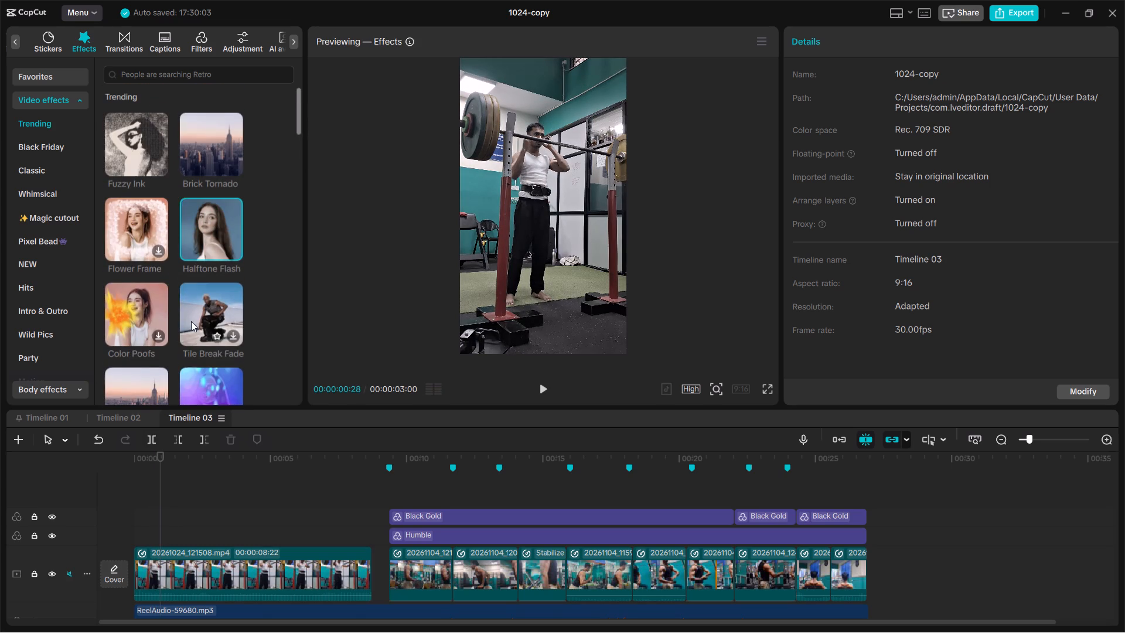
Search the effects for "black and white effect" and add Basic Mono to the favorites.
left_click(189, 79)
type("black and")
key("space")
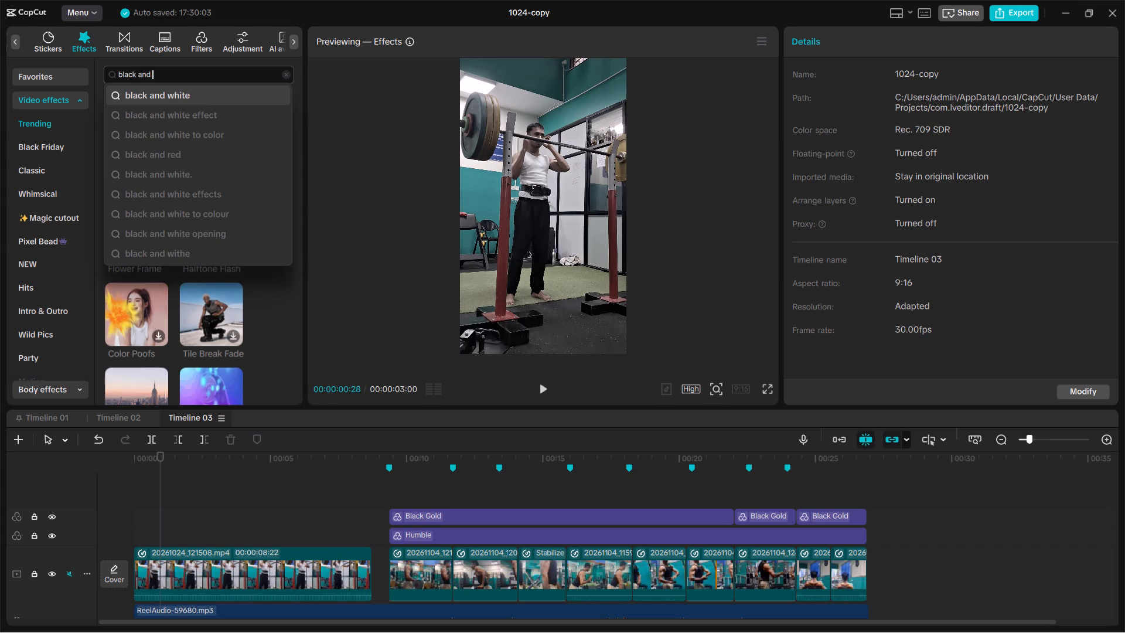
left_click(203, 113)
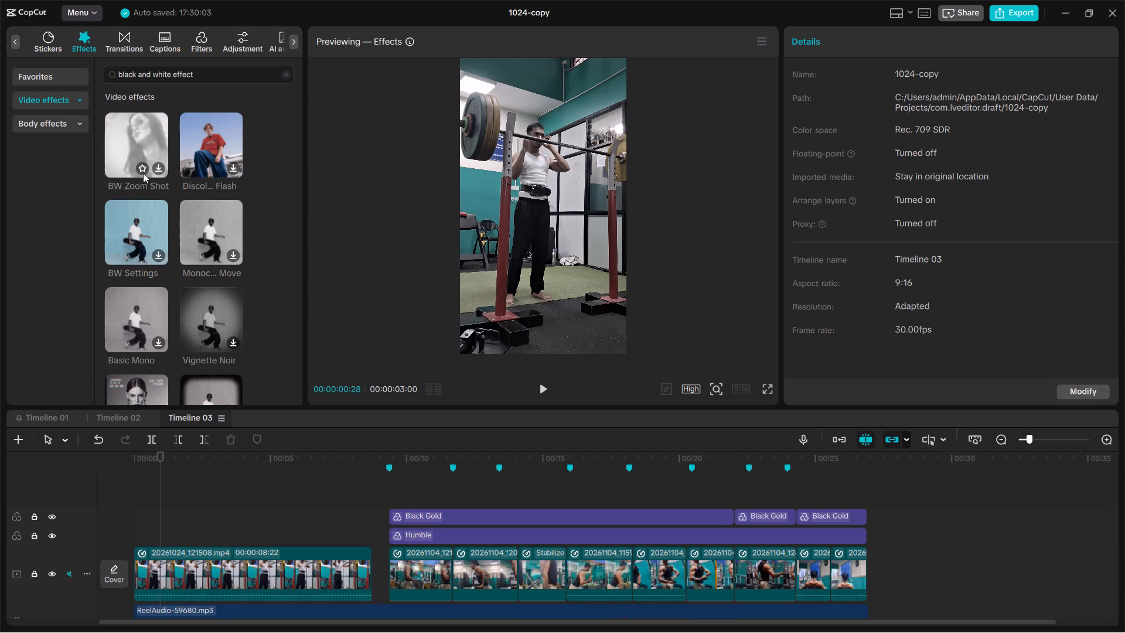
left_click(129, 332)
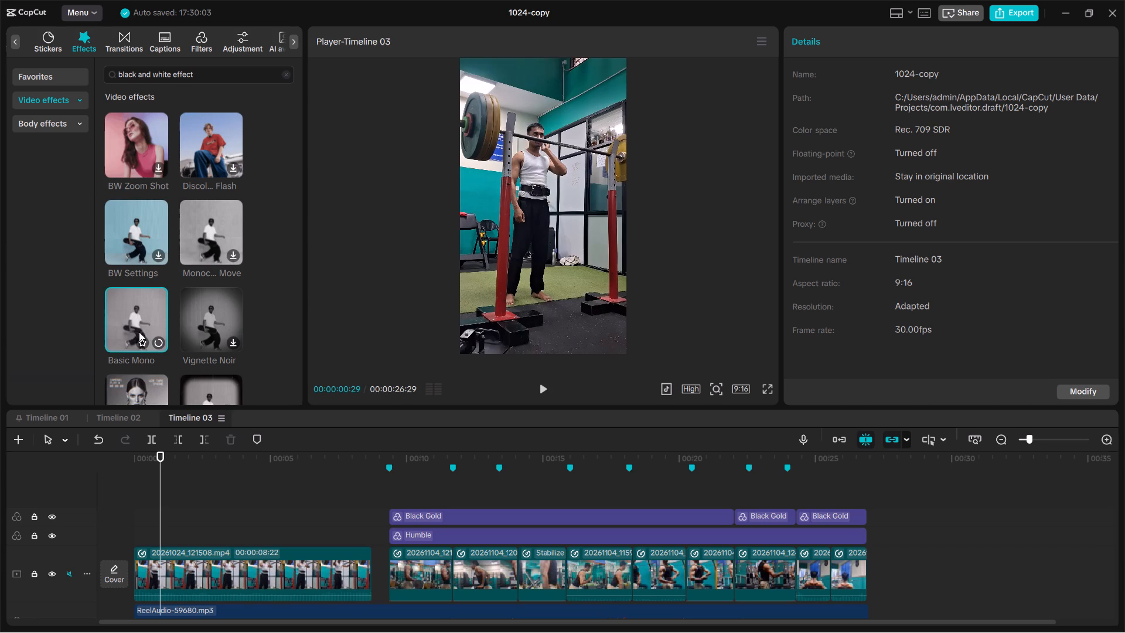
left_click(144, 344)
scroll(144, 344, "down", 1)
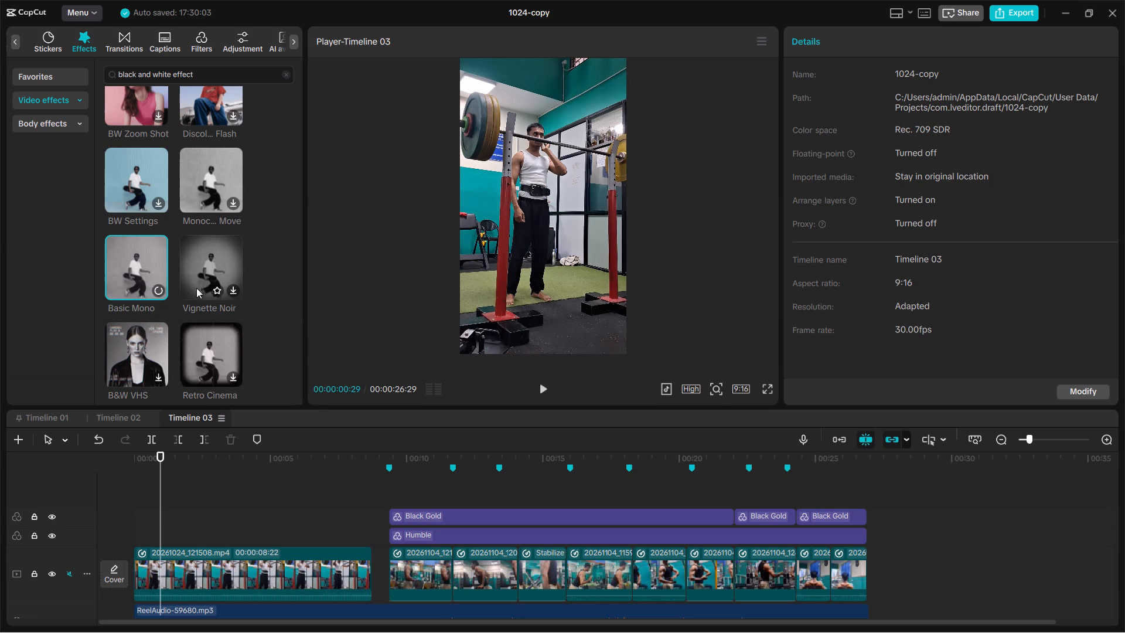
Add the Basic Mono effect at the start of the timeline and stretch it to the end of the first clip.
left_click_drag(133, 258, 151, 514)
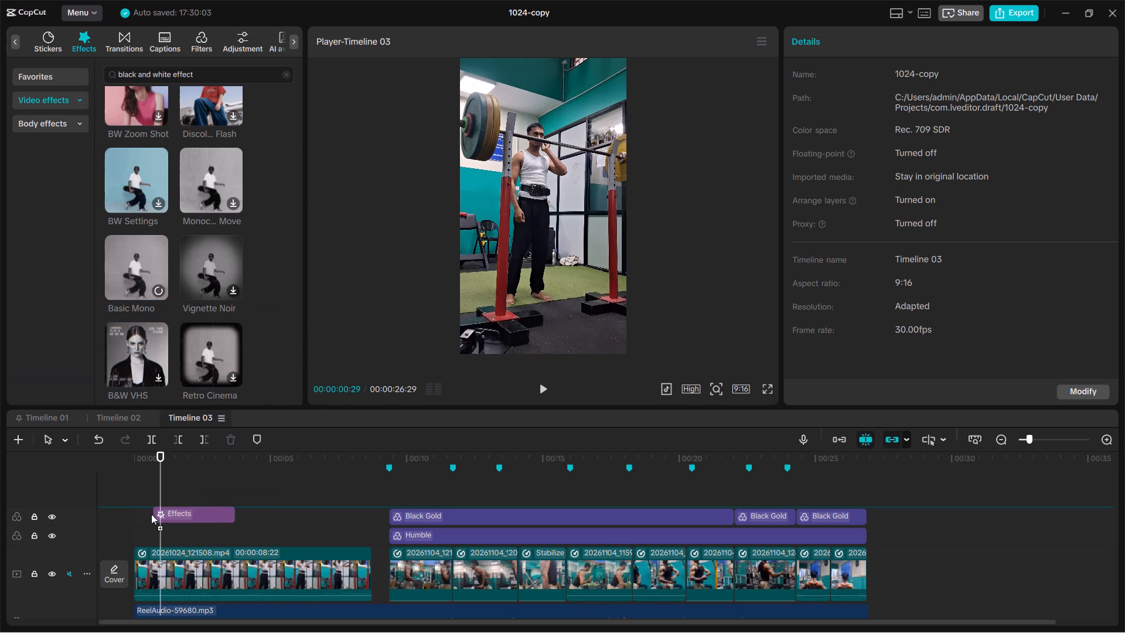
left_click_drag(151, 514, 135, 515)
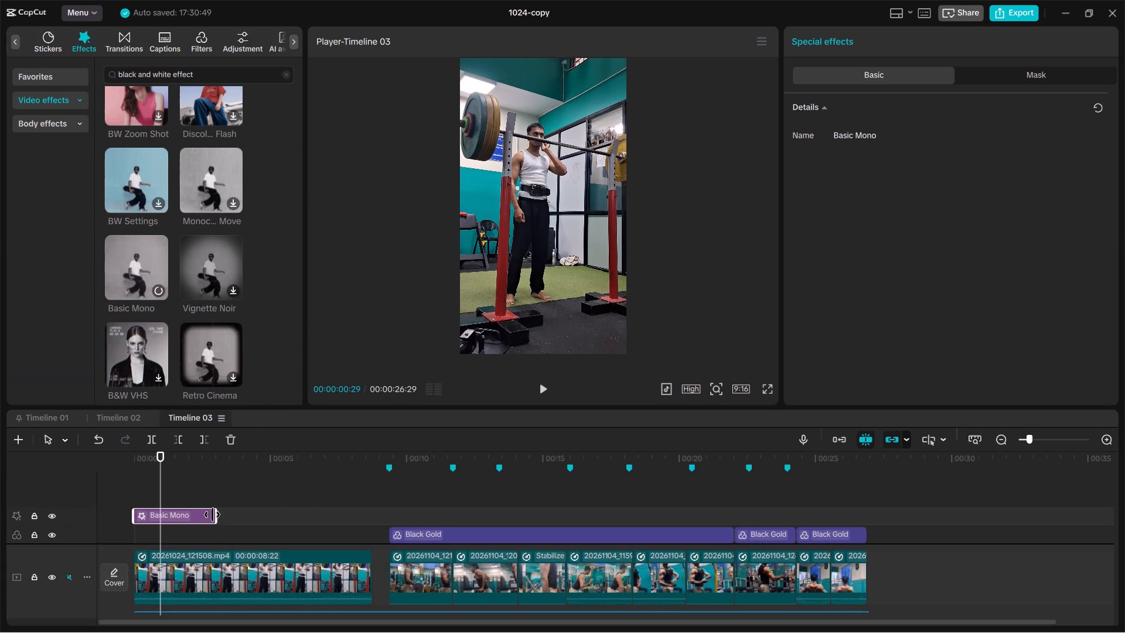
left_click_drag(214, 513, 370, 522)
Play the opening clip from the start to check how Basic Mono looks.
key("Up")
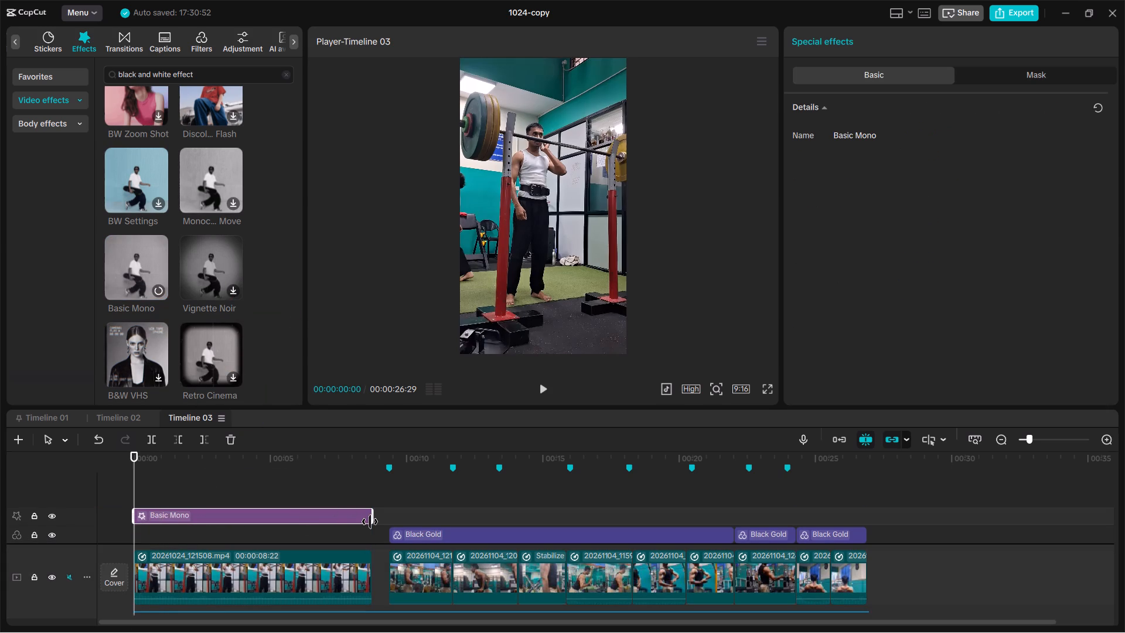
key("Up")
key("space")
key("space")
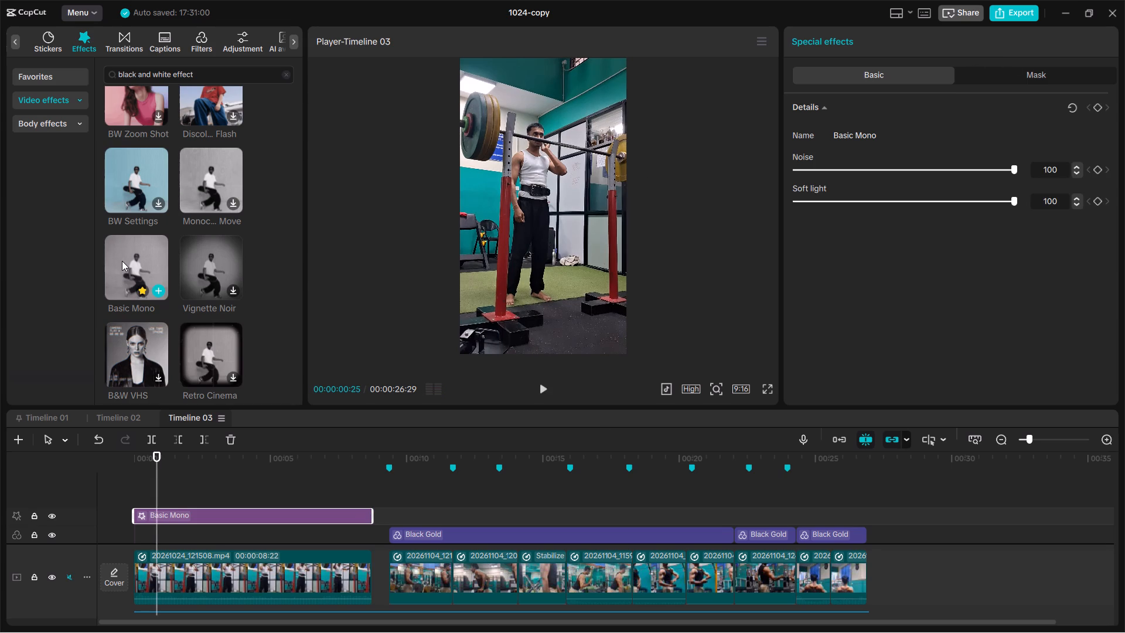
key("space")
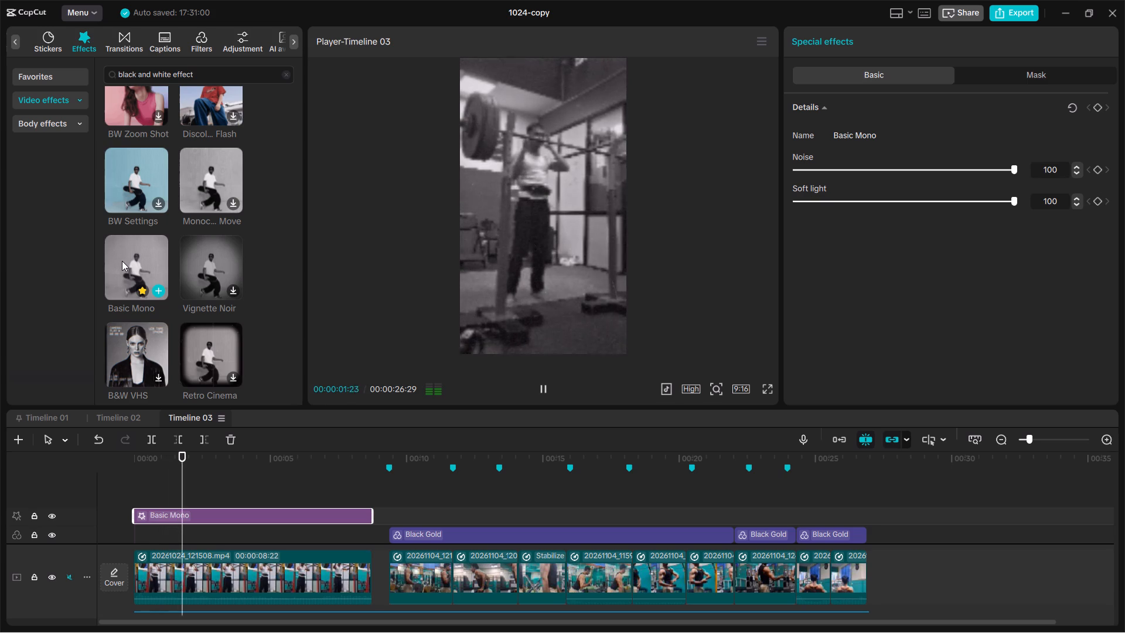
key("space")
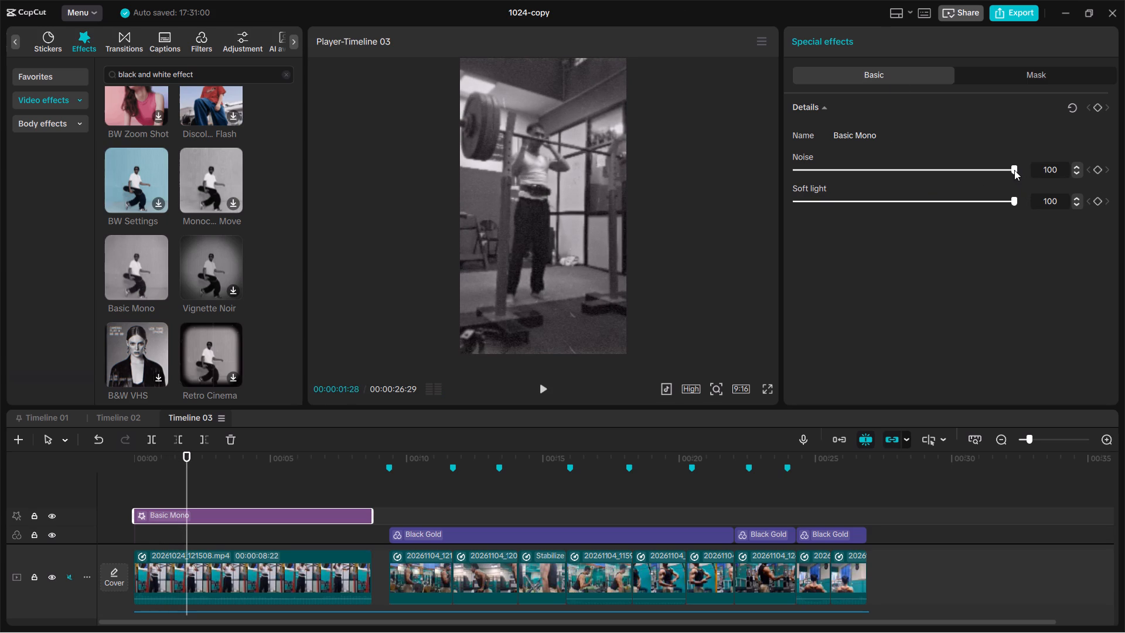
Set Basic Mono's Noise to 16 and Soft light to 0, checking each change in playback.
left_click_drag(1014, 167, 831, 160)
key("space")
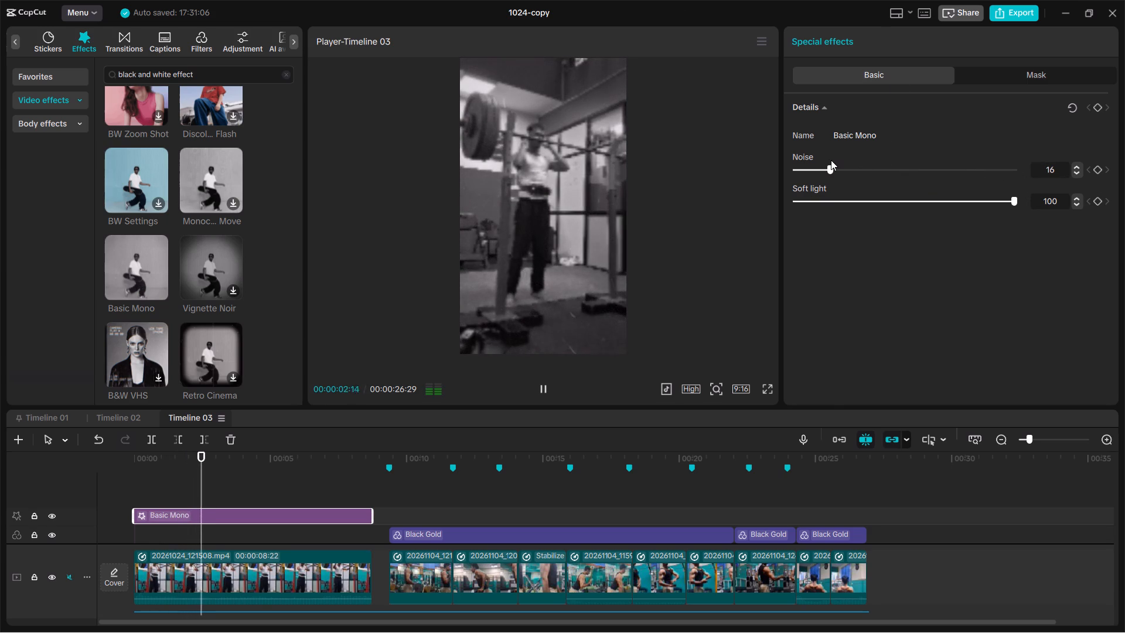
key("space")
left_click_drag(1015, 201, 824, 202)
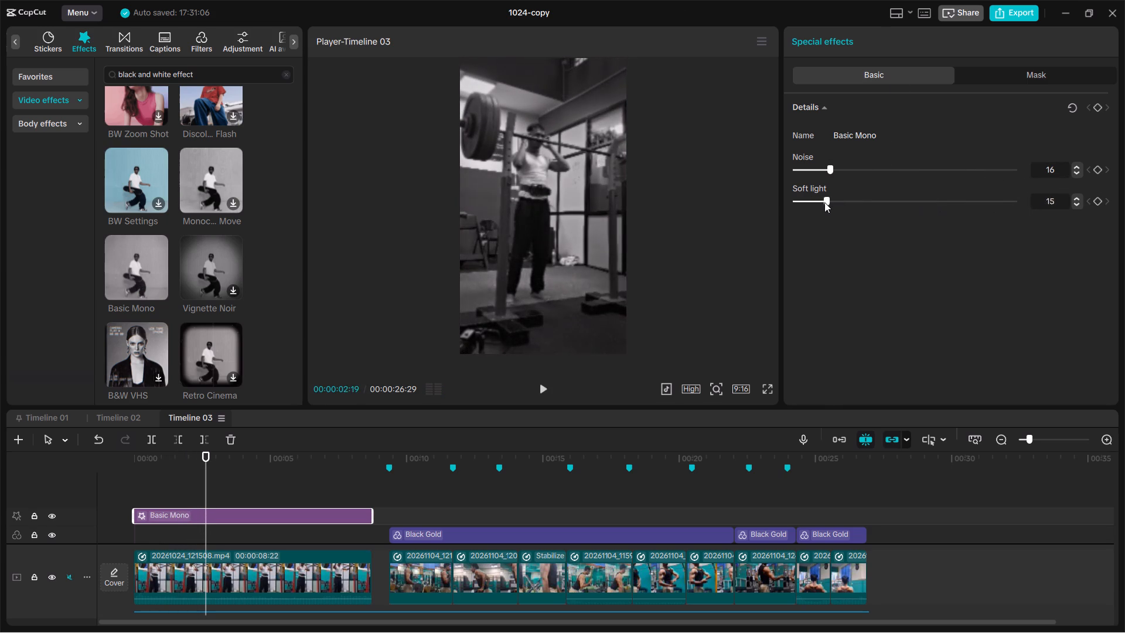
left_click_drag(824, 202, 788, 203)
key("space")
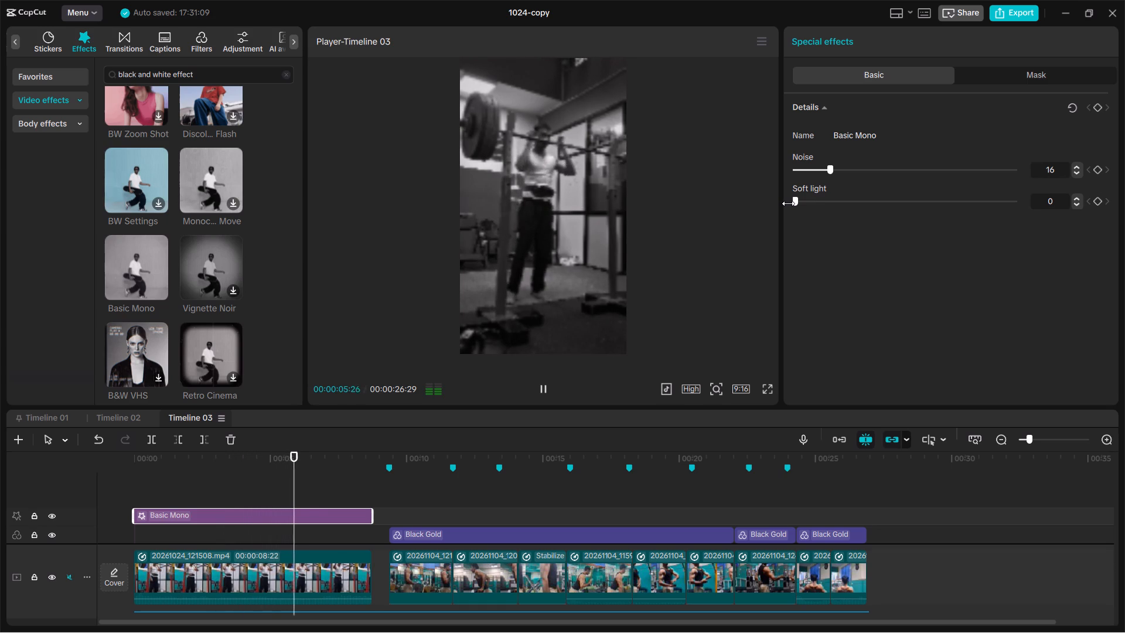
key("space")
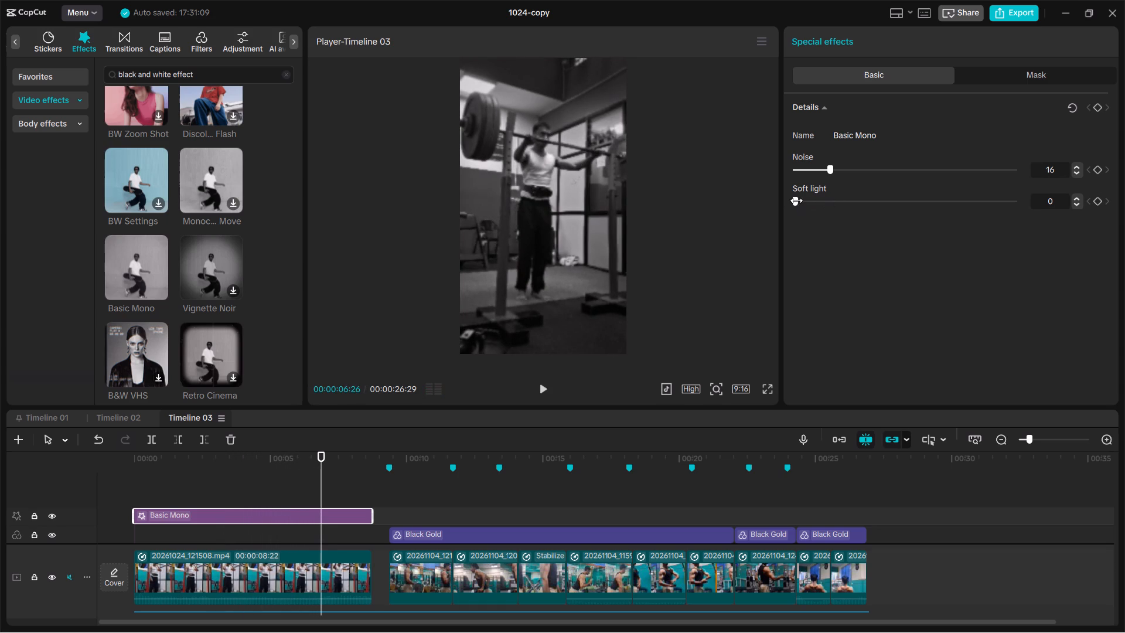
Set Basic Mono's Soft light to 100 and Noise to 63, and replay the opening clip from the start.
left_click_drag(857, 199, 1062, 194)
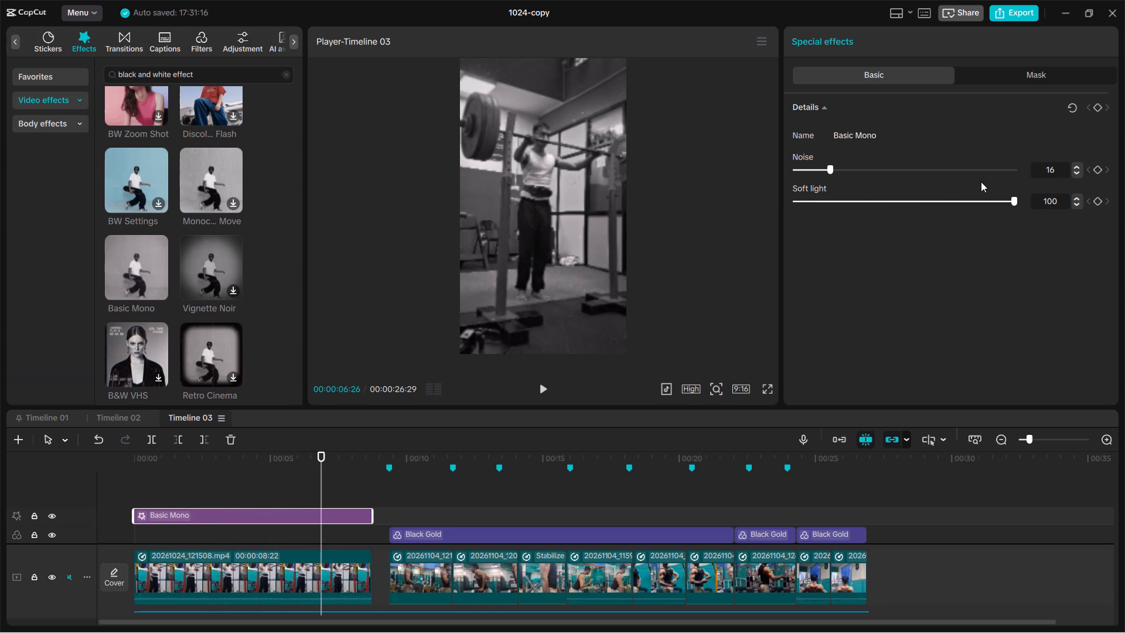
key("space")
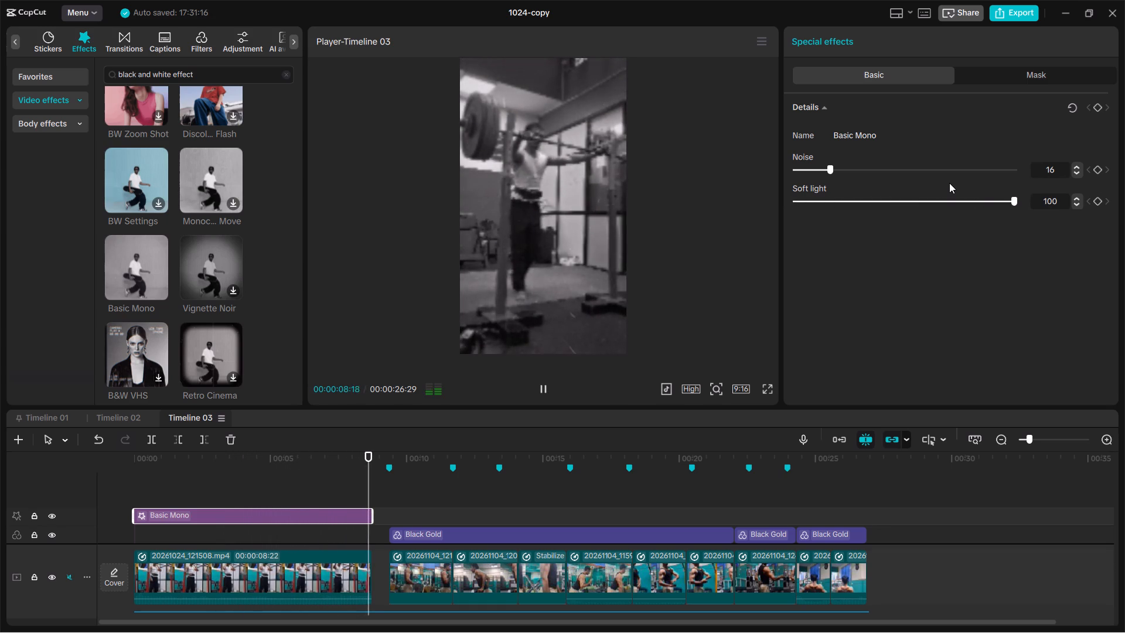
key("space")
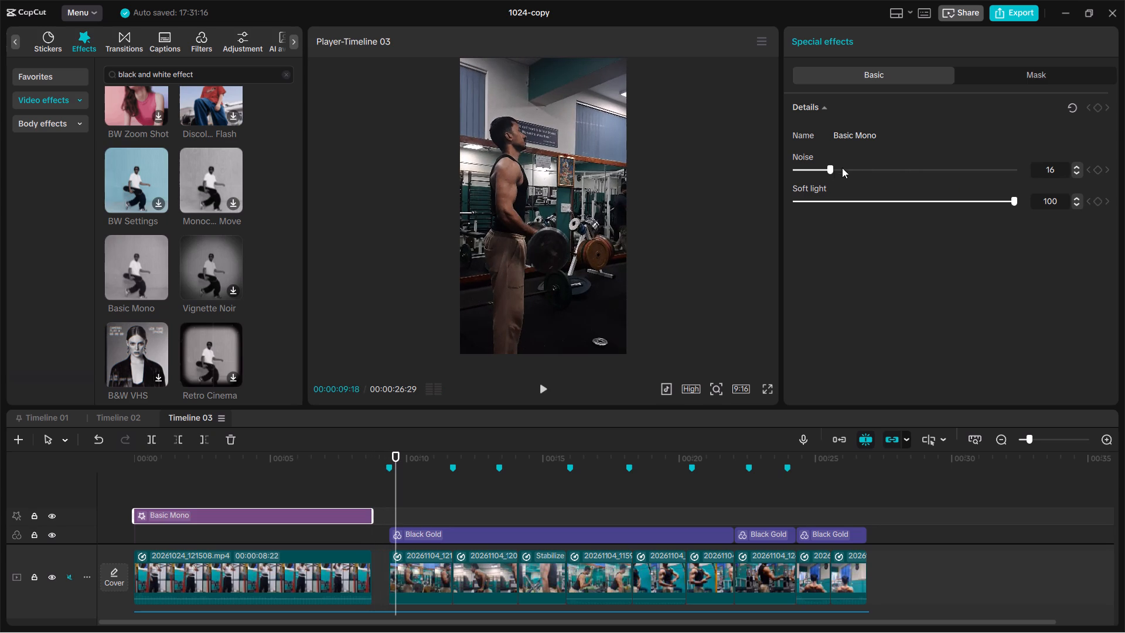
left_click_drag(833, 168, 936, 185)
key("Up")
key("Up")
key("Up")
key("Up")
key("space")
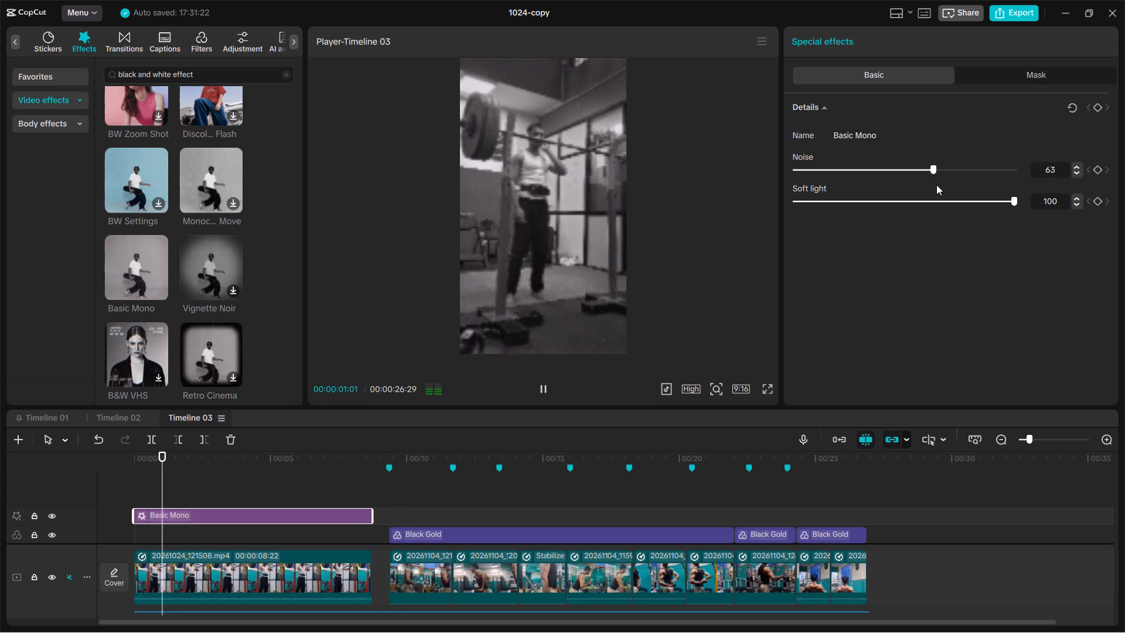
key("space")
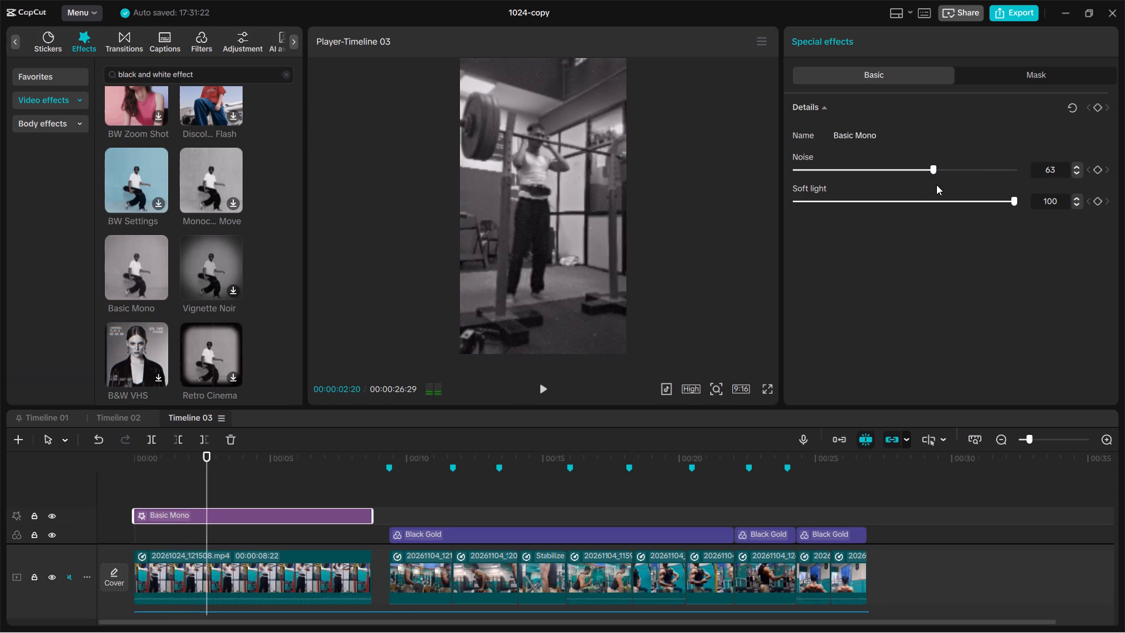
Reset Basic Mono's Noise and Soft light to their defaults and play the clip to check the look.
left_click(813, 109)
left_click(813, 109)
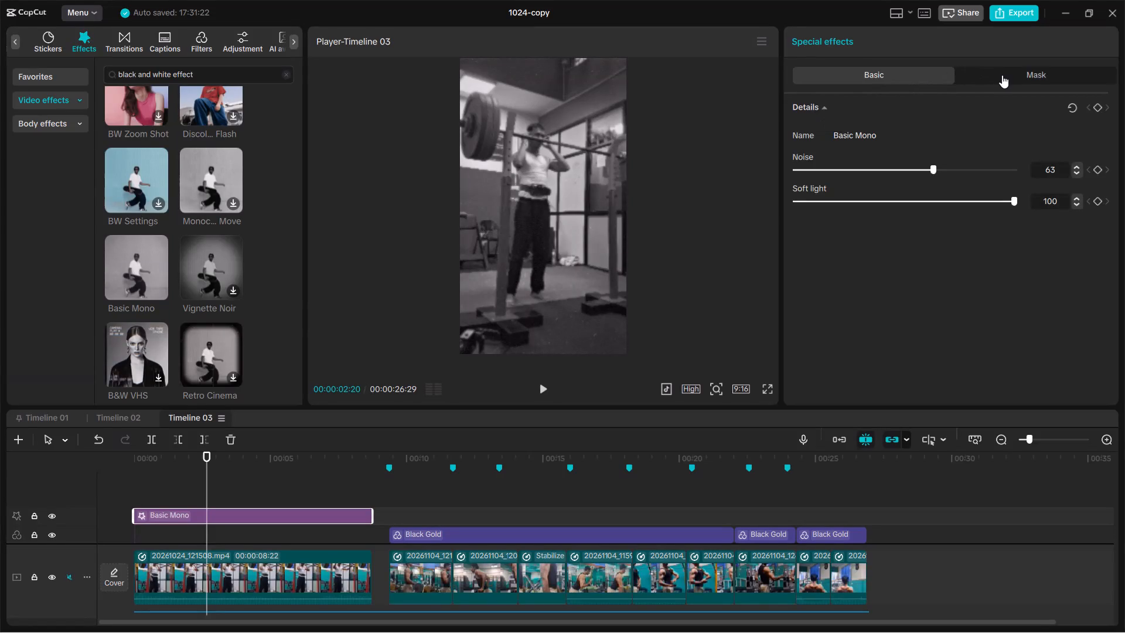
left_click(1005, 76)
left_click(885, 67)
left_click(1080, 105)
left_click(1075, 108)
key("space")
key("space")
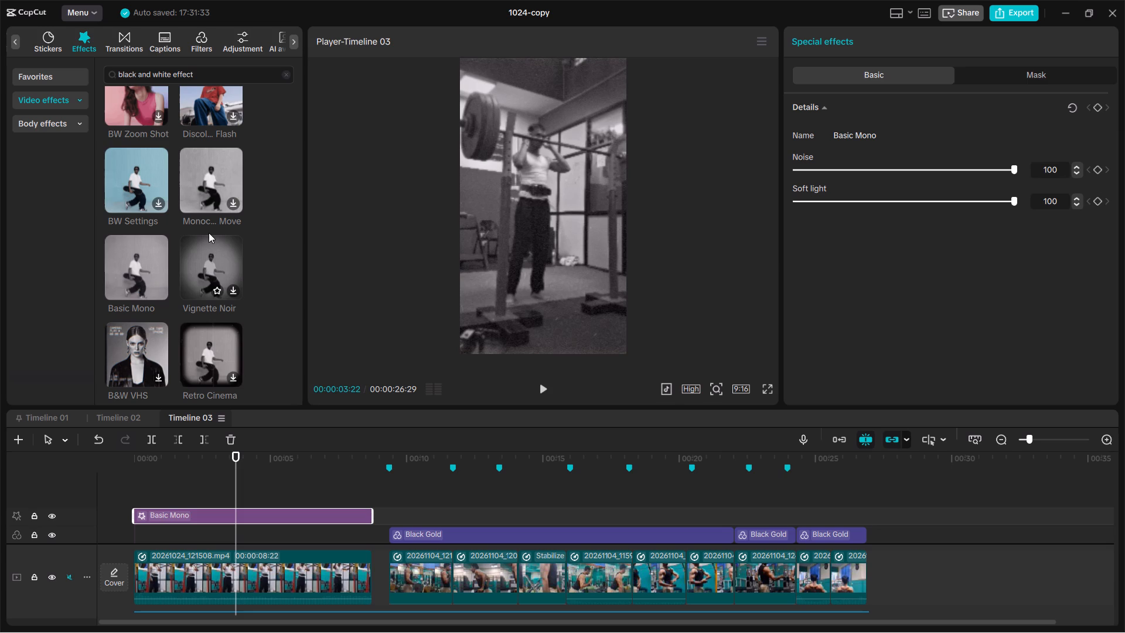
Play the timeline from the start to check how Basic Mono on the opening clip fits with the following gym clips.
scroll(193, 249, "down", 1)
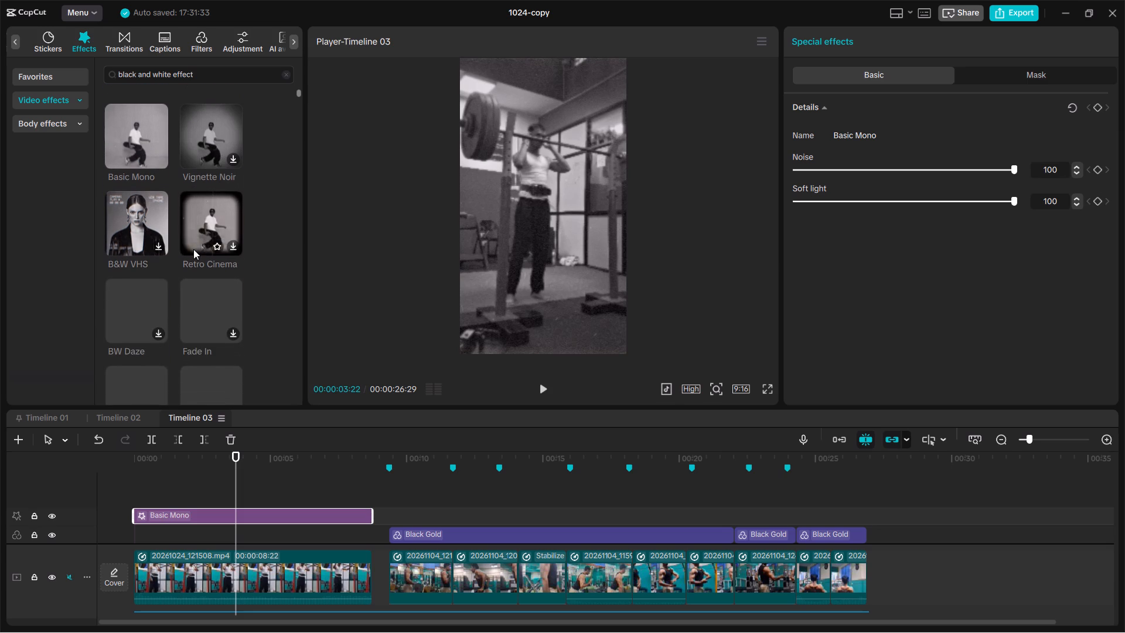
scroll(193, 249, "down", 1)
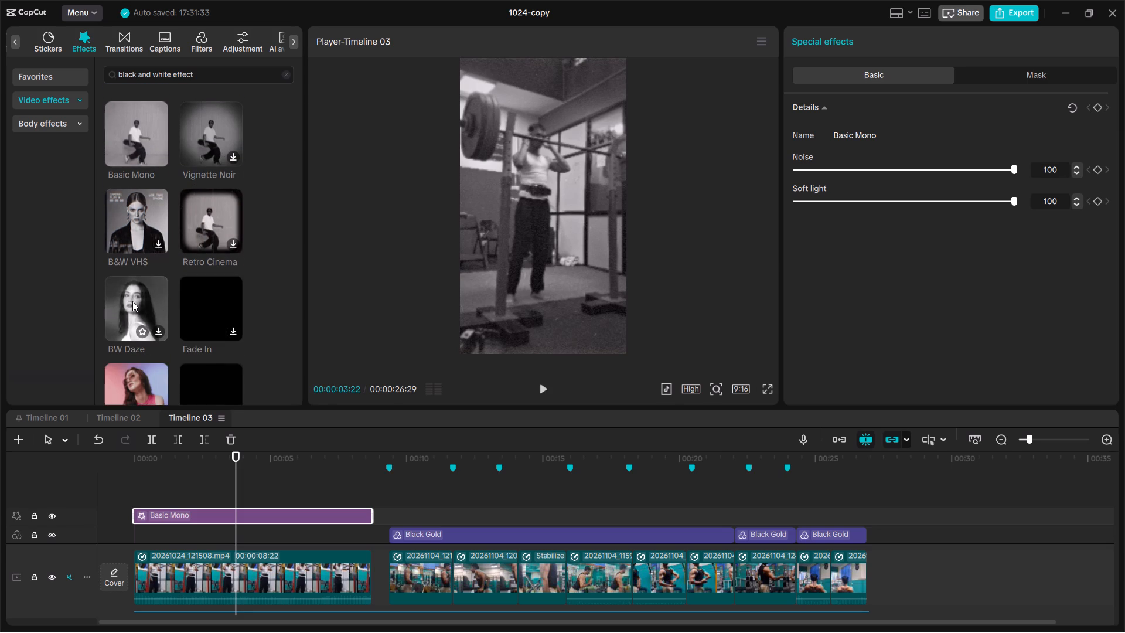
key("space")
key("Up")
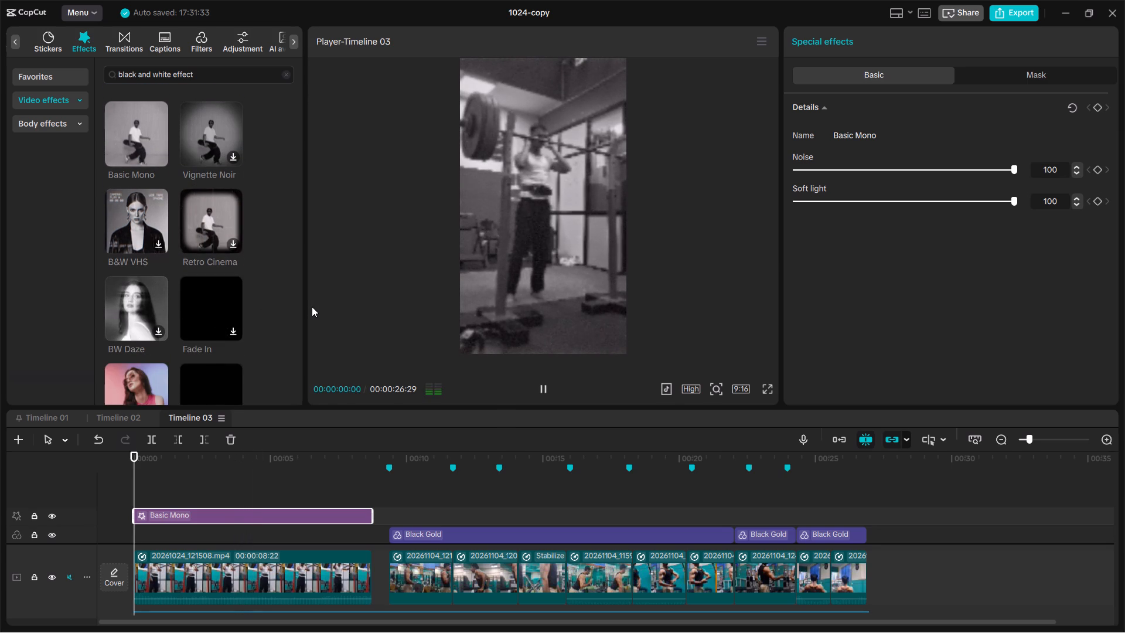
key("Up")
key("space")
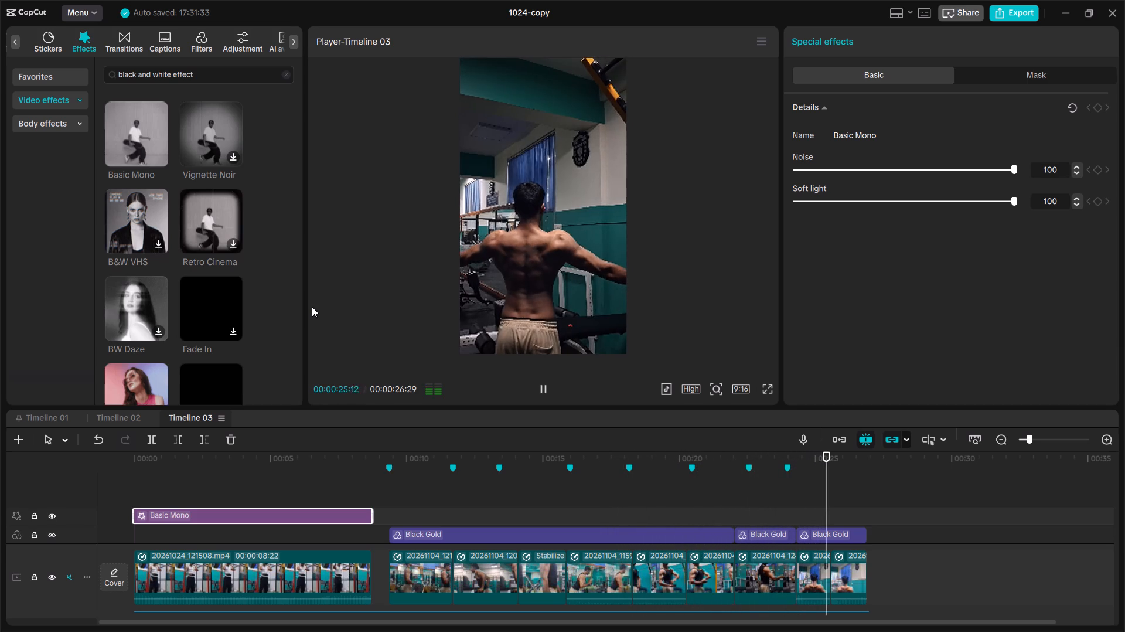
key("space")
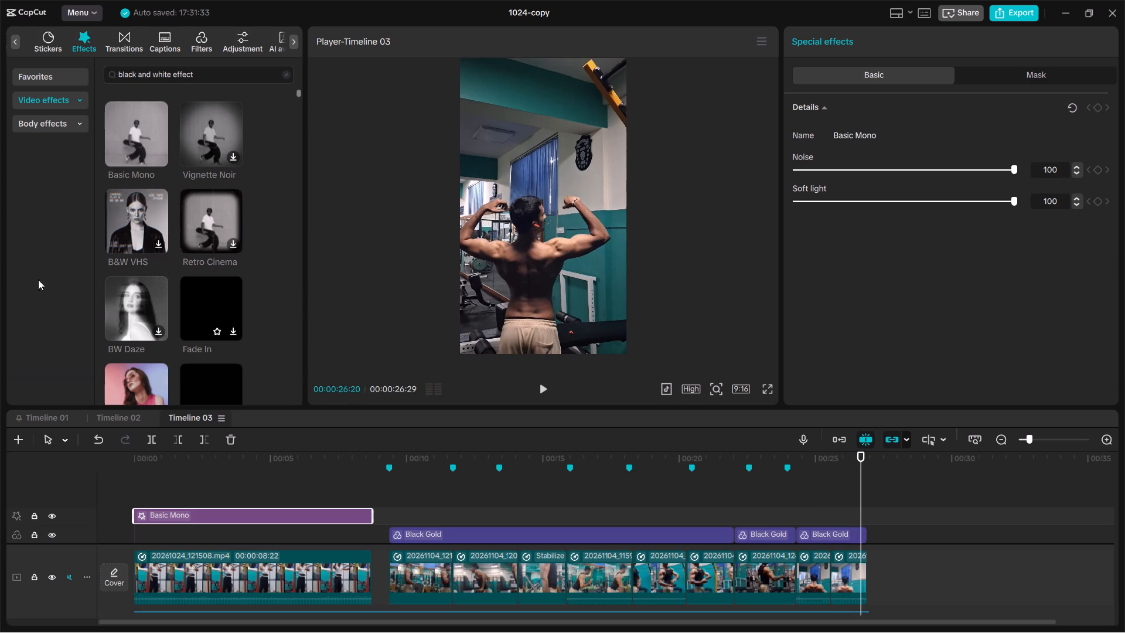
left_click(132, 495)
left_click(132, 495)
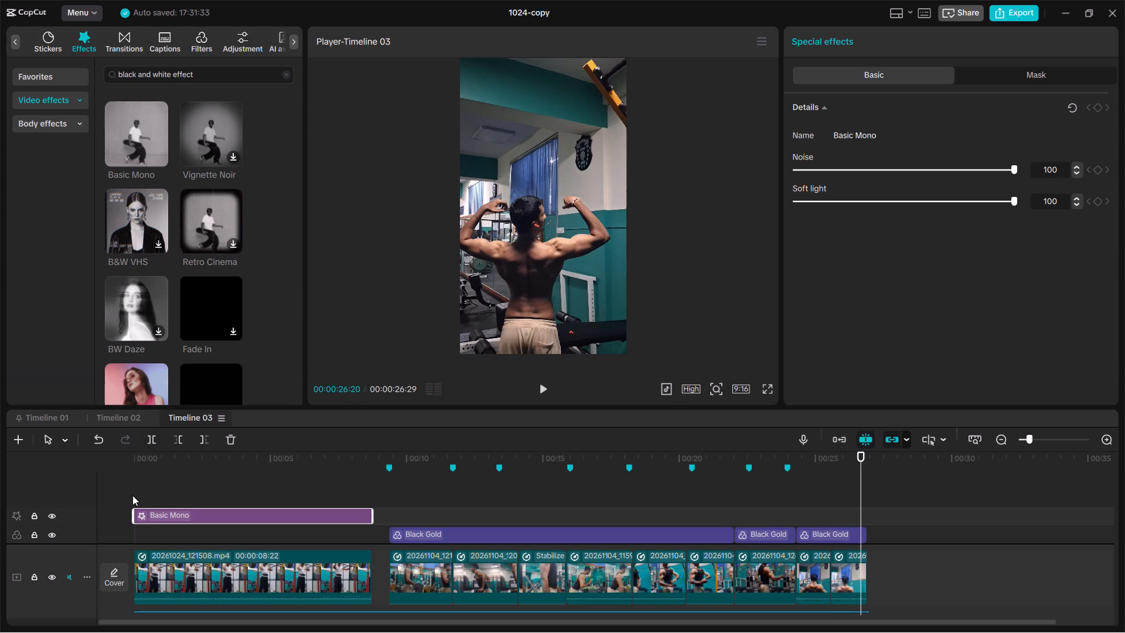
left_click(136, 498)
key("space")
key("space")
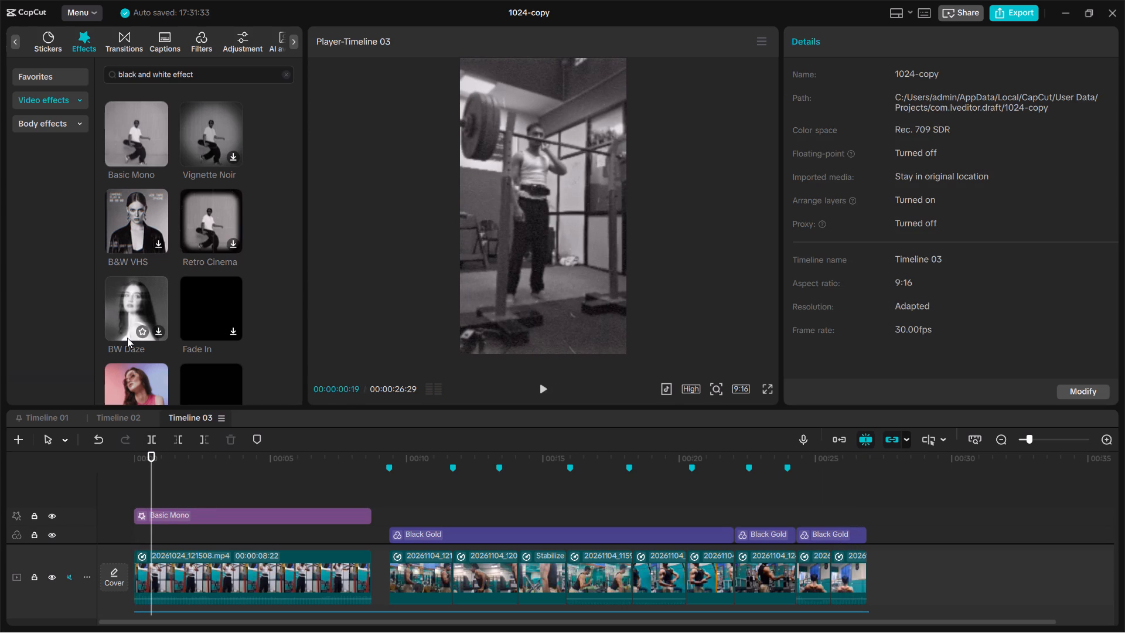
Delete the Basic Mono effect from the opening clip and briefly play the clip without it.
scroll(127, 338, "up", 1)
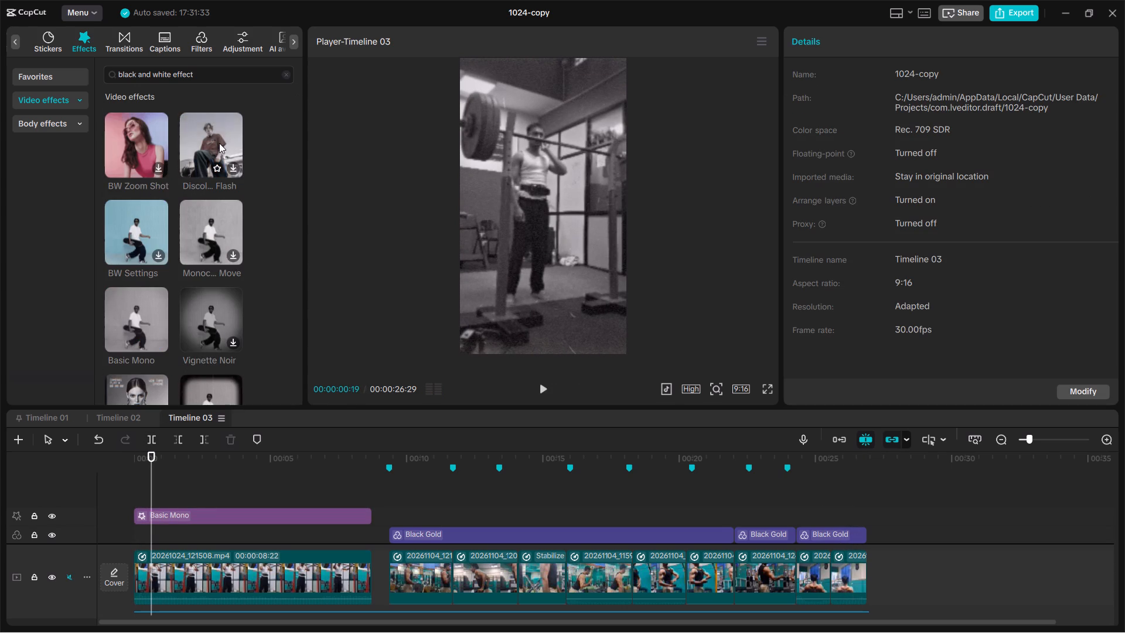
left_click(237, 512)
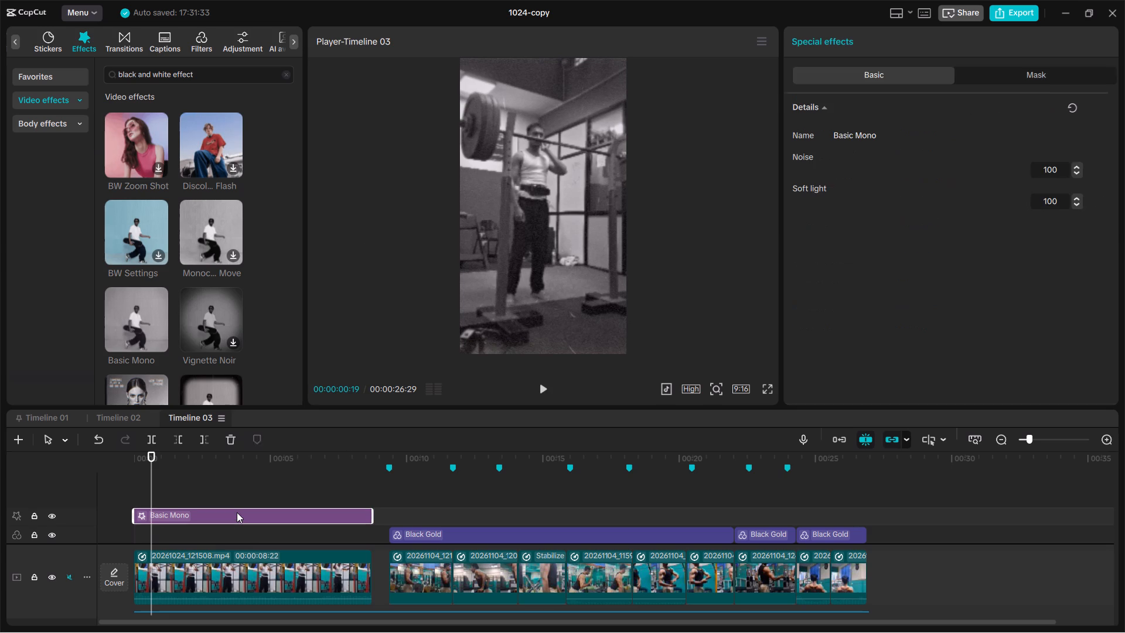
key("Delete")
key("space")
key("space")
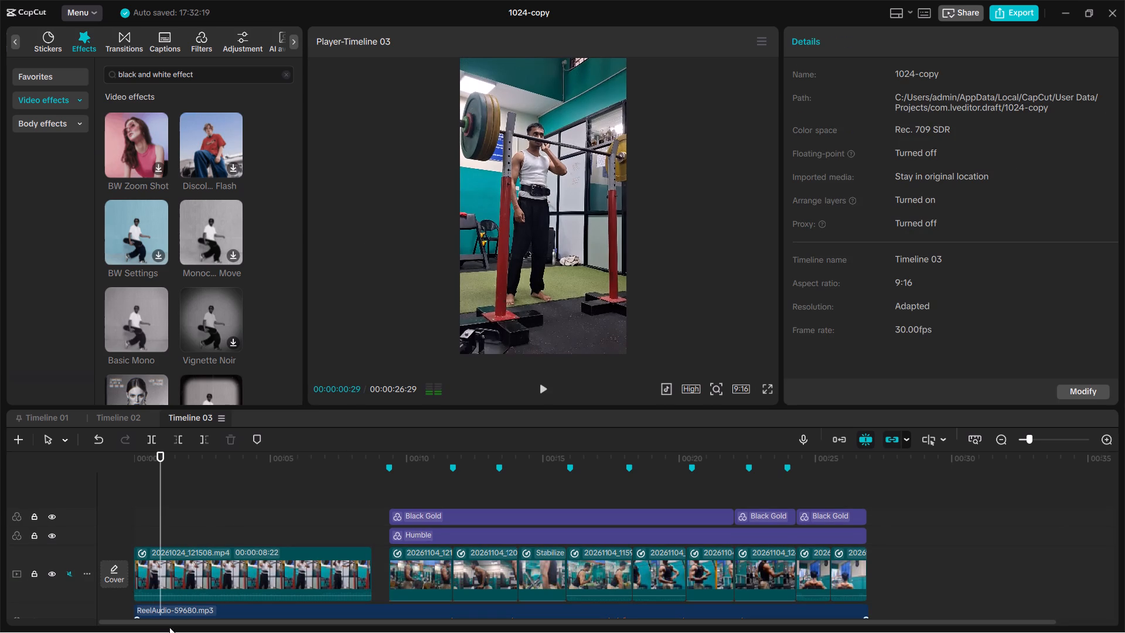
Try the opening clip's Contrast at -35, restore it to 0, and set its Saturation to -41.
left_click(215, 564)
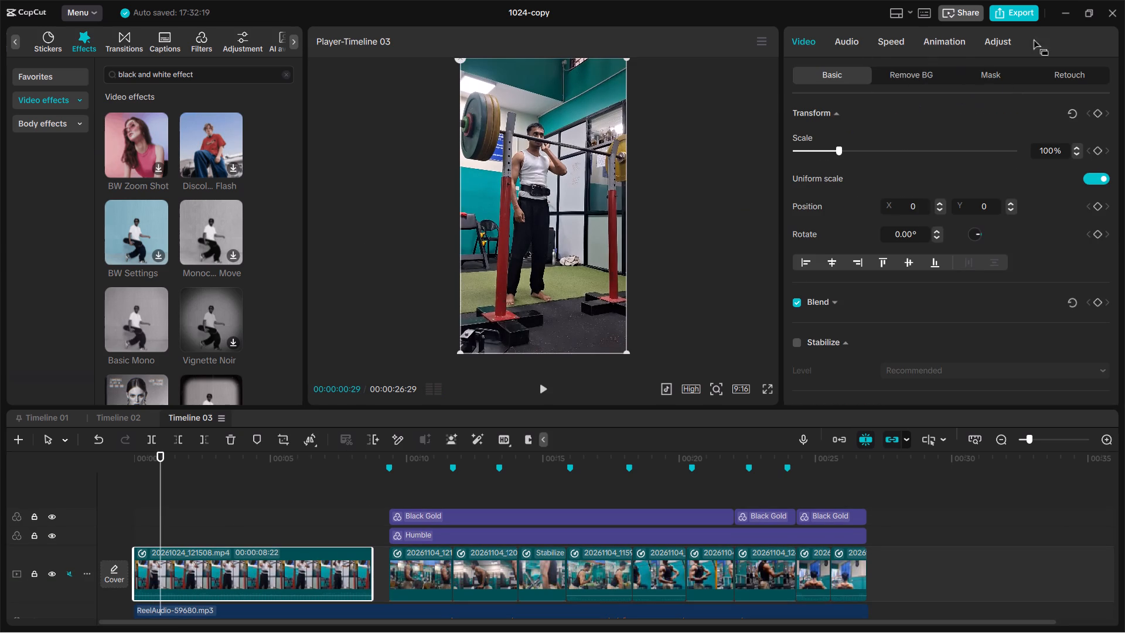
left_click(996, 40)
scroll(882, 260, "down", 1)
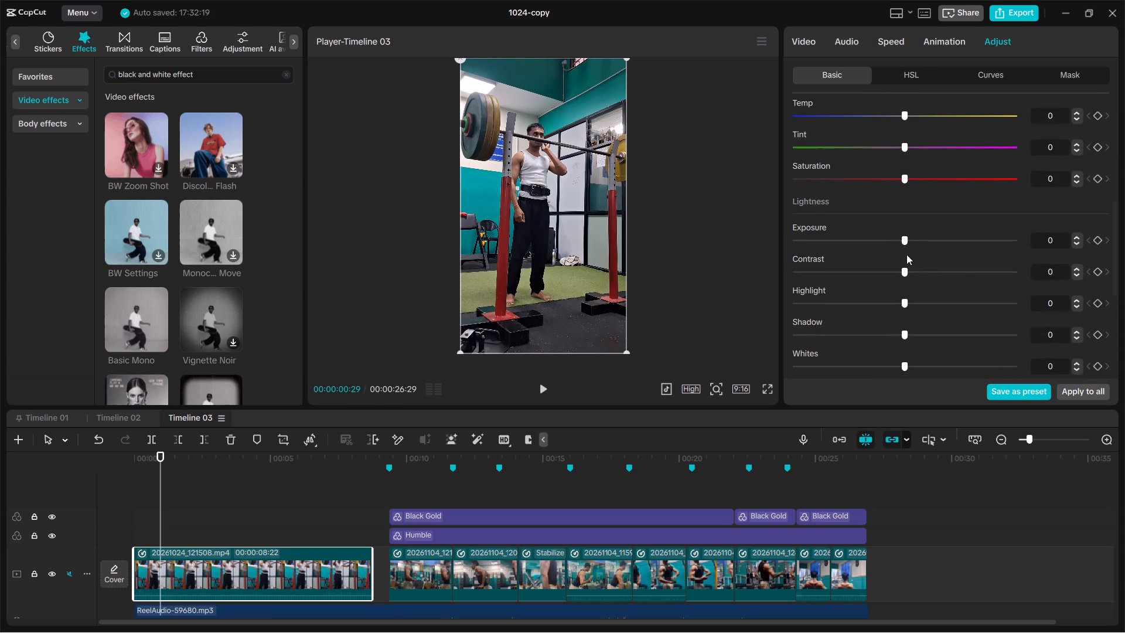
left_click_drag(902, 265, 862, 270)
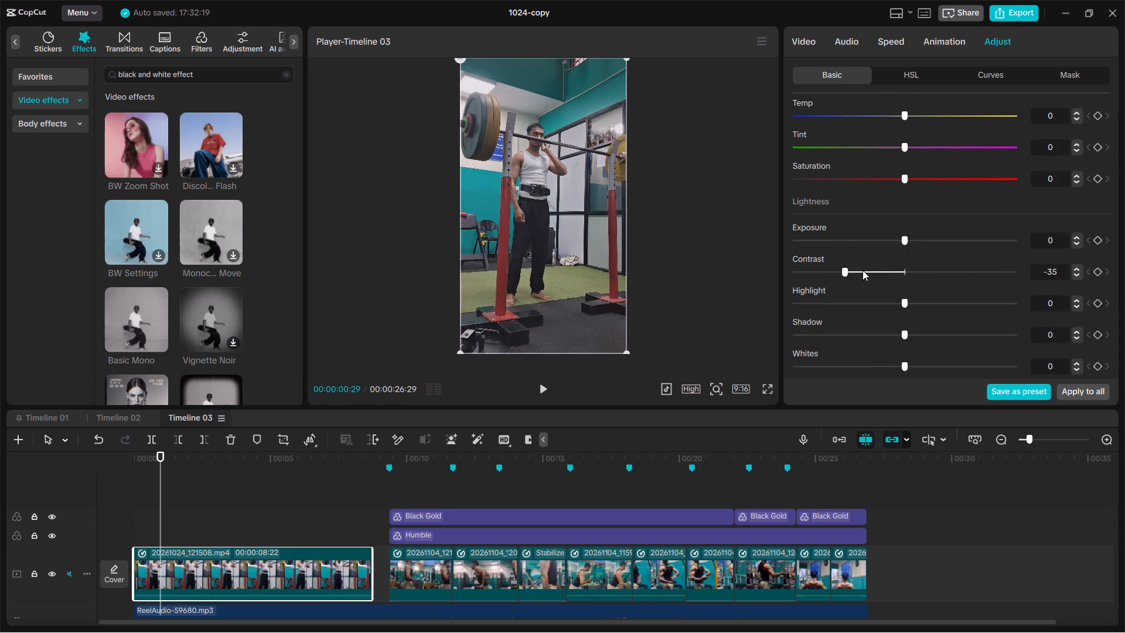
left_click_drag(862, 270, 900, 277)
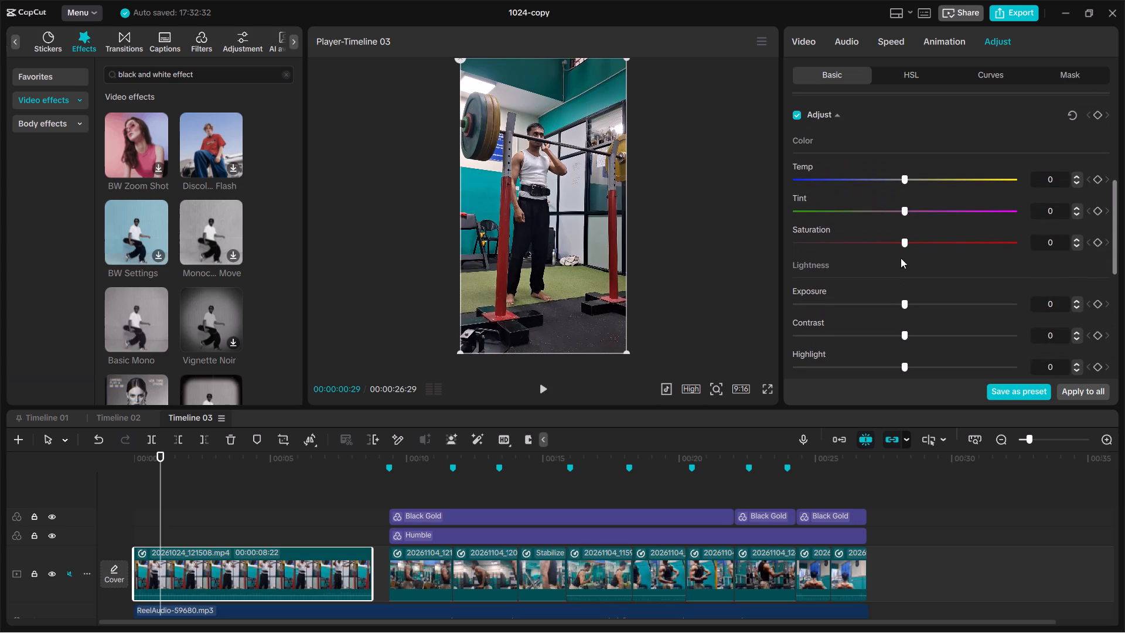
left_click_drag(904, 239, 854, 239)
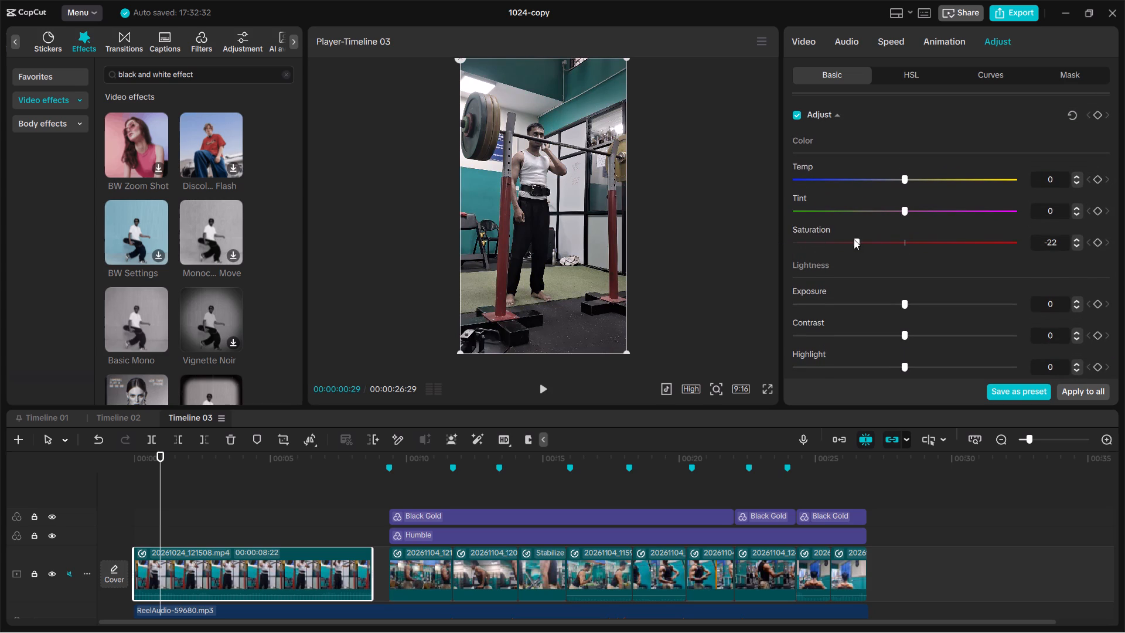
left_click_drag(854, 239, 809, 234)
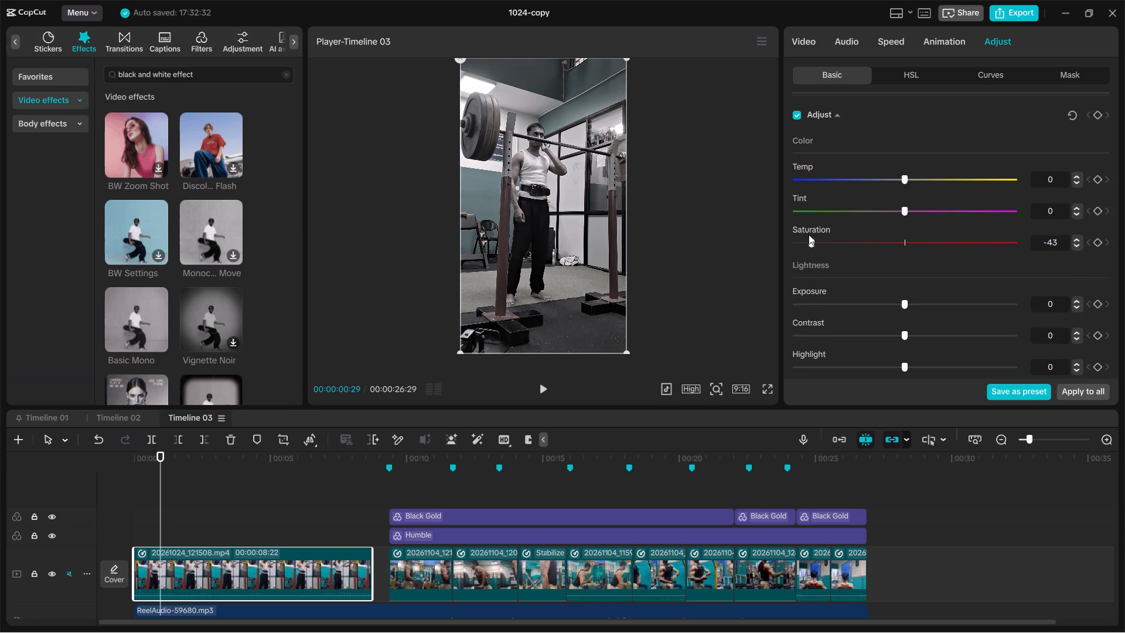
left_click_drag(809, 234, 812, 236)
Play the timeline from the start to check the desaturated opening clip against the gym clips.
key("Up")
key("space")
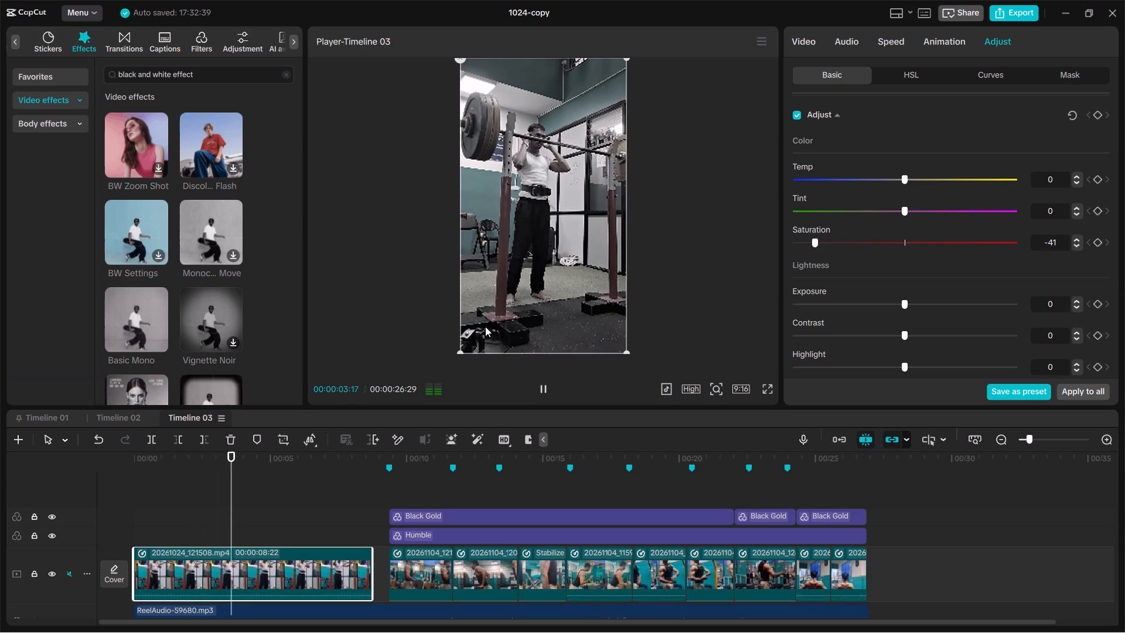
left_click(321, 486)
key("space")
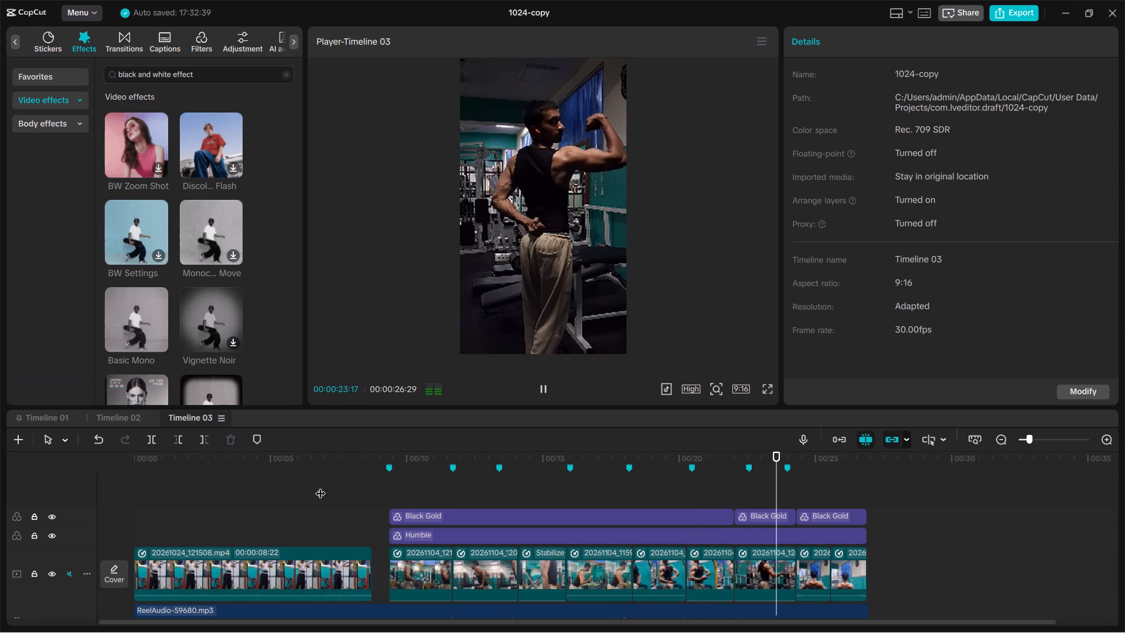
key("space")
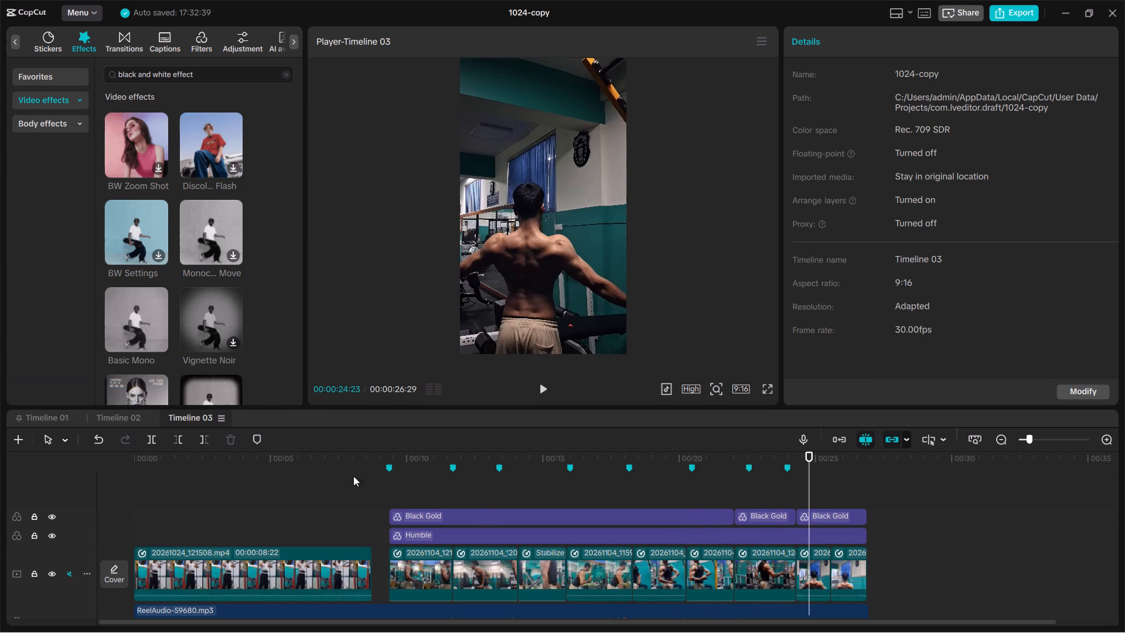
Delete the middle Black Gold filter segment, over the clip at about 22 to 24 seconds, and play that section.
left_click(708, 494)
left_click(776, 515)
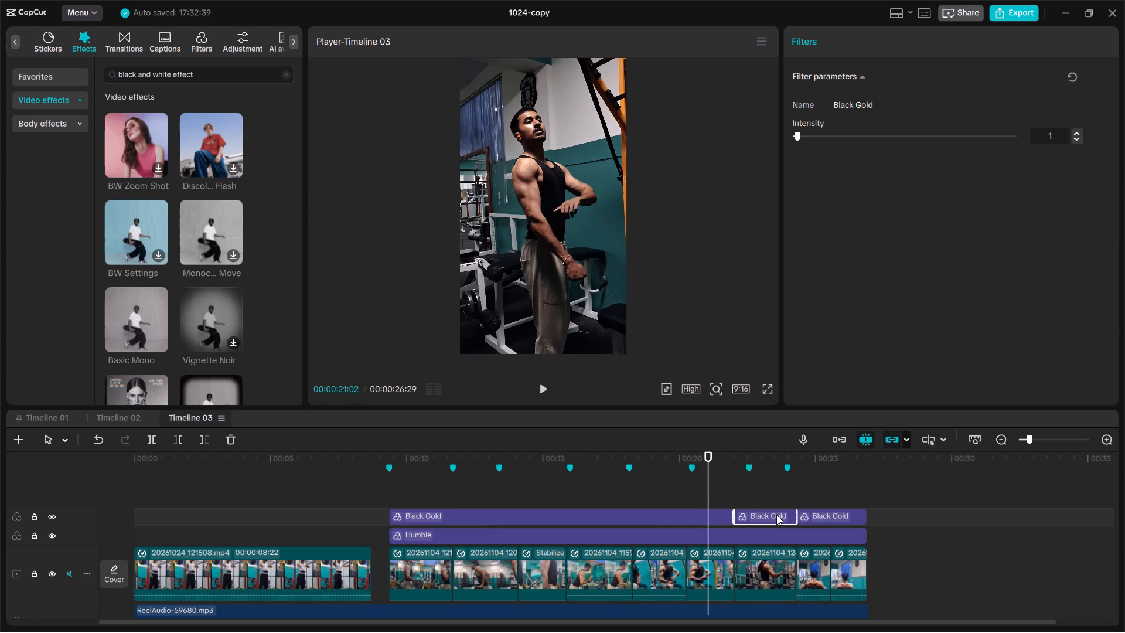
key("Delete")
key("space")
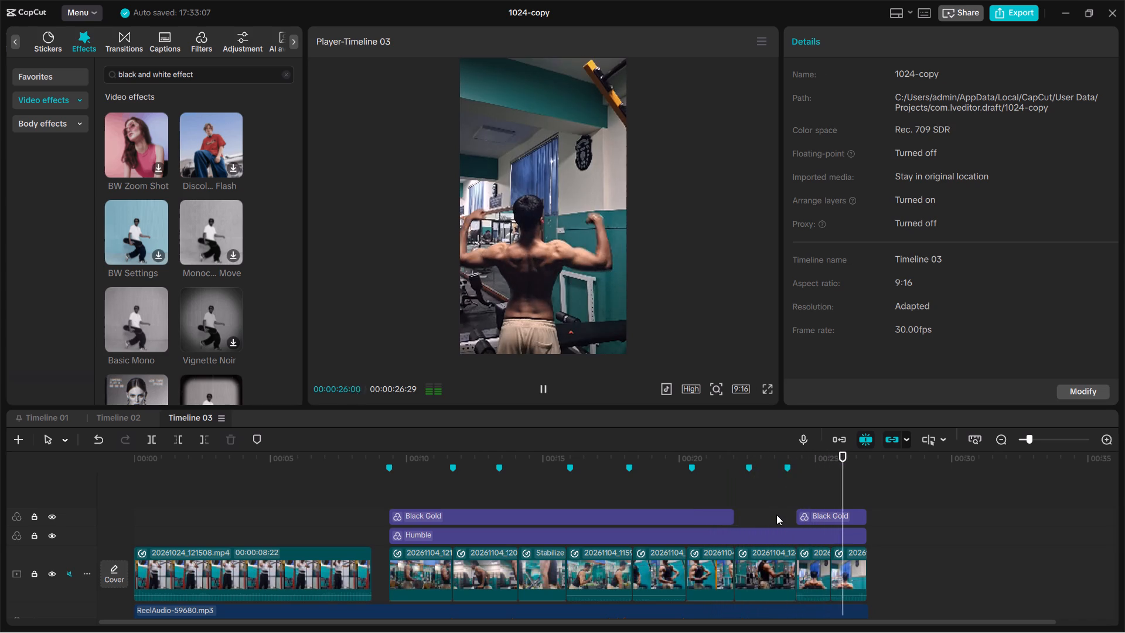
key("space")
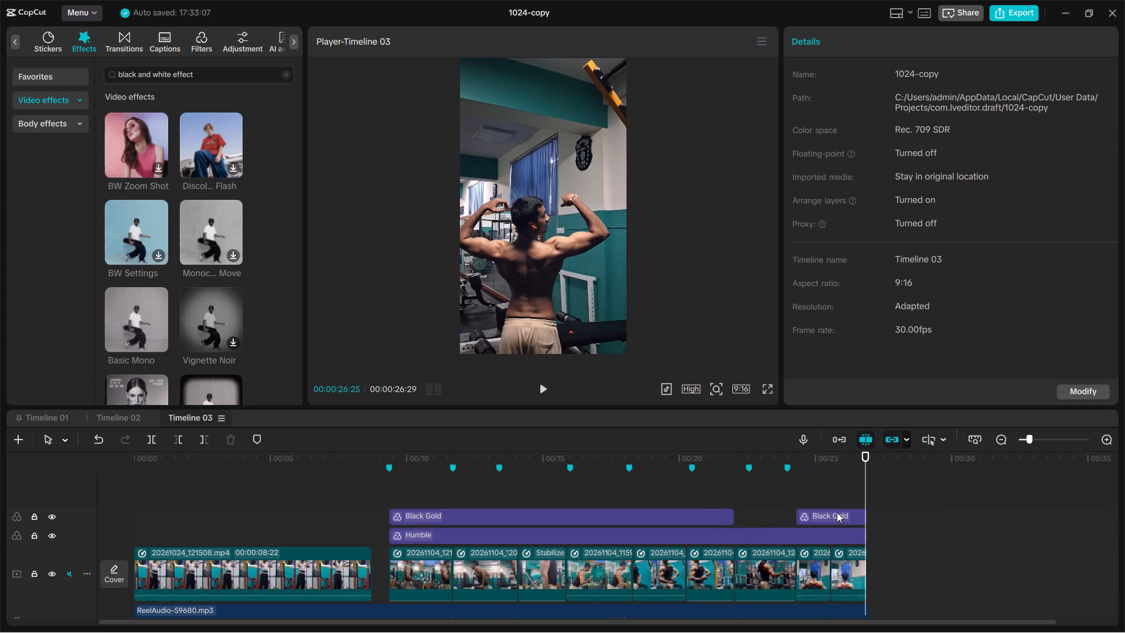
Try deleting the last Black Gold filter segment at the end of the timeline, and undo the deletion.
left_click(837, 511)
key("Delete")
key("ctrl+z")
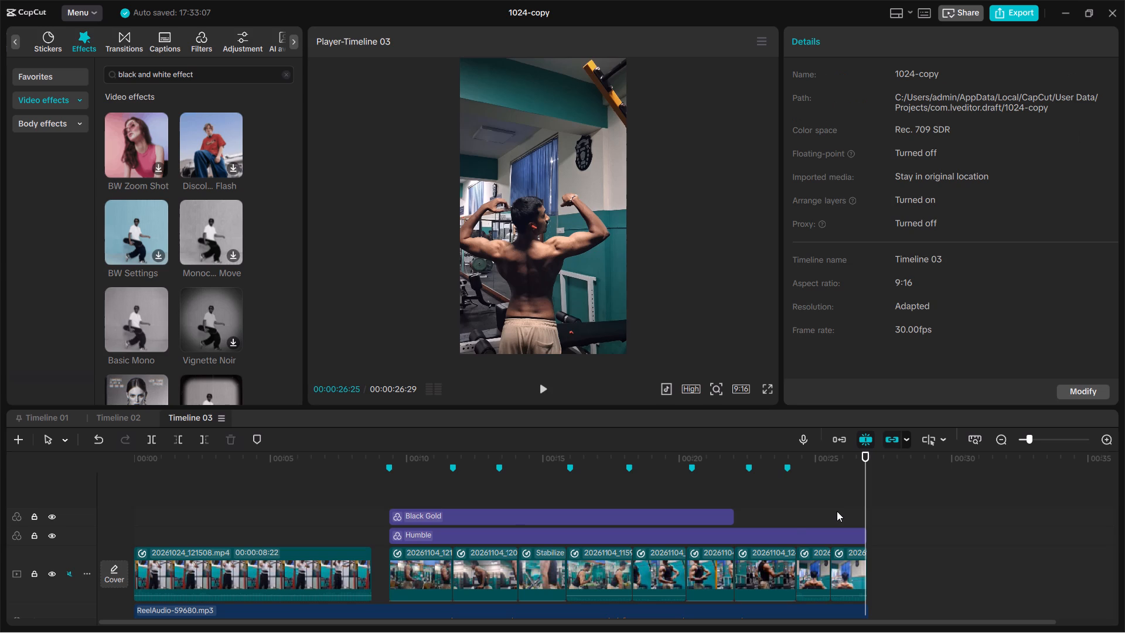
Play the gym clips from about 15 seconds to check their look.
left_click(557, 491)
key("space")
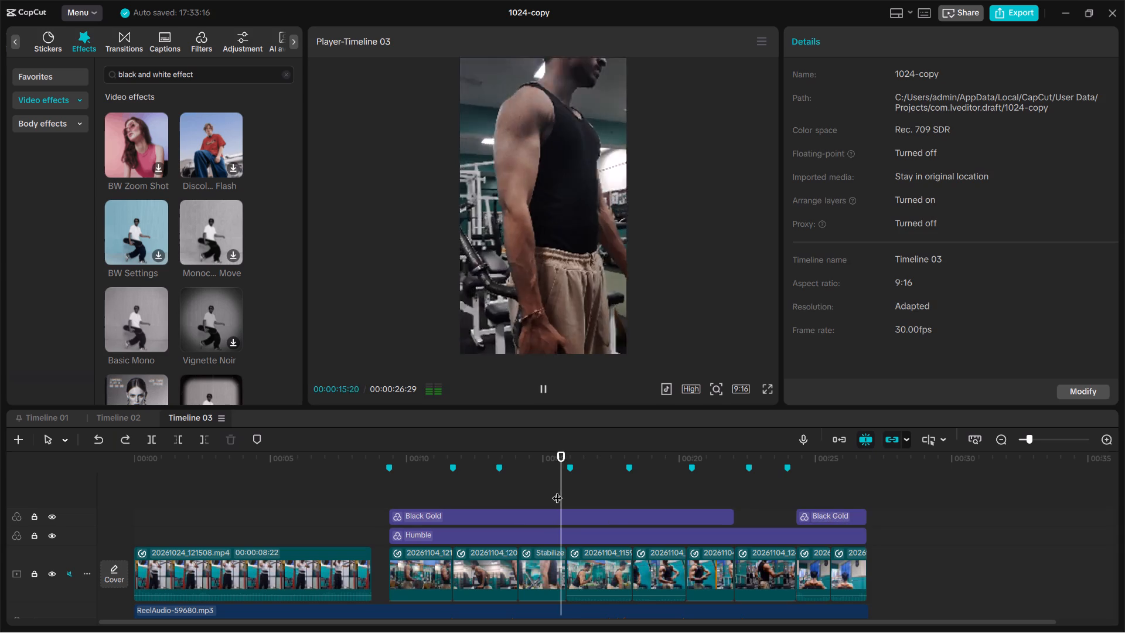
key("space")
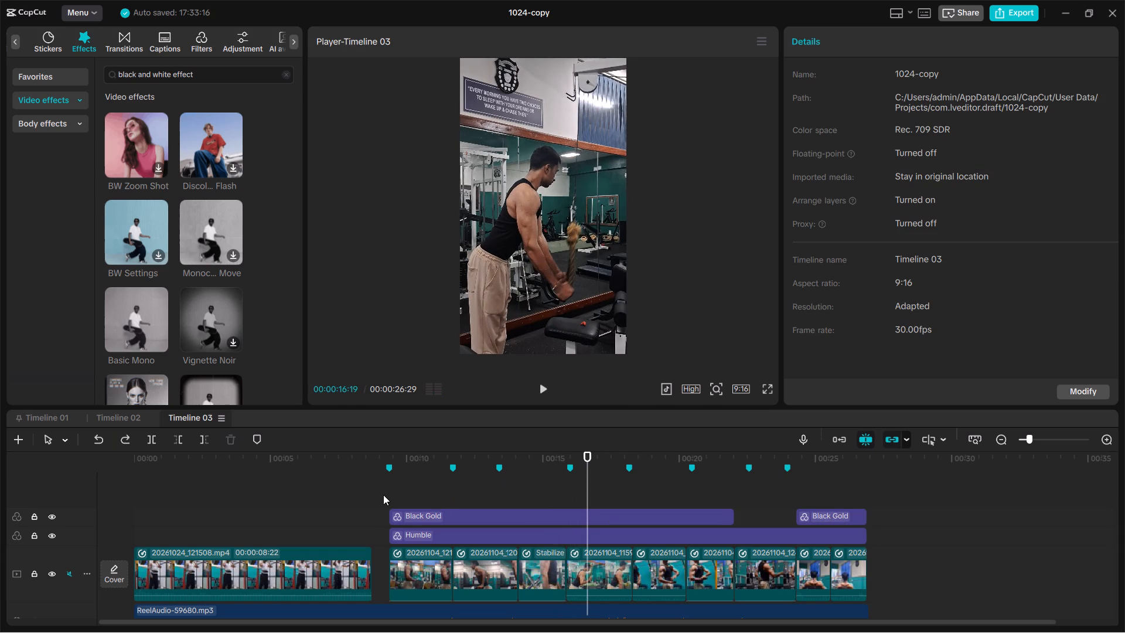
Go to the start of the first gym clip and preview the Slingshot transition from the favorite transitions.
left_click(387, 495)
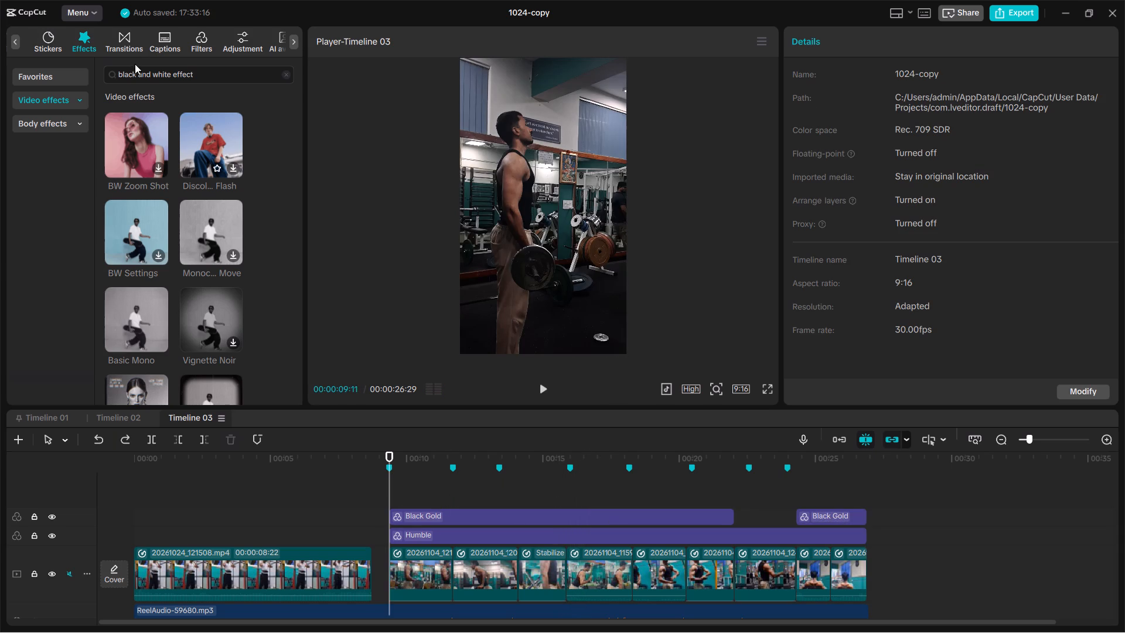
left_click(131, 34)
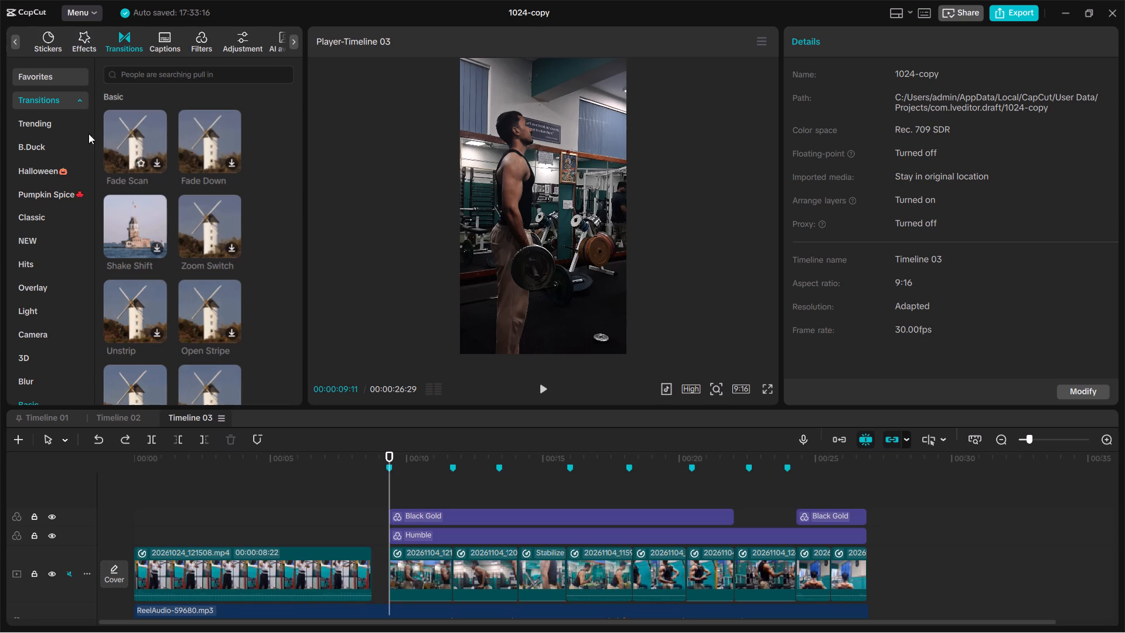
left_click(50, 74)
left_click(139, 89)
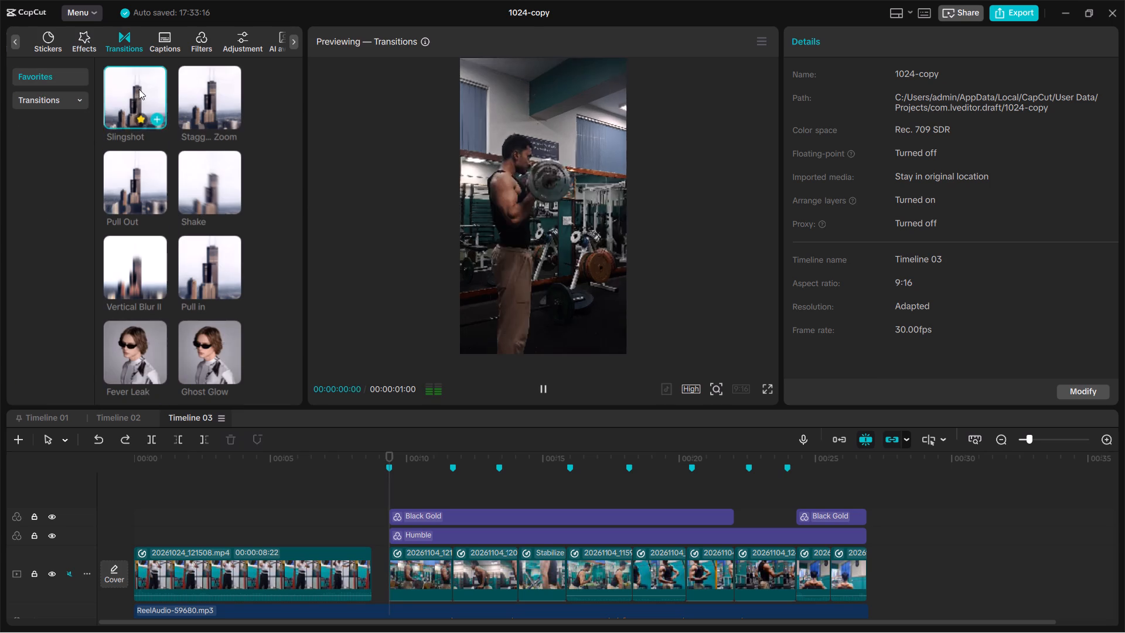
left_click(139, 89)
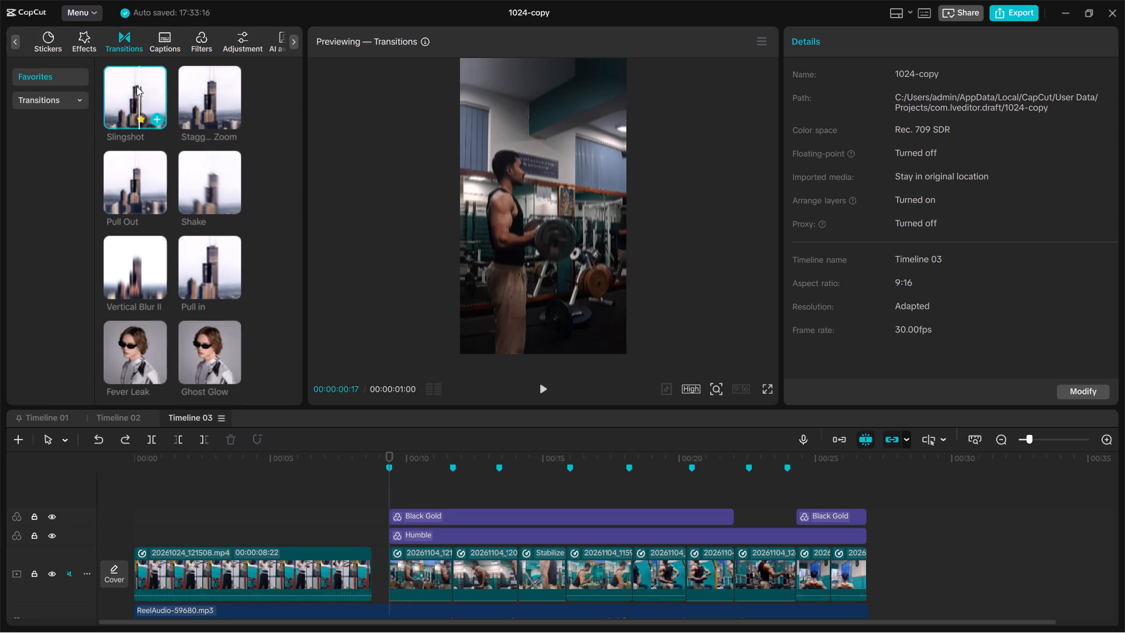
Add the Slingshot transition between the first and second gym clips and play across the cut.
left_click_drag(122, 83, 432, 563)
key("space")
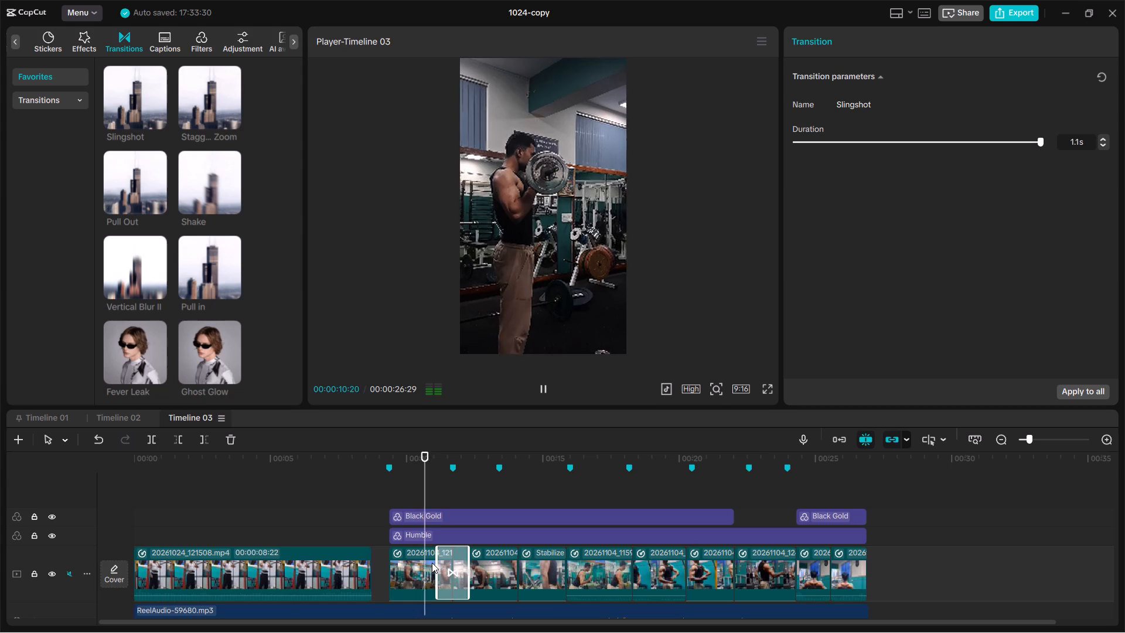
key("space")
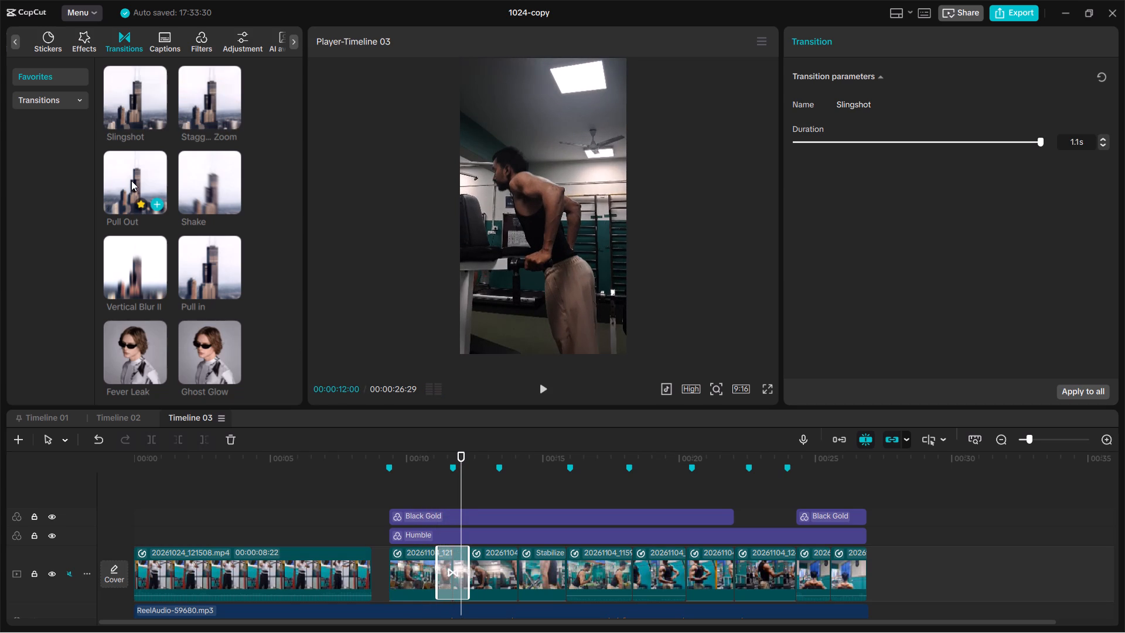
Replace the transition between the first and second gym clips with Pull Out and play it.
left_click_drag(121, 178, 441, 561)
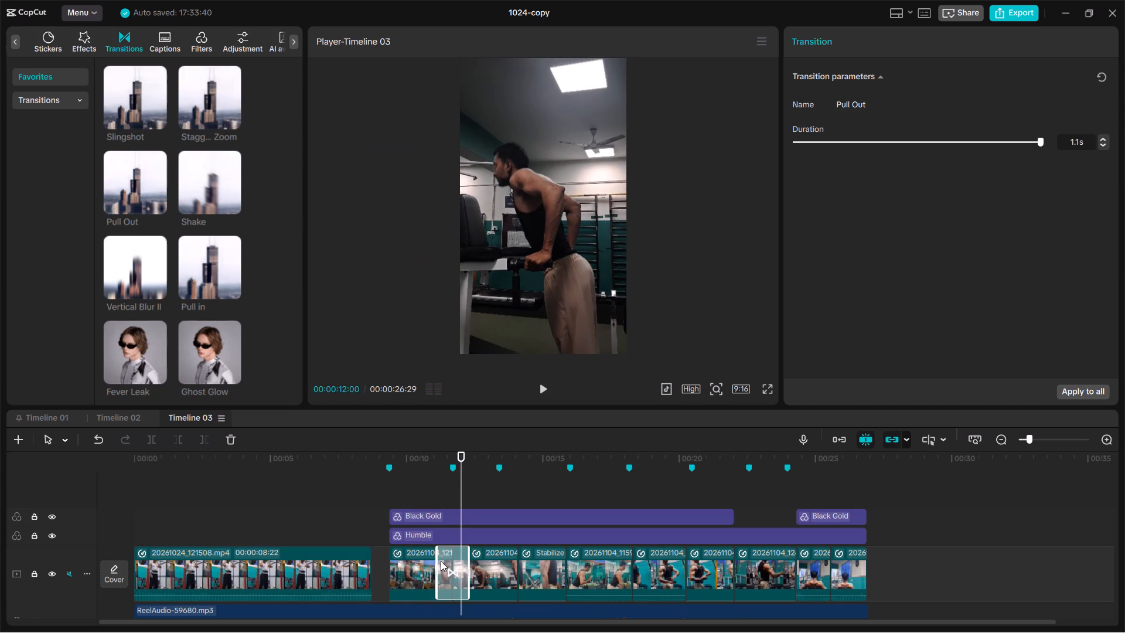
key("Up")
key("space")
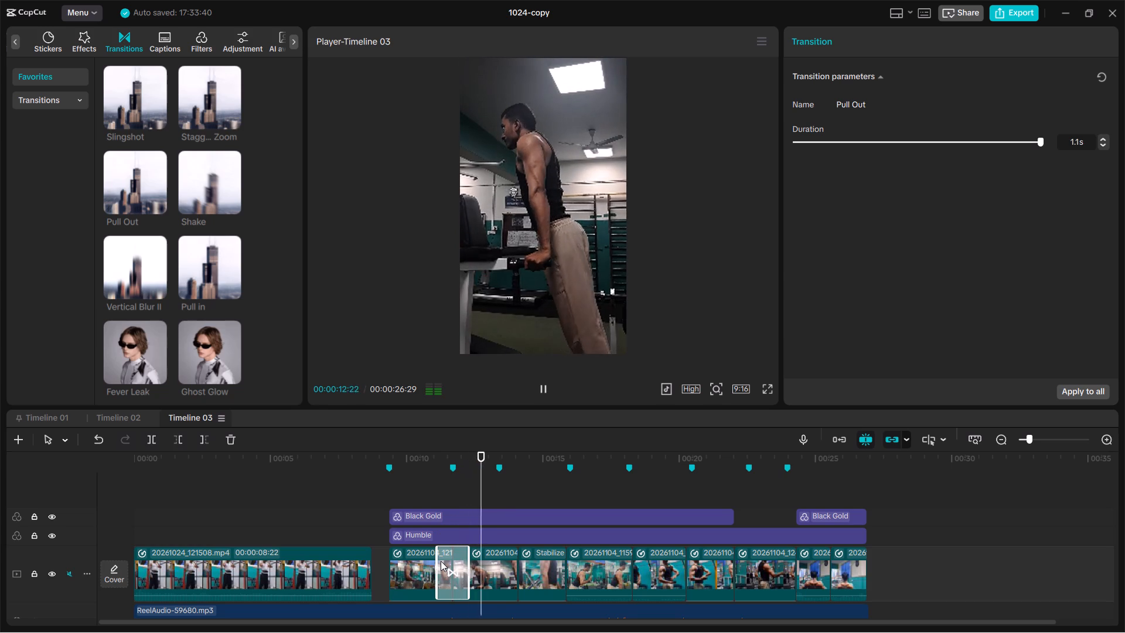
key("space")
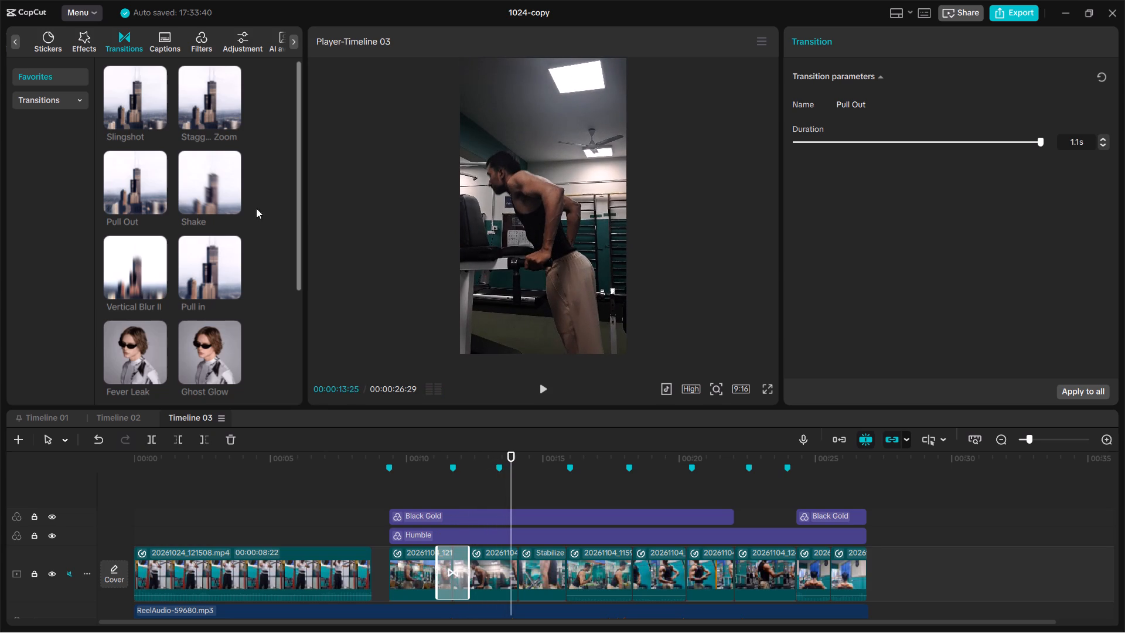
Add the Vertical Blur II transition between the second and third gym clips and play across the cut.
left_click_drag(123, 270, 465, 429)
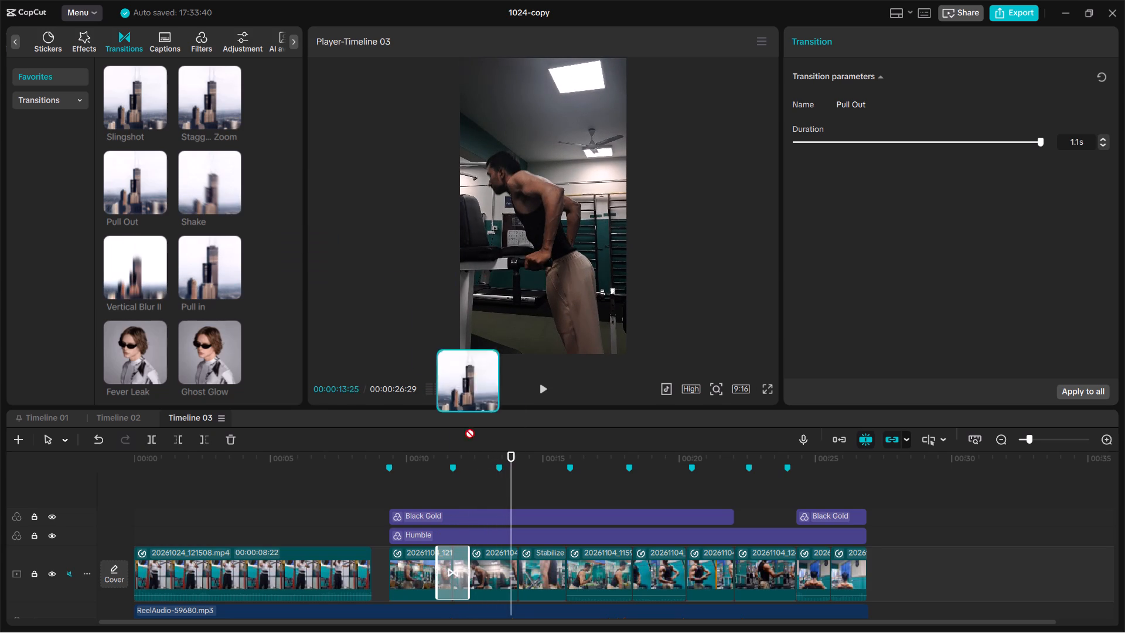
left_click_drag(465, 429, 507, 564)
key("Up")
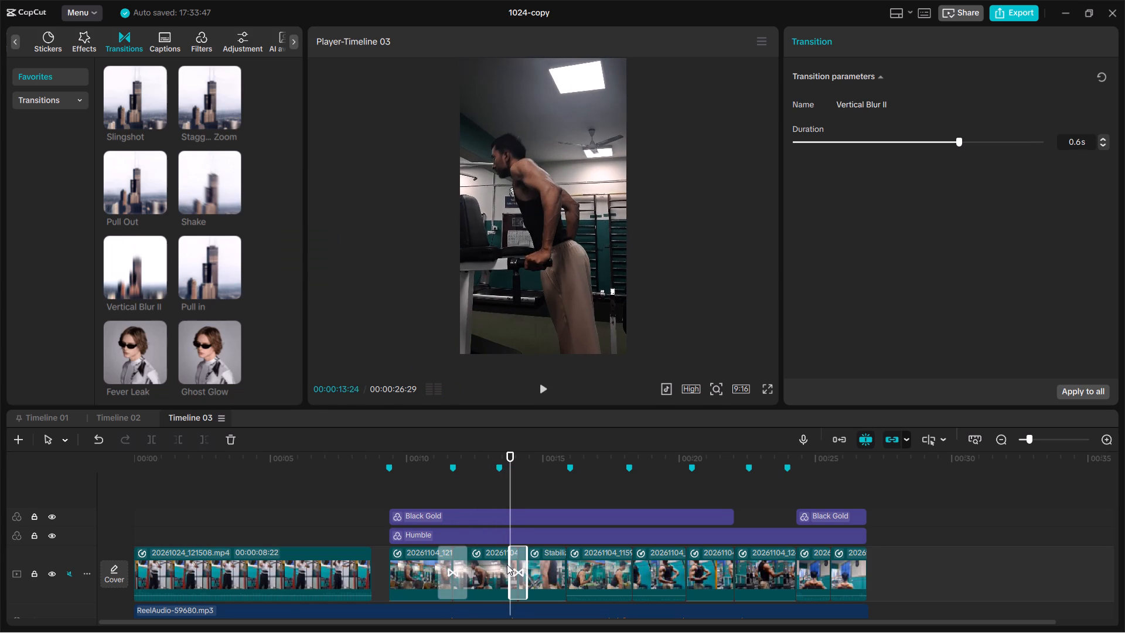
key("space")
key("space")
key("space")
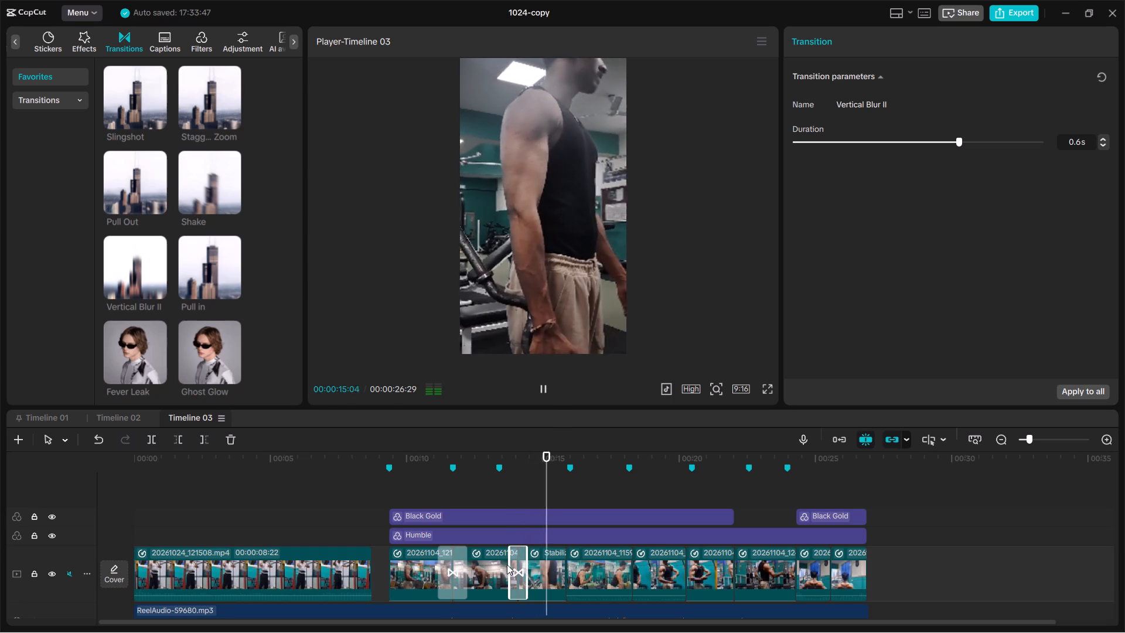
key("space")
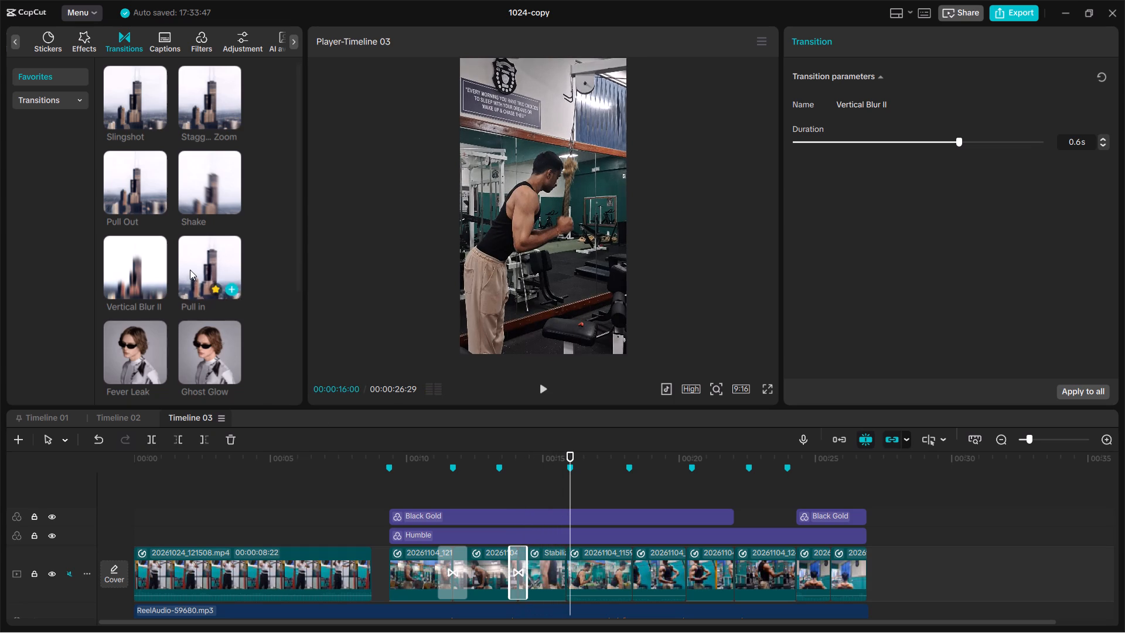
Add the Pull in transition between the third and fourth gym clips and play across the cut.
left_click_drag(195, 263, 565, 571)
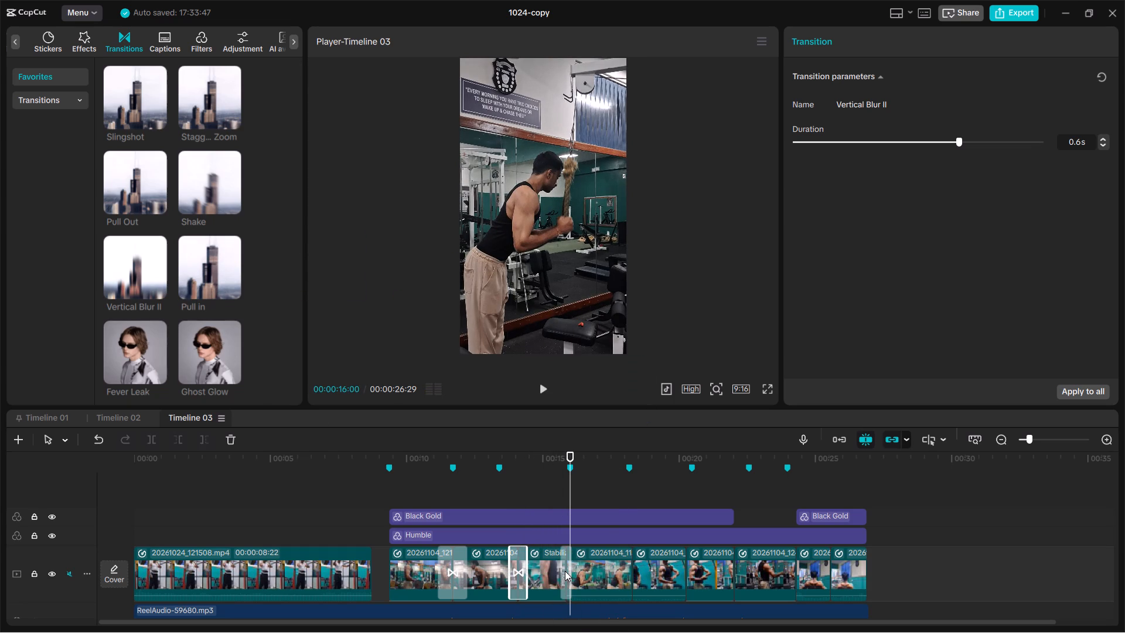
key("Up")
key("space")
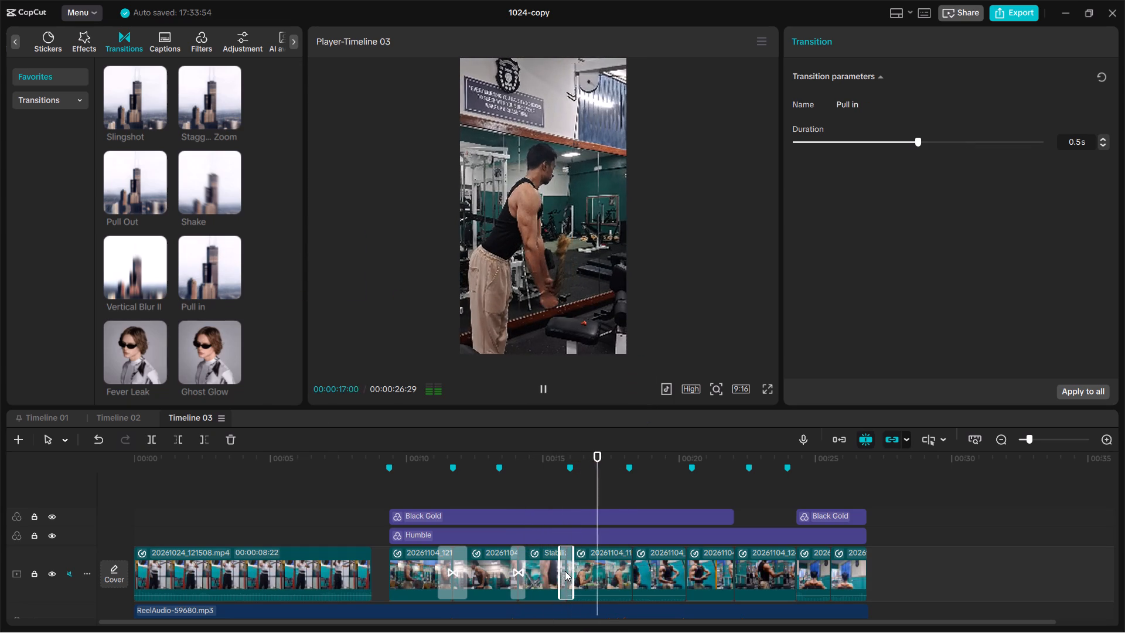
key("space")
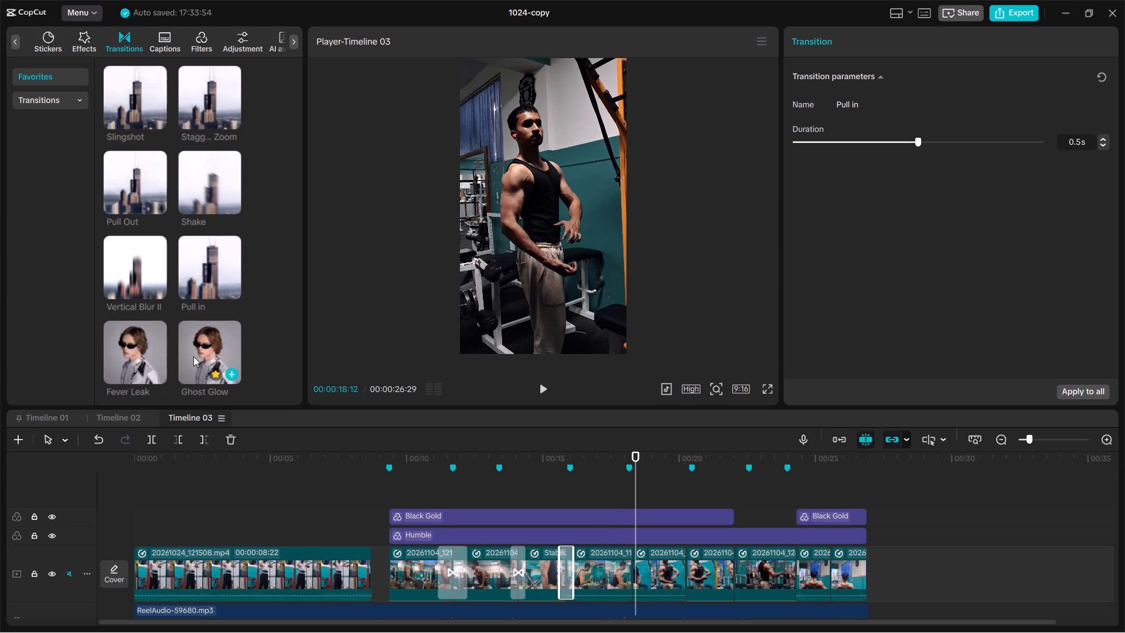
Add the Vertical Blur II transition between the fourth and fifth gym clips and play it from the preceding clip.
scroll(191, 351, "down", 1)
left_click_drag(121, 160, 203, 162)
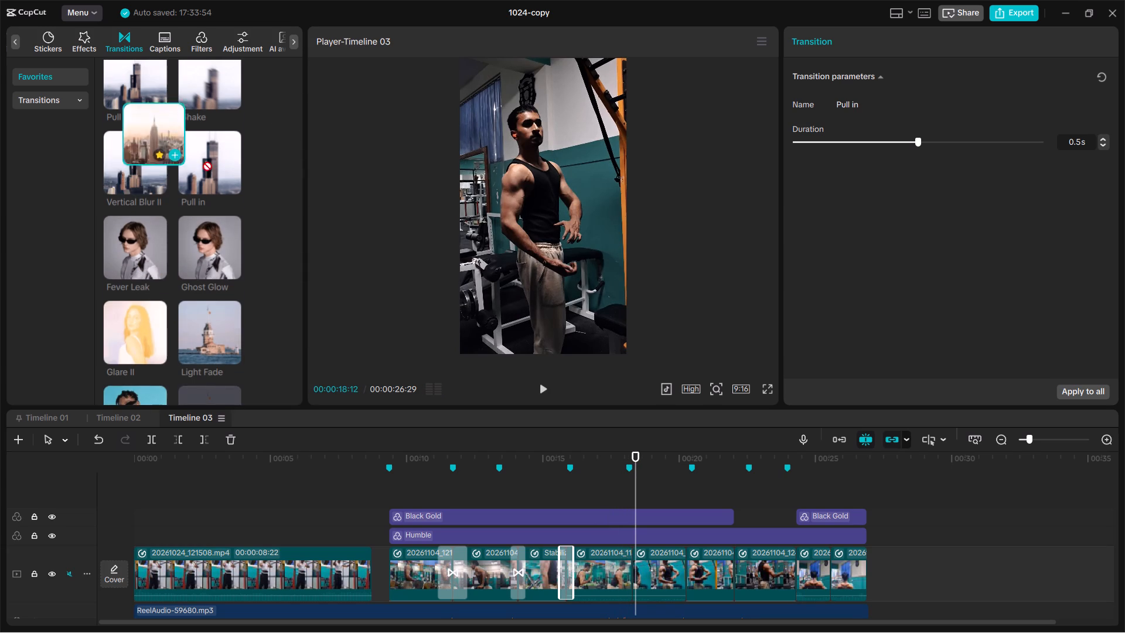
left_click_drag(203, 162, 632, 557)
key("Down")
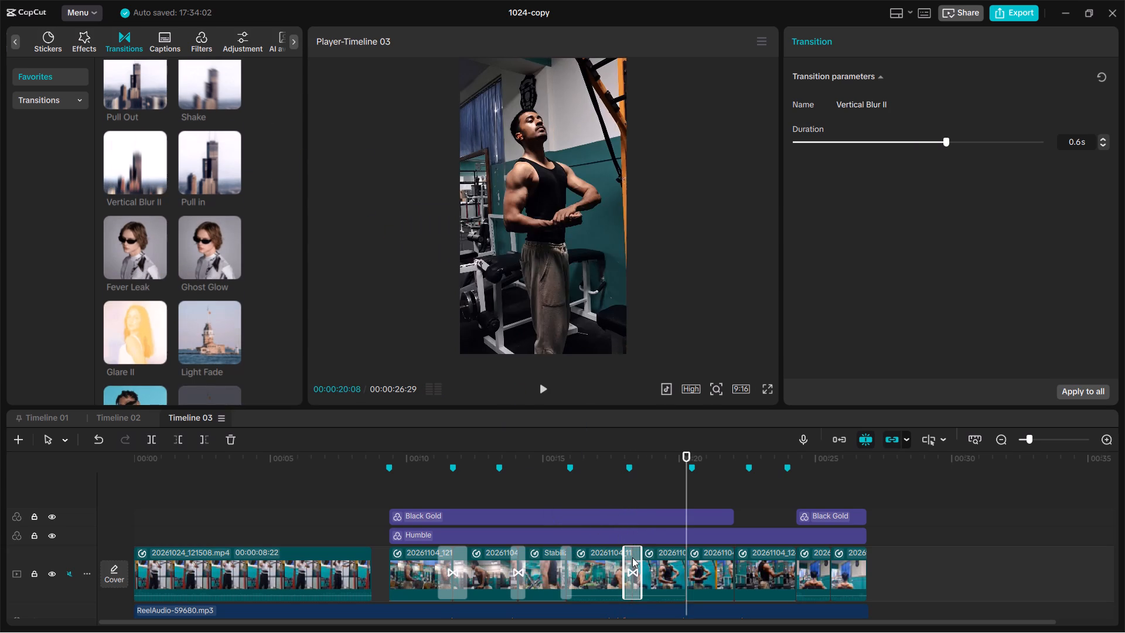
key("Up")
key("Up")
key("Up")
key("space")
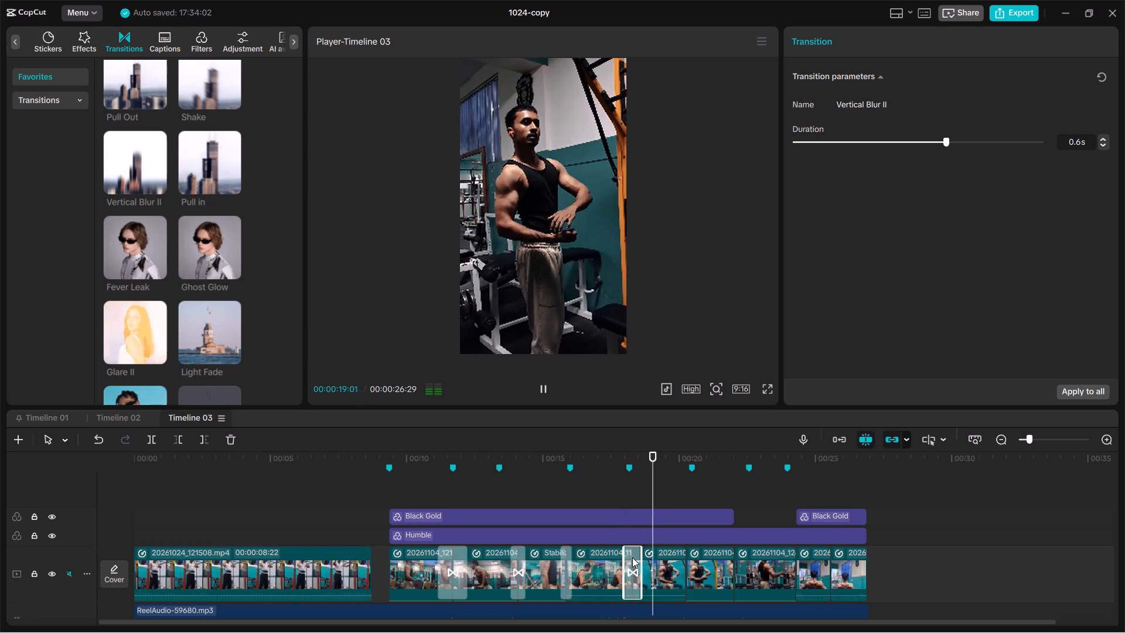
key("space")
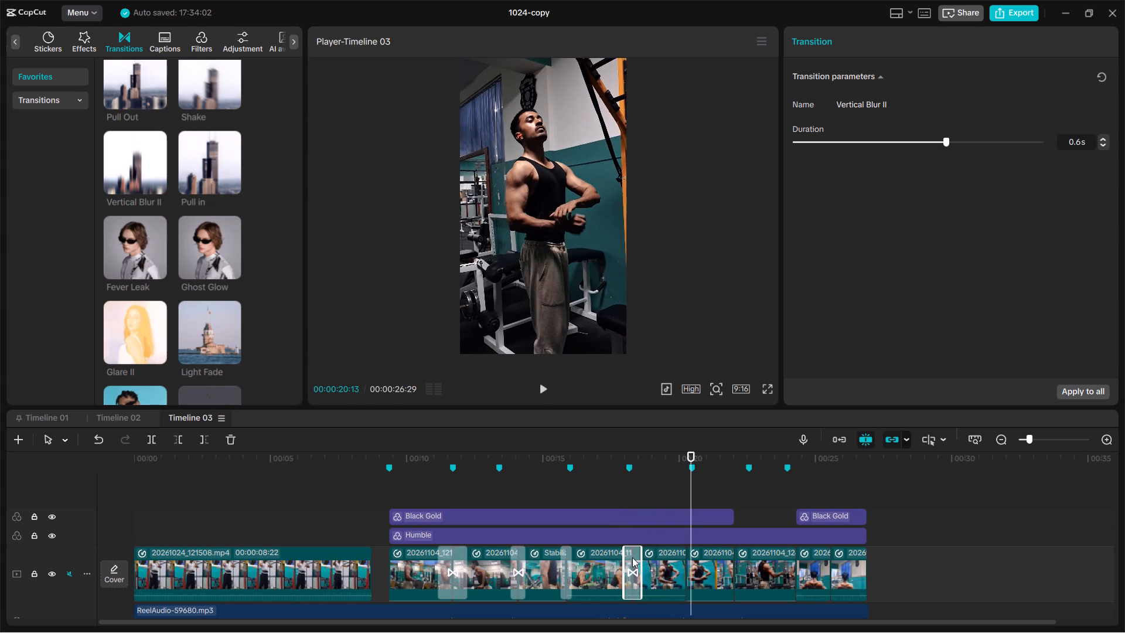
Replay the fourth and fifth gym clips from about 17 seconds to check the Vertical Blur II transition between them.
left_click(591, 498)
key("space")
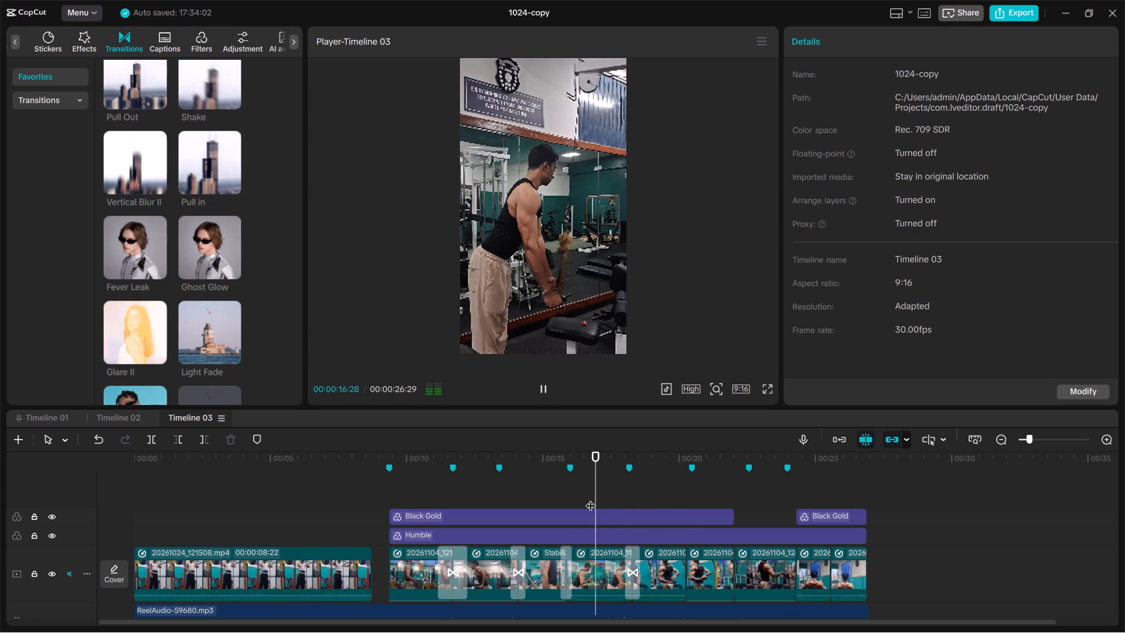
key("space")
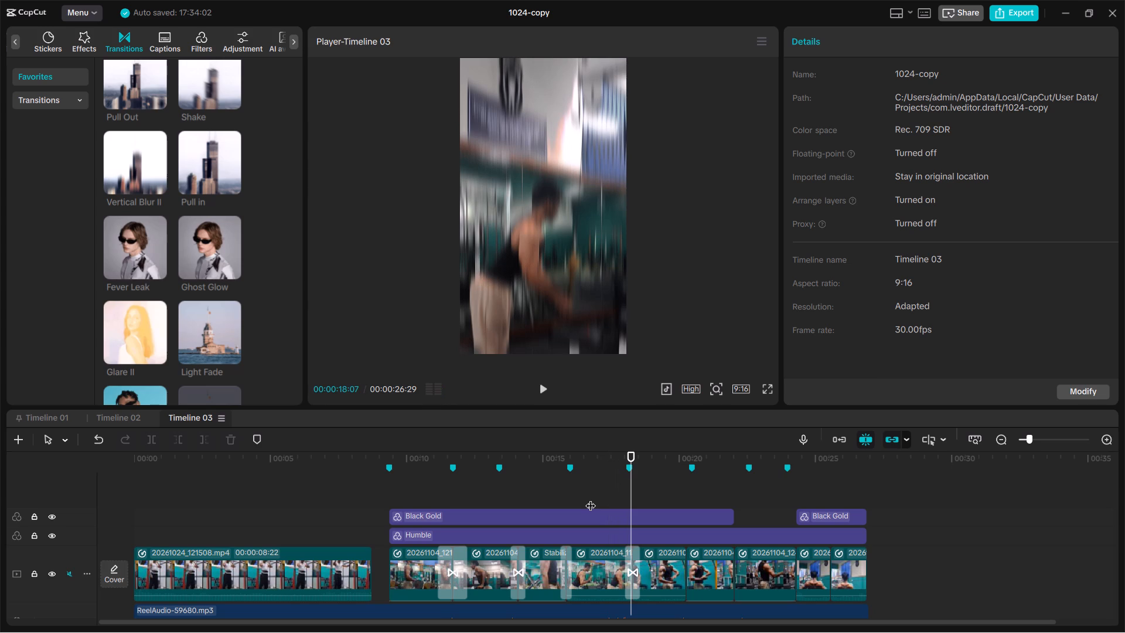
key("space")
key("space")
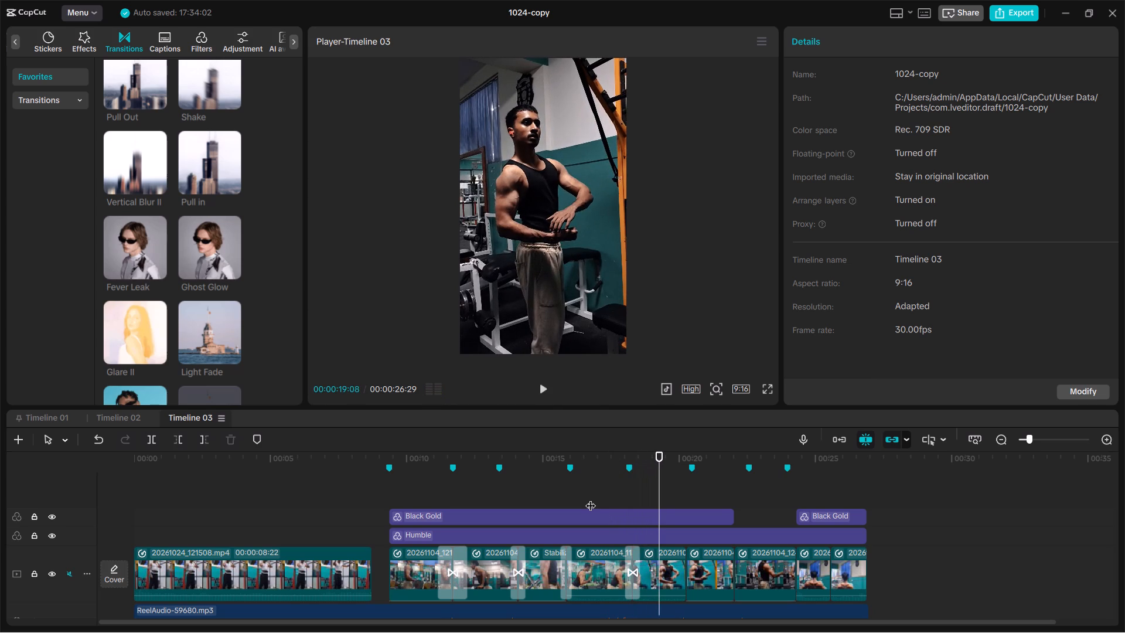
key("Up")
key("Up")
key("space")
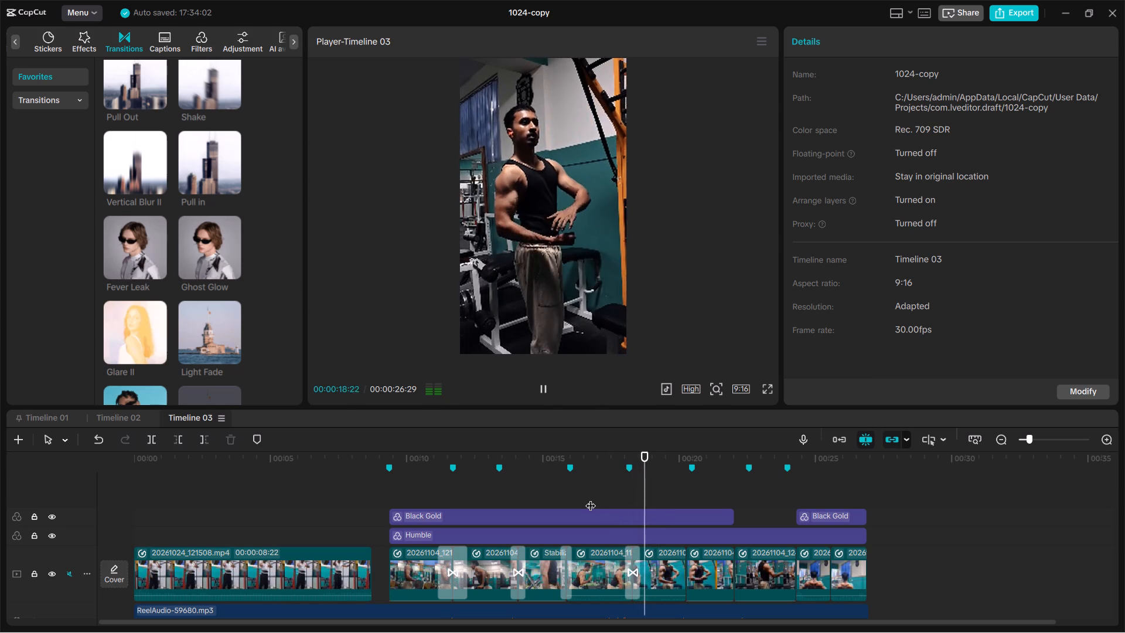
key("space")
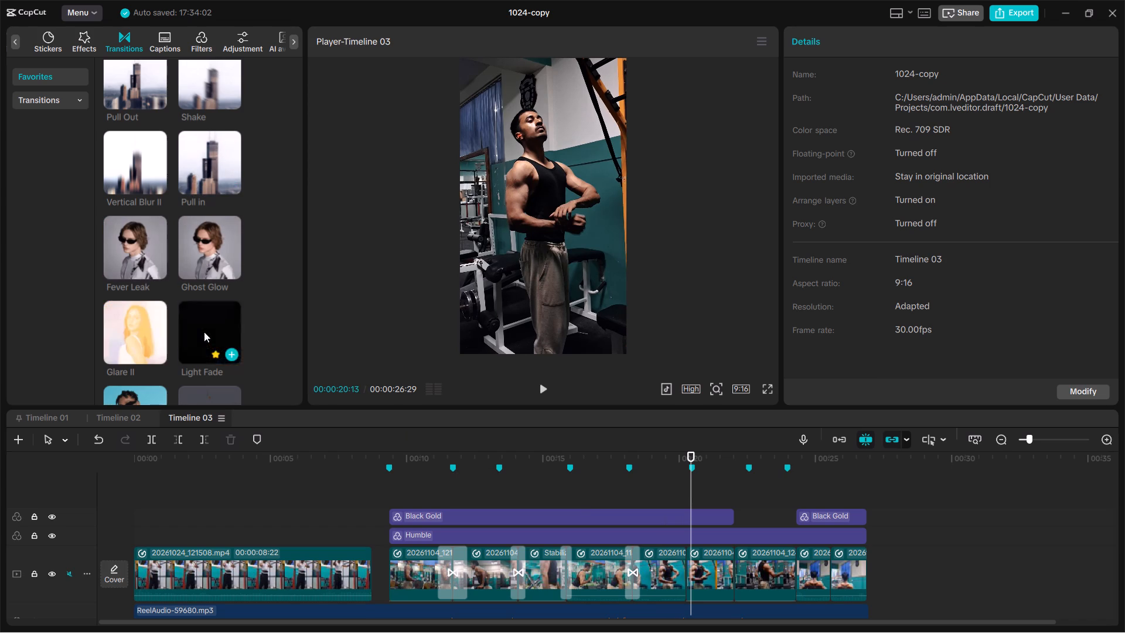
Preview the favorite Slight Jitter transition, add it between the fifth and sixth gym clips, and play across the cut.
scroll(204, 332, "down", 1)
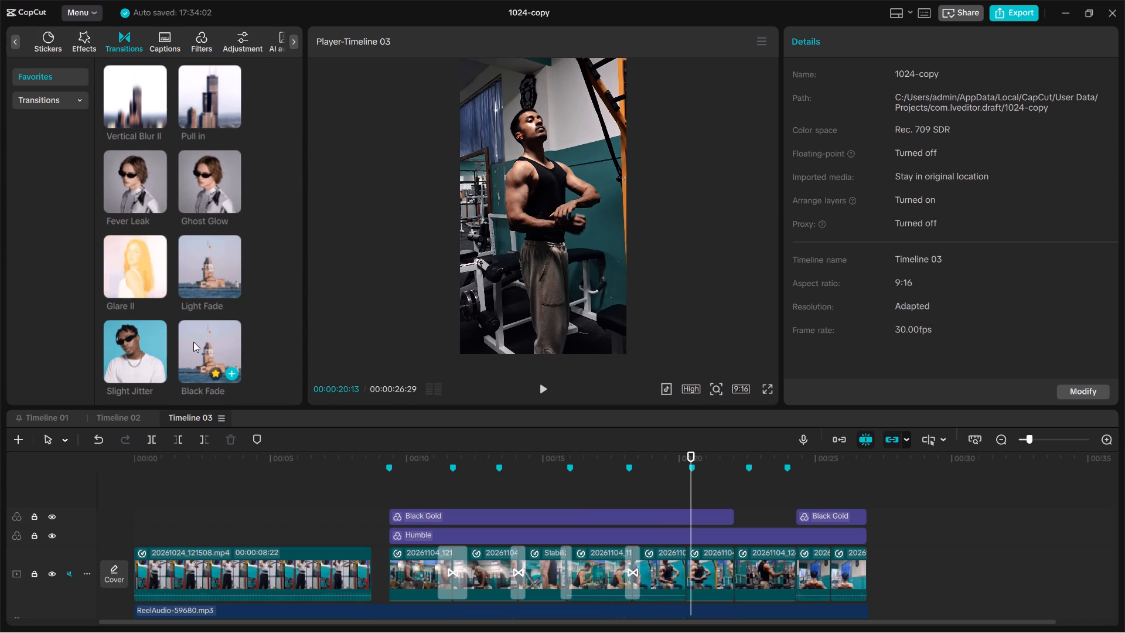
scroll(194, 343, "down", 1)
left_click(137, 342)
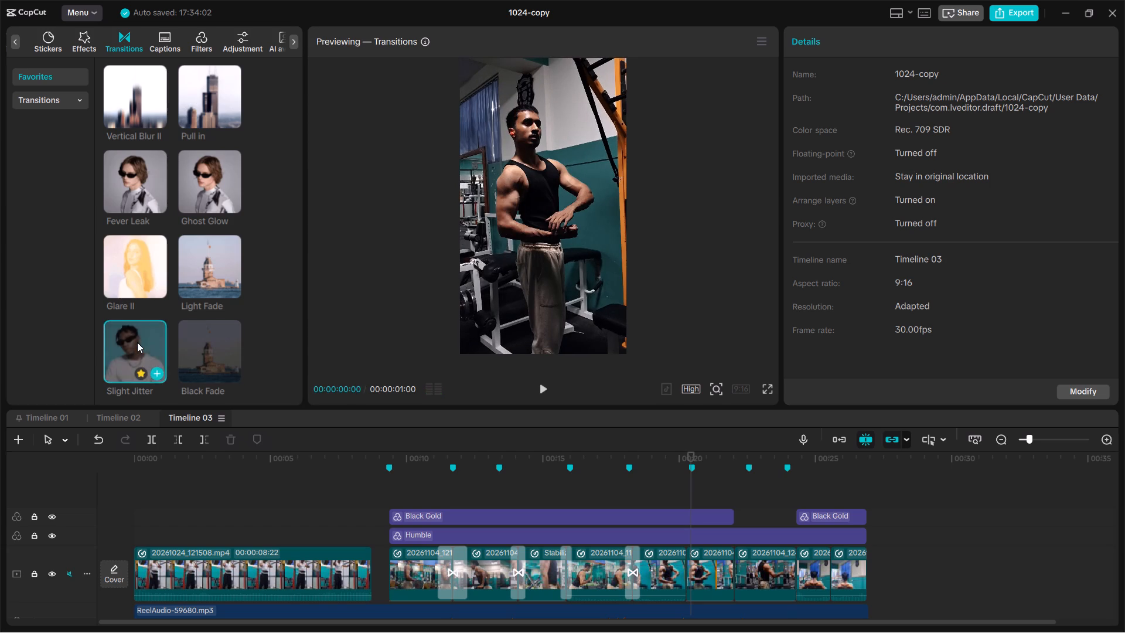
left_click_drag(124, 339, 674, 566)
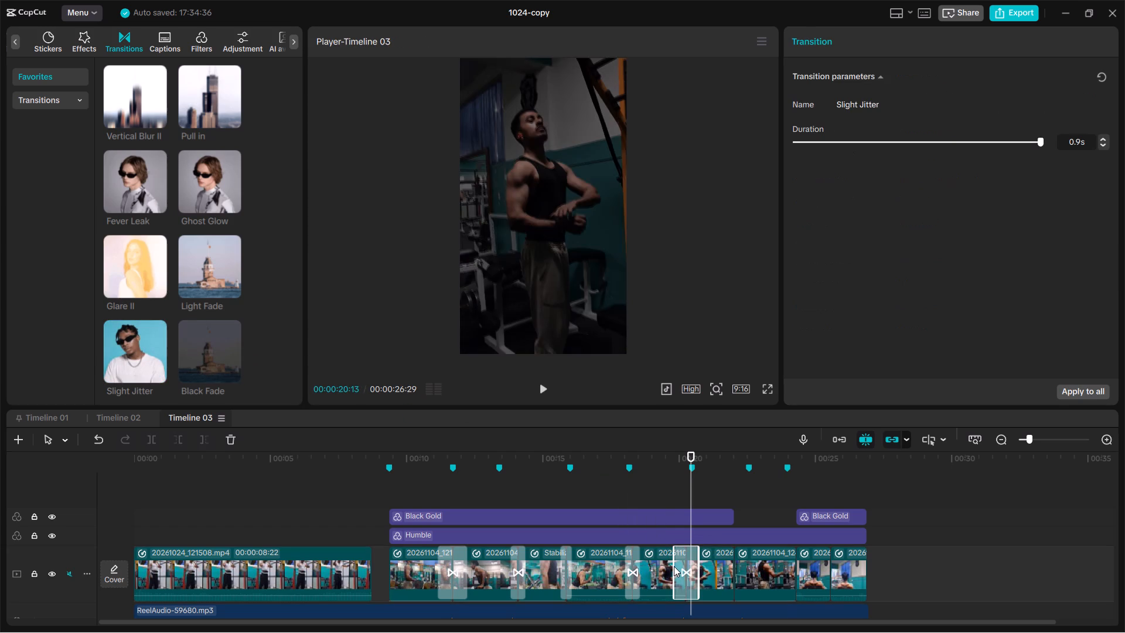
key("Up")
key("Up")
key("Up")
key("space")
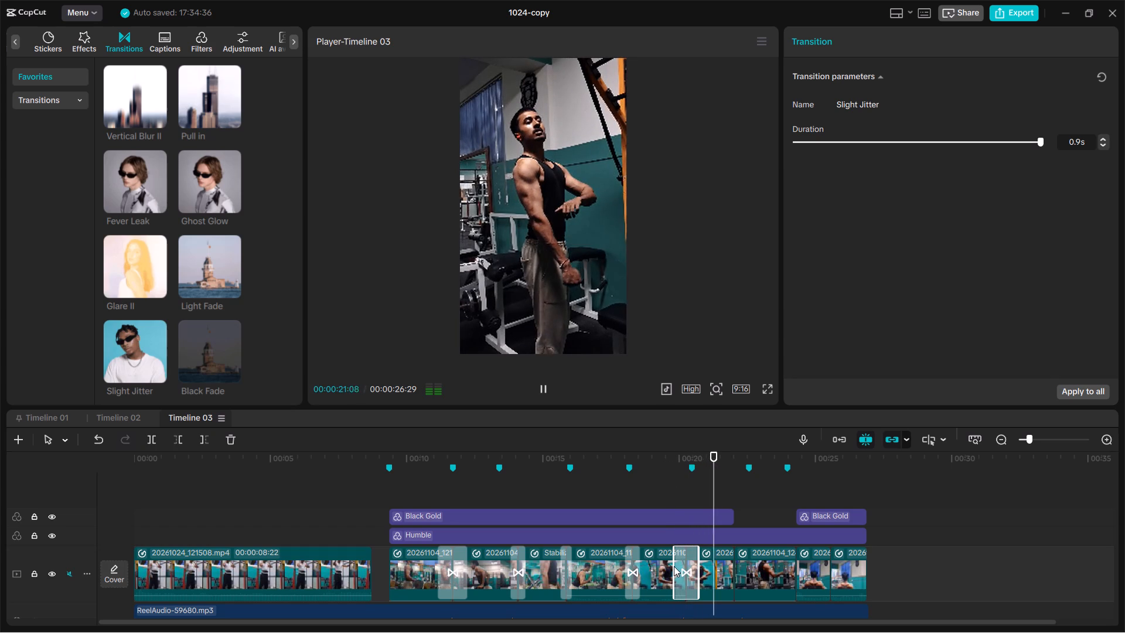
key("space")
Add the Pull Out transition between the seventh and eighth gym clips.
scroll(255, 258, "up", 1)
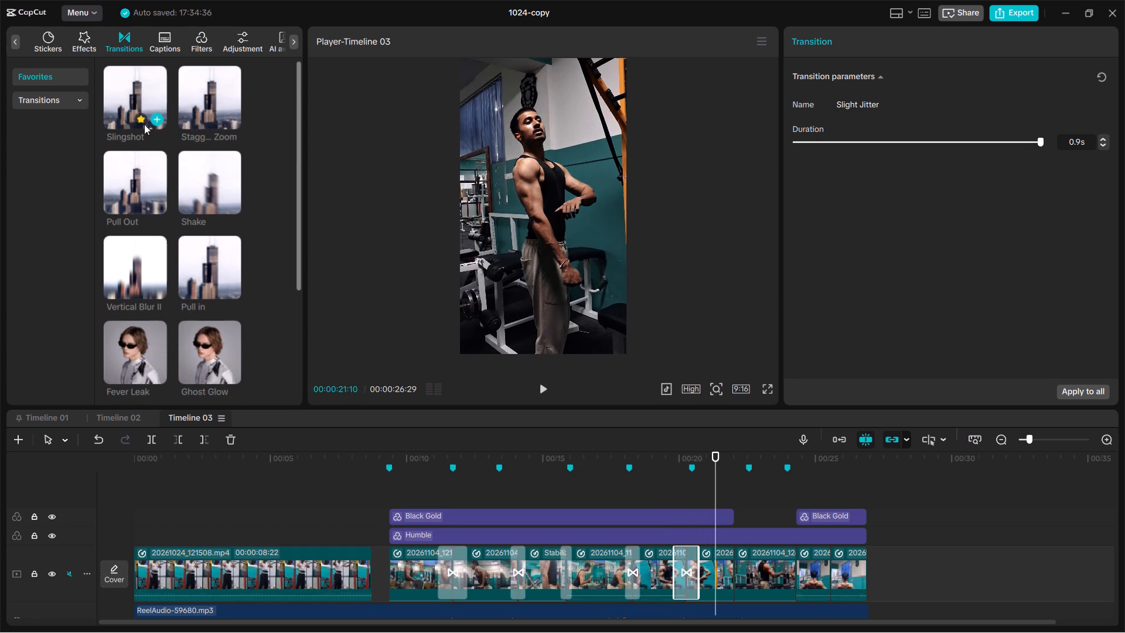
left_click(120, 173)
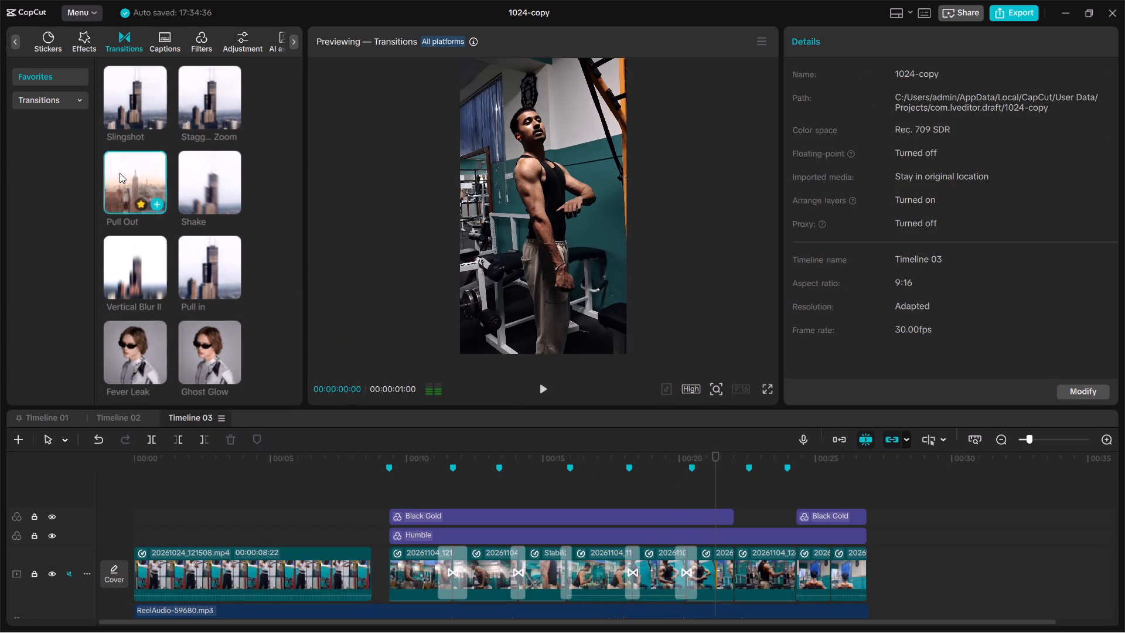
left_click_drag(120, 173, 789, 567)
Add the Pull Out transition between the sixth and seventh gym clips and play through the remaining clips.
key("Down")
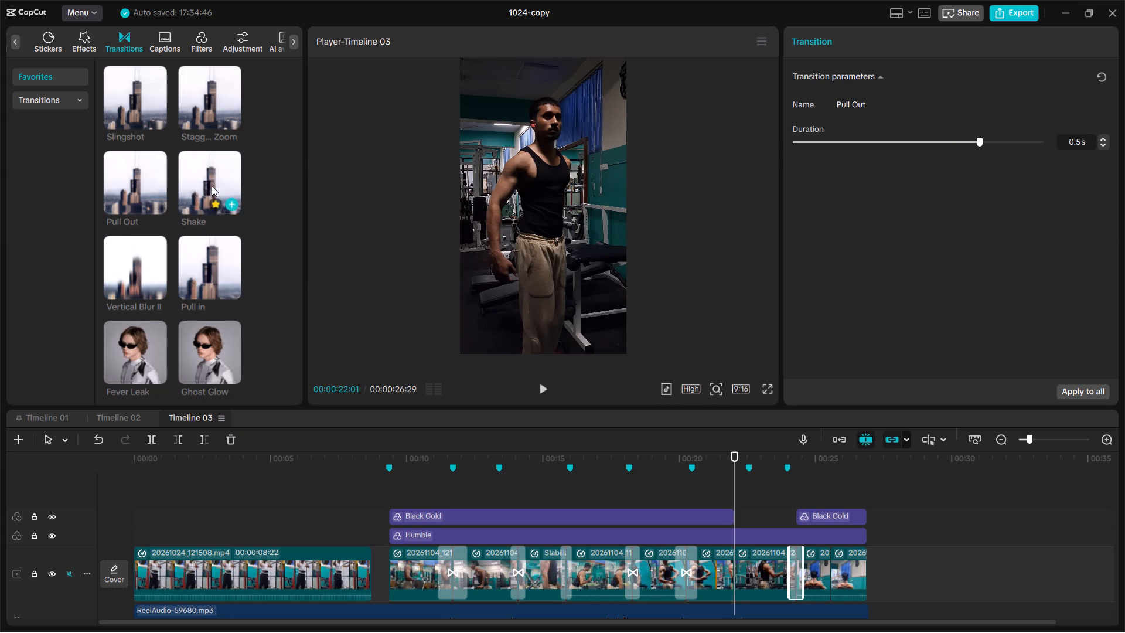
left_click_drag(136, 173, 716, 565)
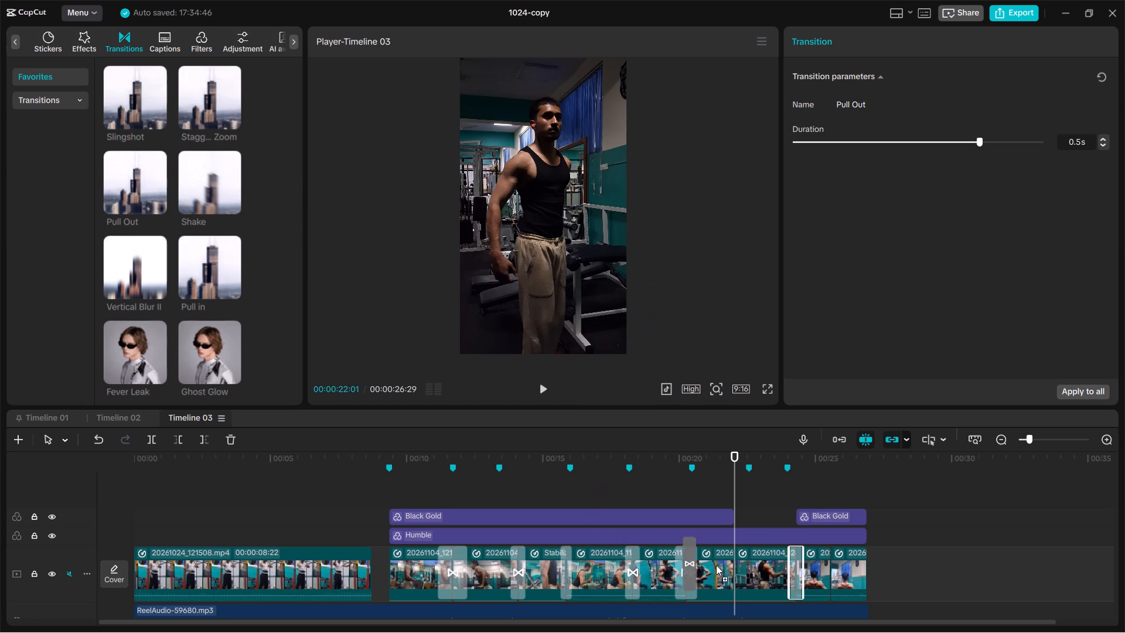
left_click_drag(716, 565, 734, 568)
key("Up")
key("Up")
key("Up")
key("space")
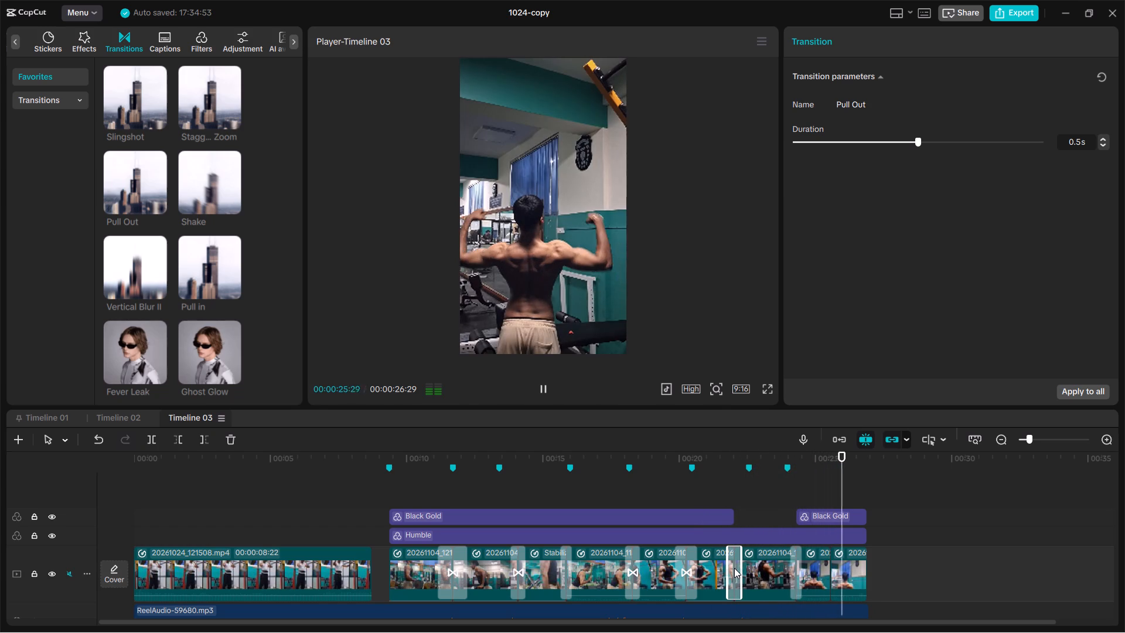
key("space")
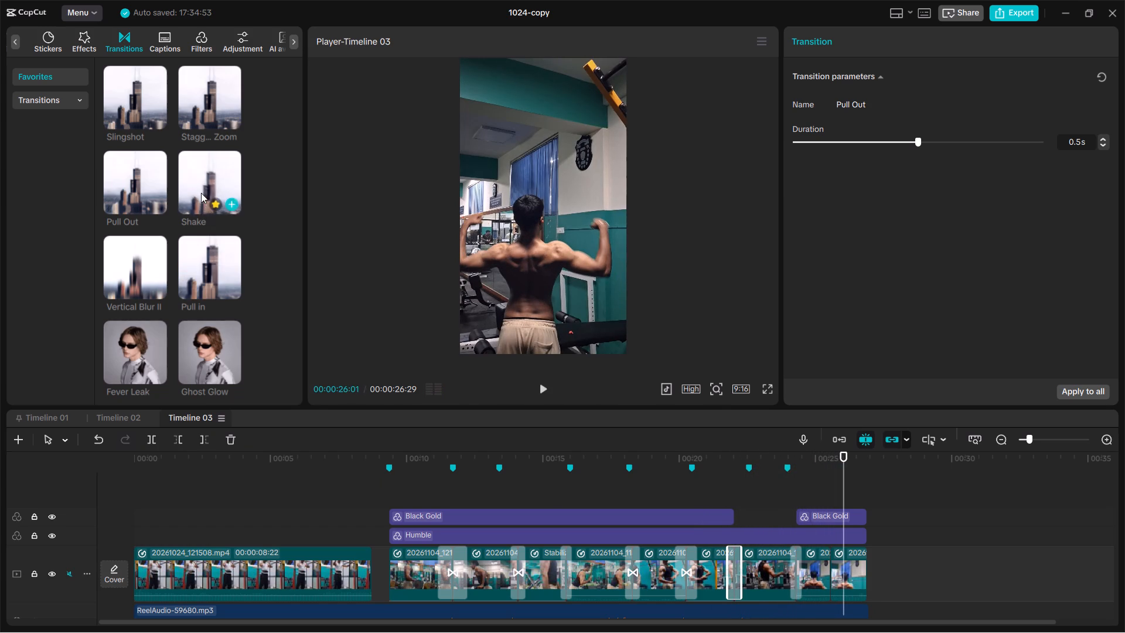
Add the Pull in transition between the last two gym clips and play to the end of the timeline.
left_click_drag(201, 249, 824, 570)
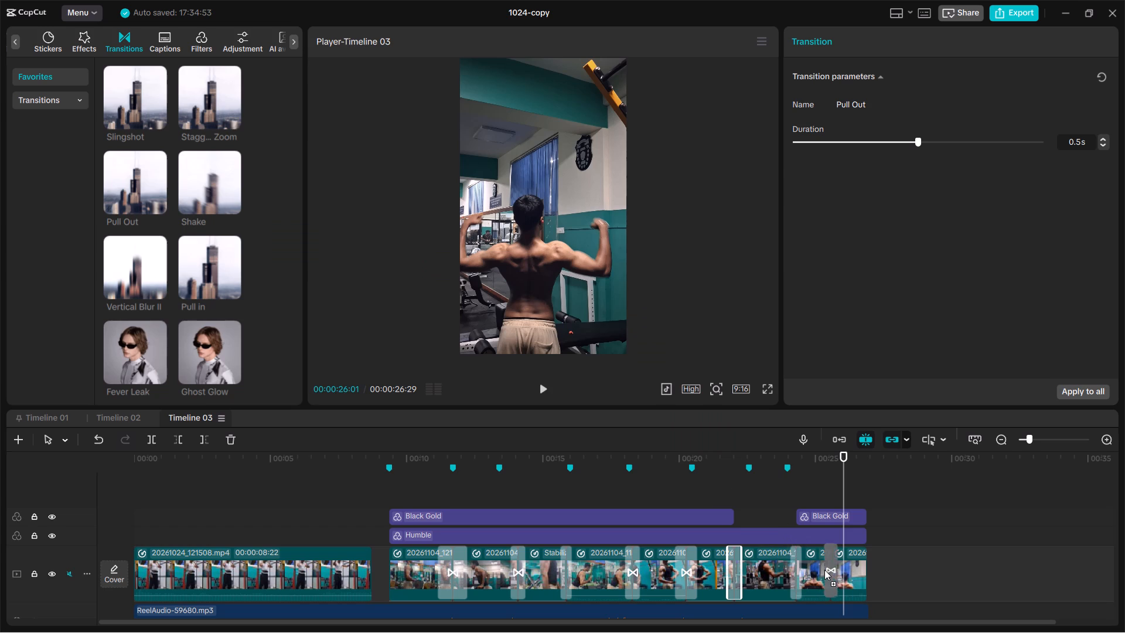
left_click_drag(824, 570, 826, 571)
key("Up")
key("Up")
key("Up")
key("Up")
key("space")
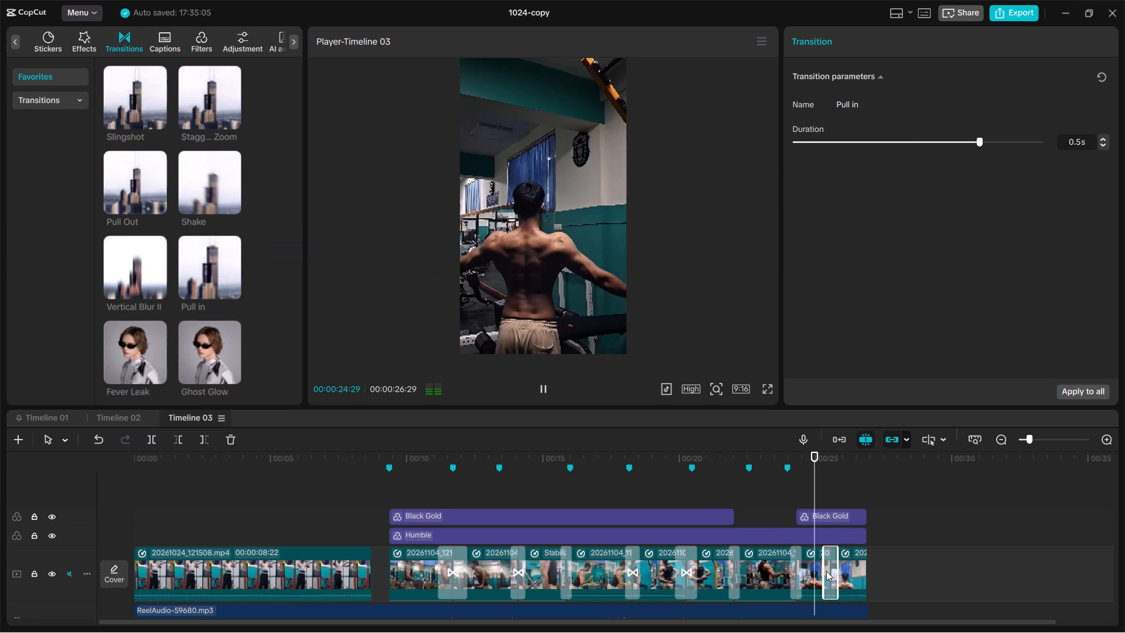
key("space")
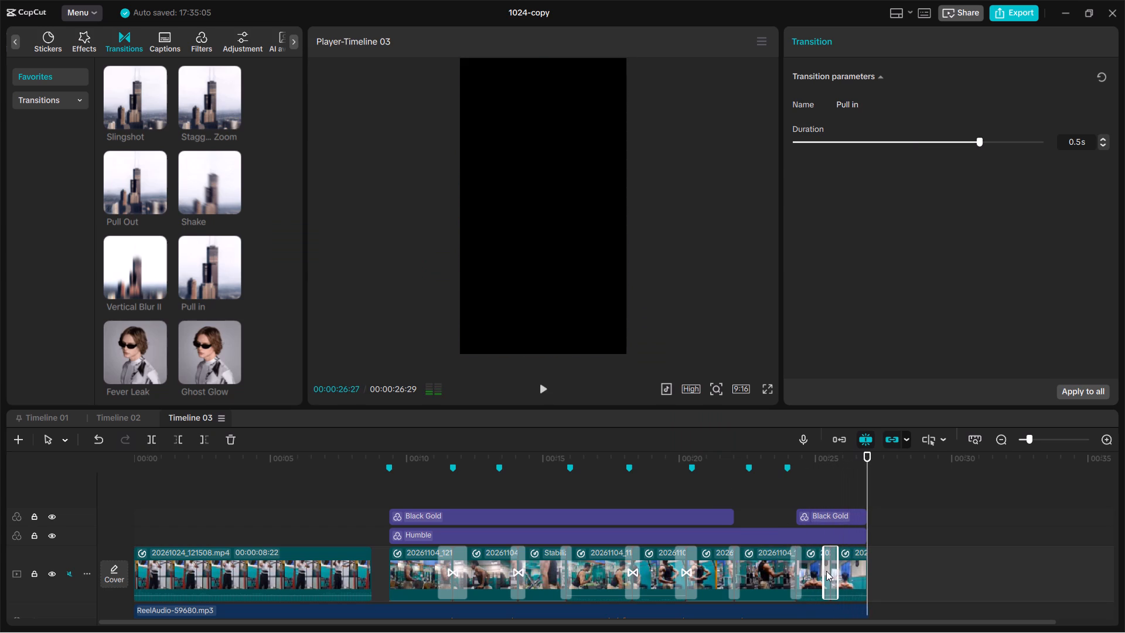
Apply the Fade Out exit animation to the last gym clip.
left_click(855, 572)
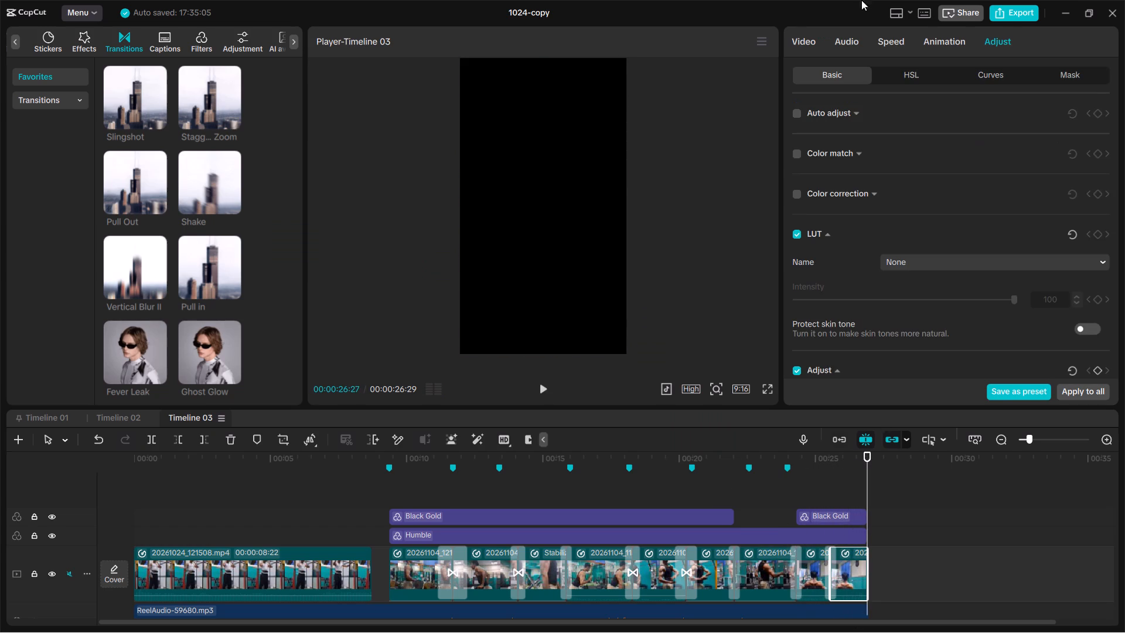
left_click(885, 32)
left_click(952, 46)
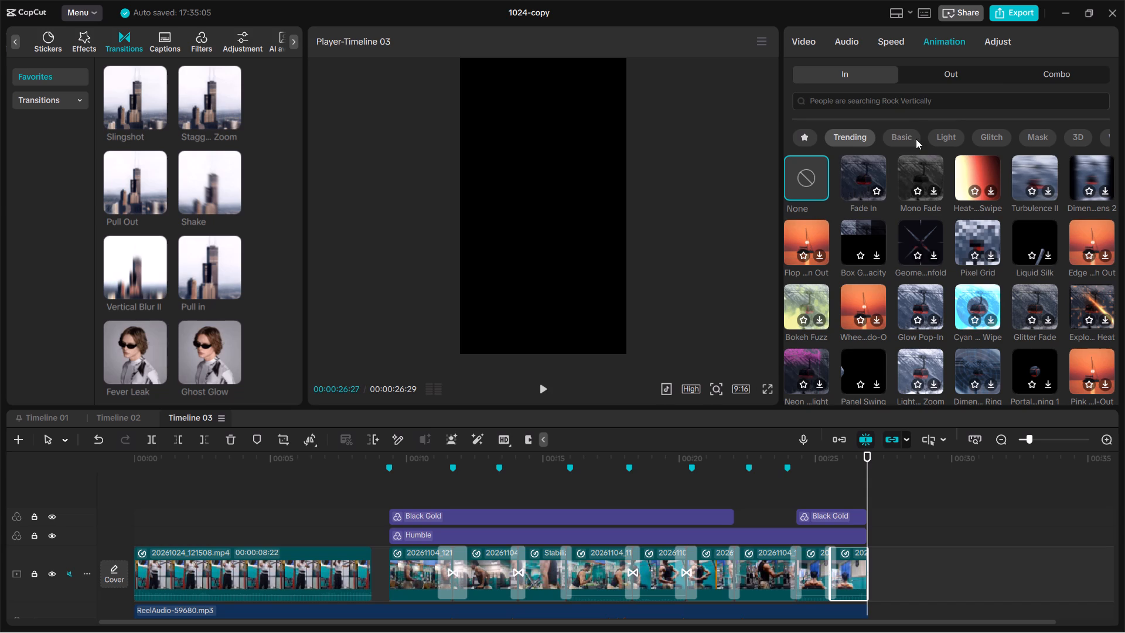
left_click(942, 71)
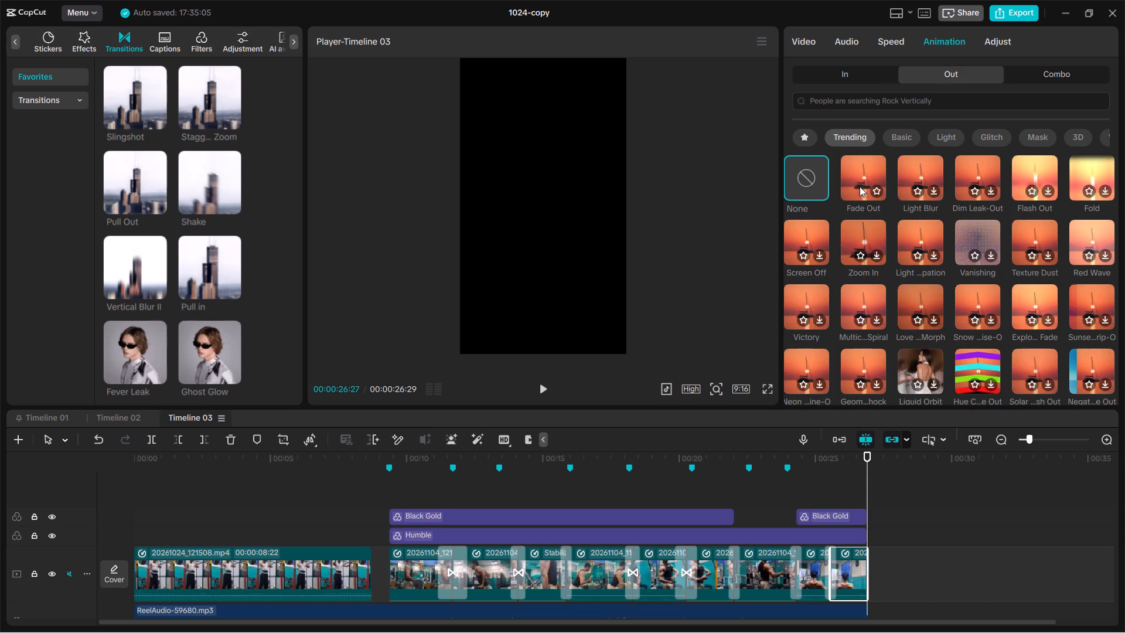
left_click(860, 179)
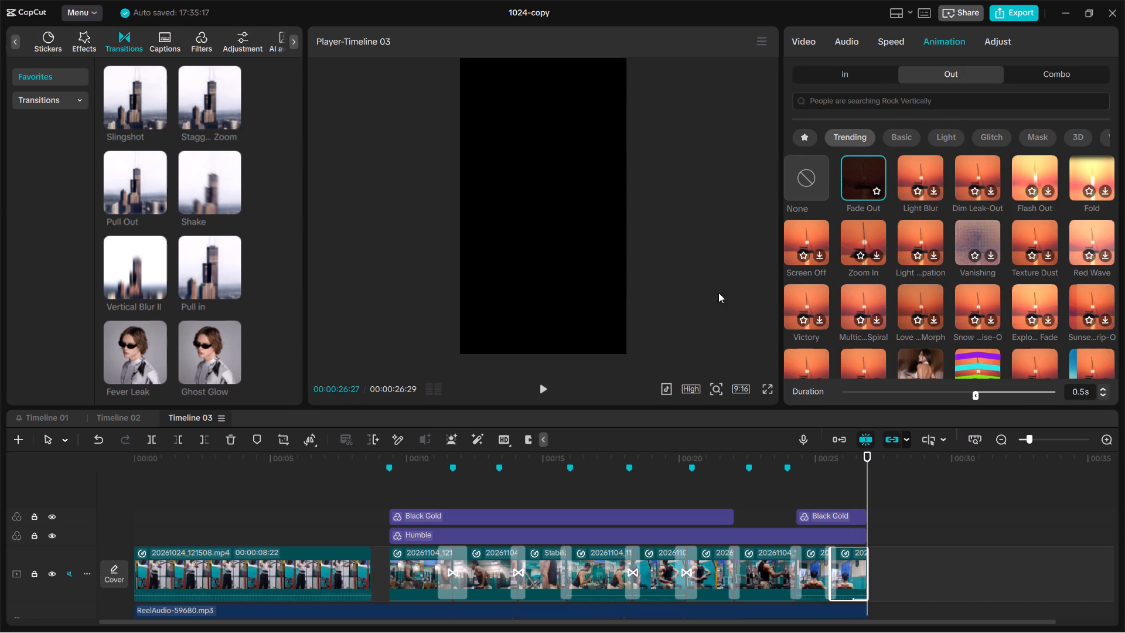
Play the gym clips from about 14 seconds to check the added transitions.
left_click(508, 492)
key("space")
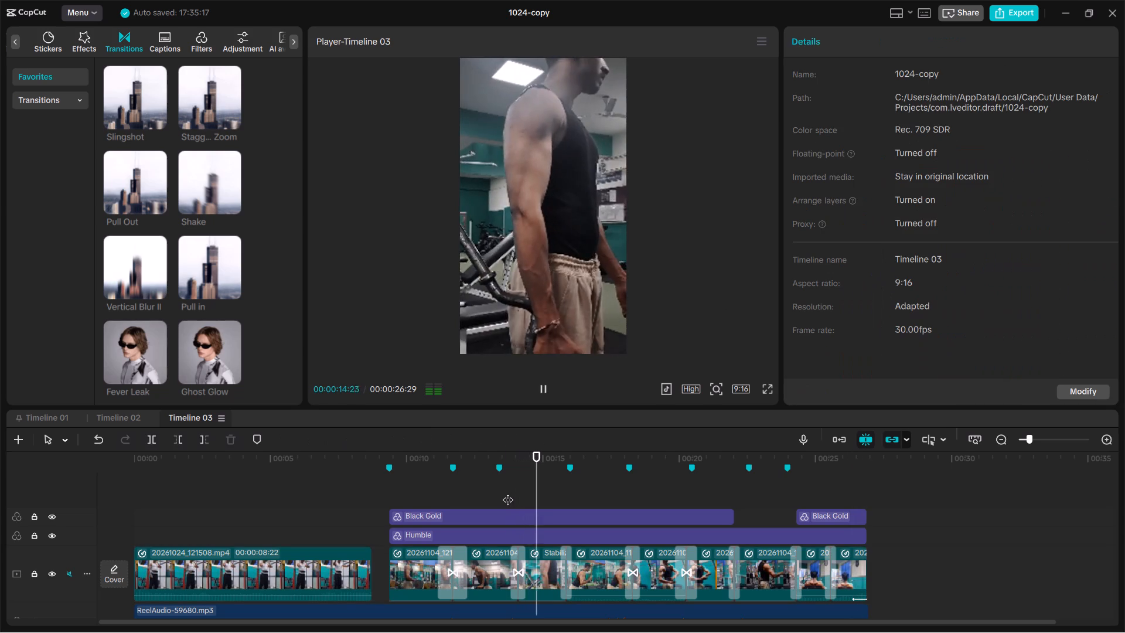
key("space")
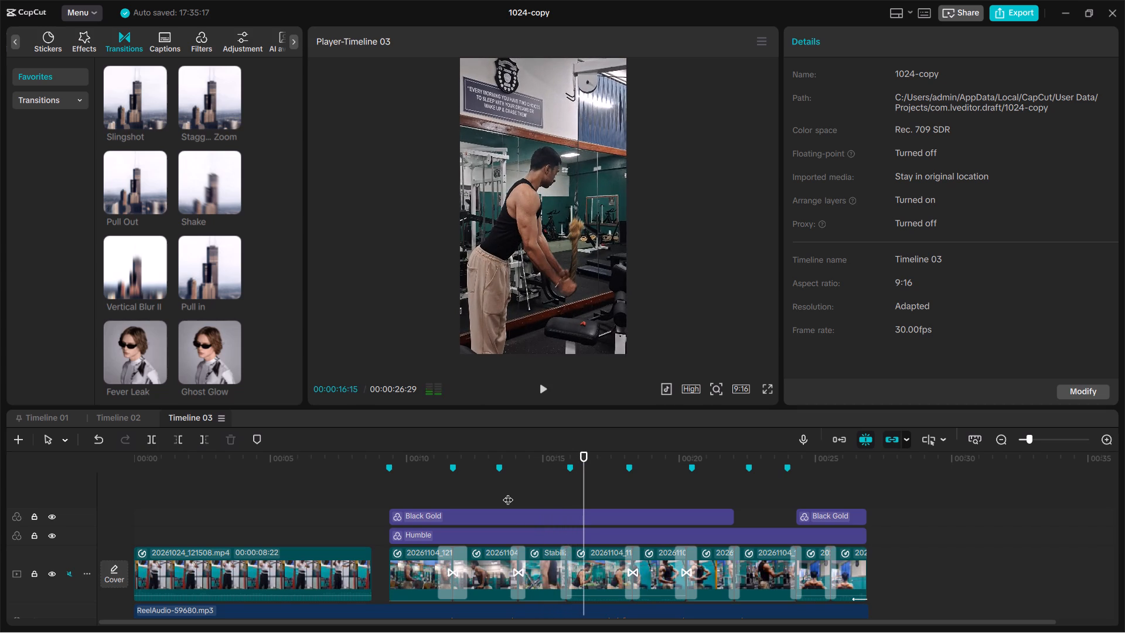
Apply the Fade In entrance and Fade Out exit animations to the fourth gym clip and play past its end.
left_click(588, 564)
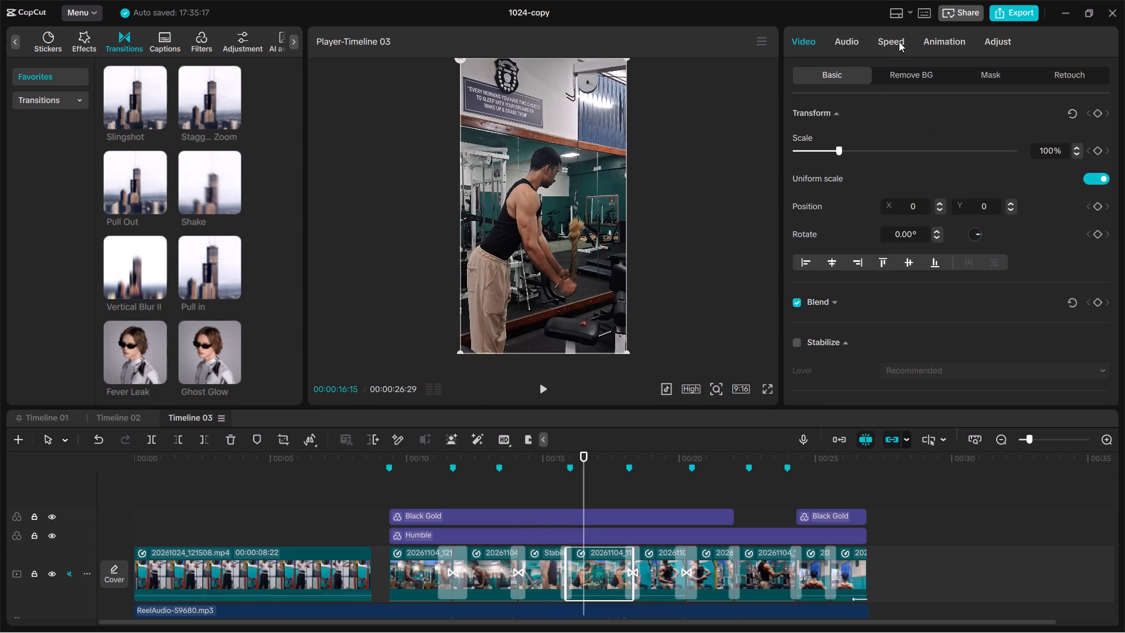
left_click(899, 42)
left_click(940, 33)
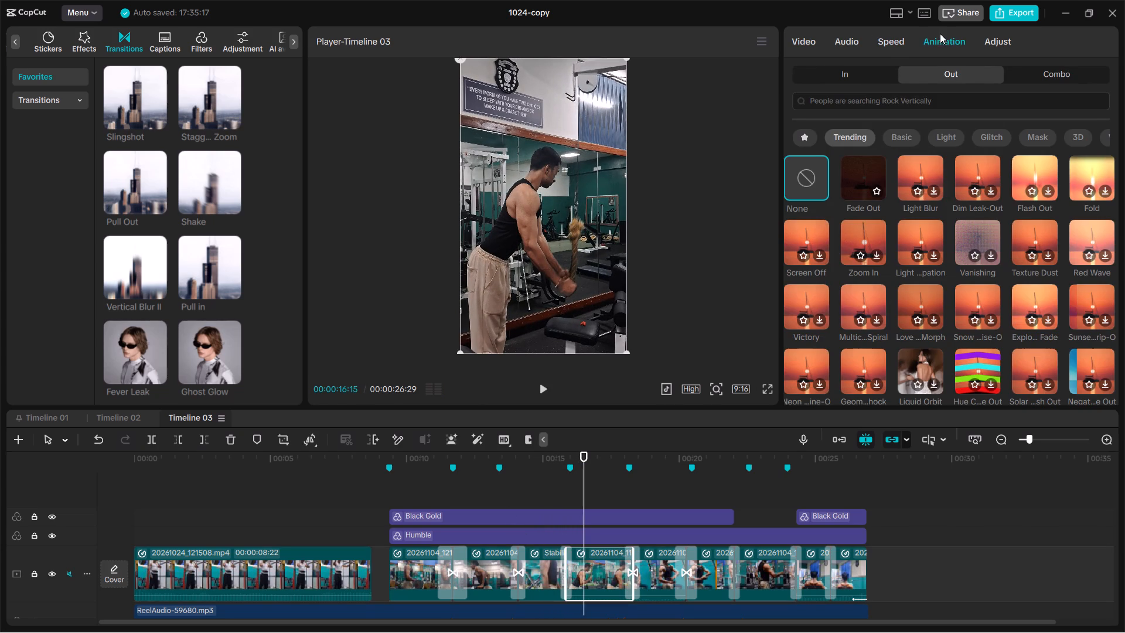
left_click(870, 73)
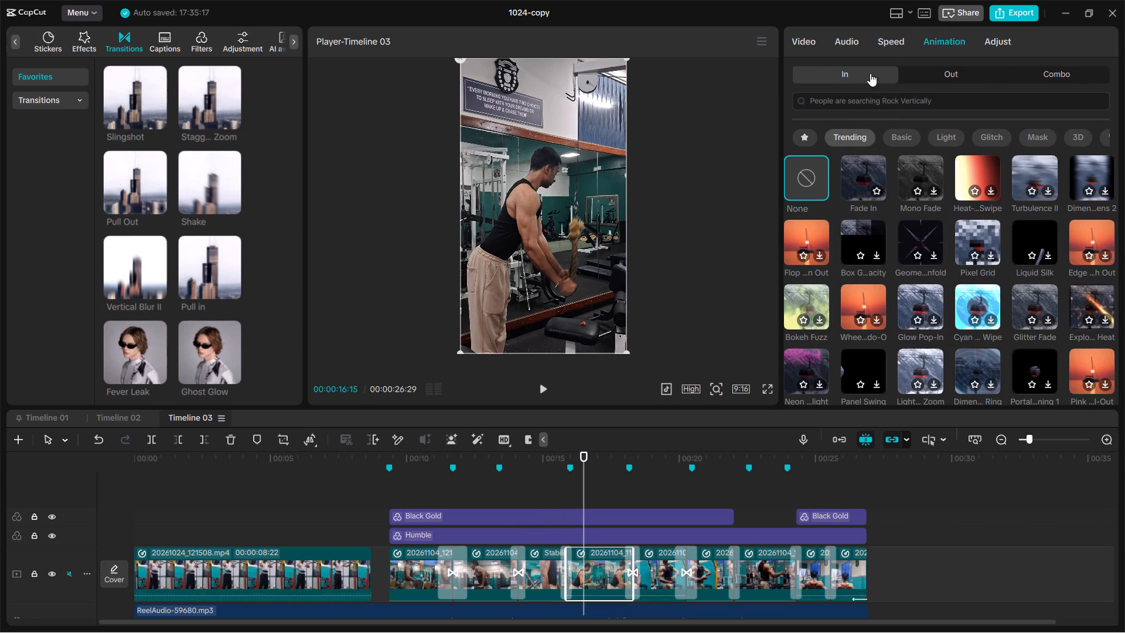
left_click(857, 176)
key("space")
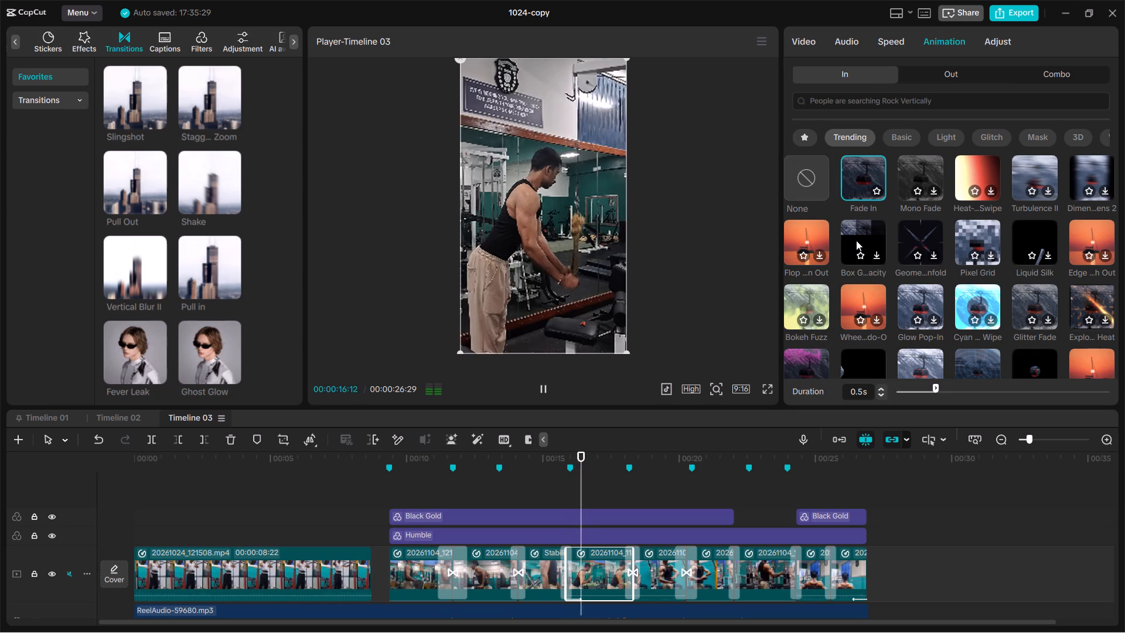
key("space")
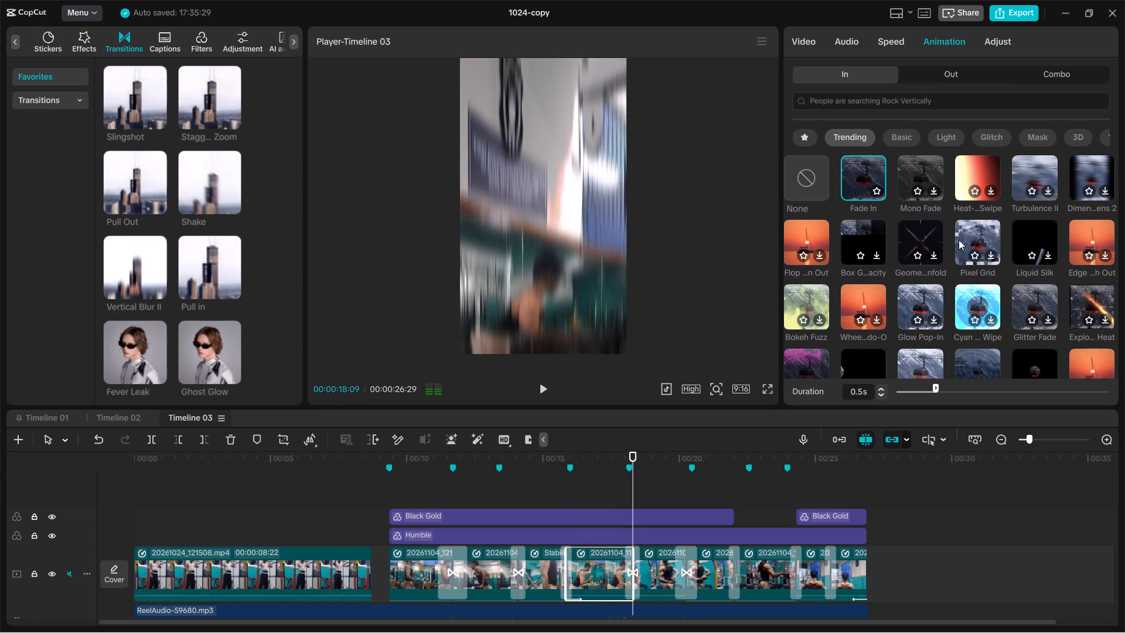
left_click(943, 75)
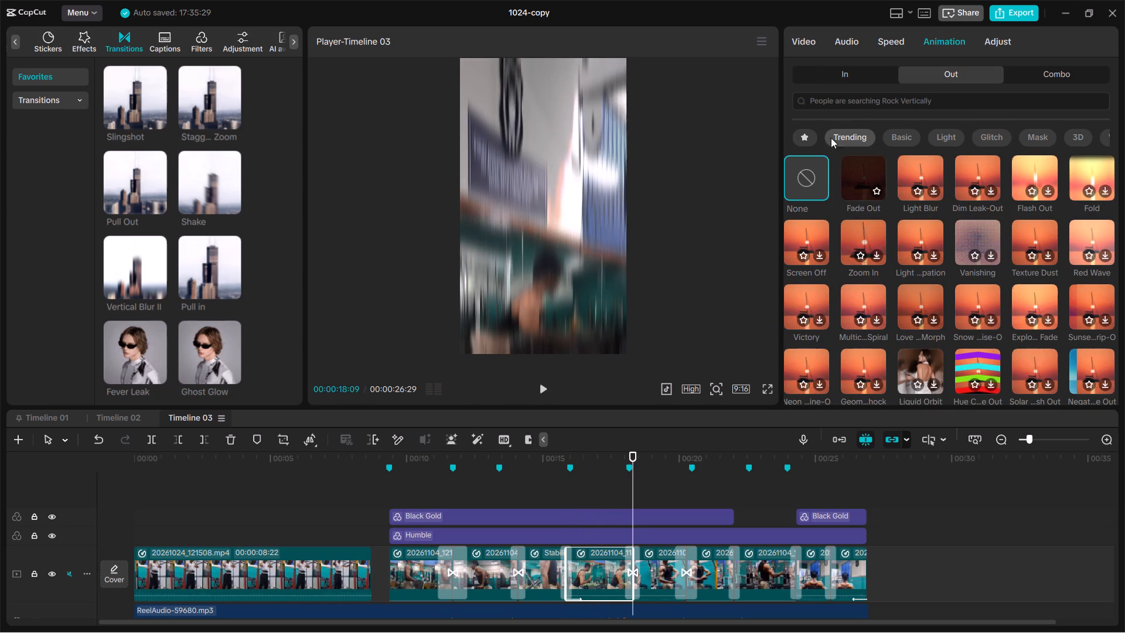
left_click(850, 175)
key("space")
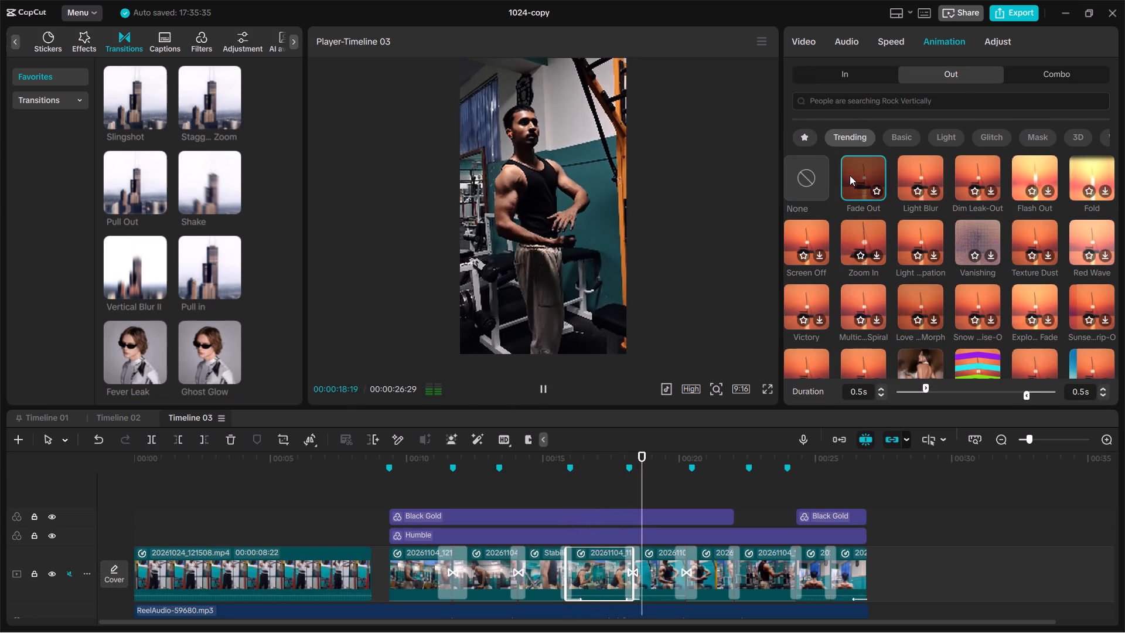
key("space")
Apply the Fade In and Fade Out animations to the fifth gym clip and play on into the seventh gym clip.
left_click(652, 561)
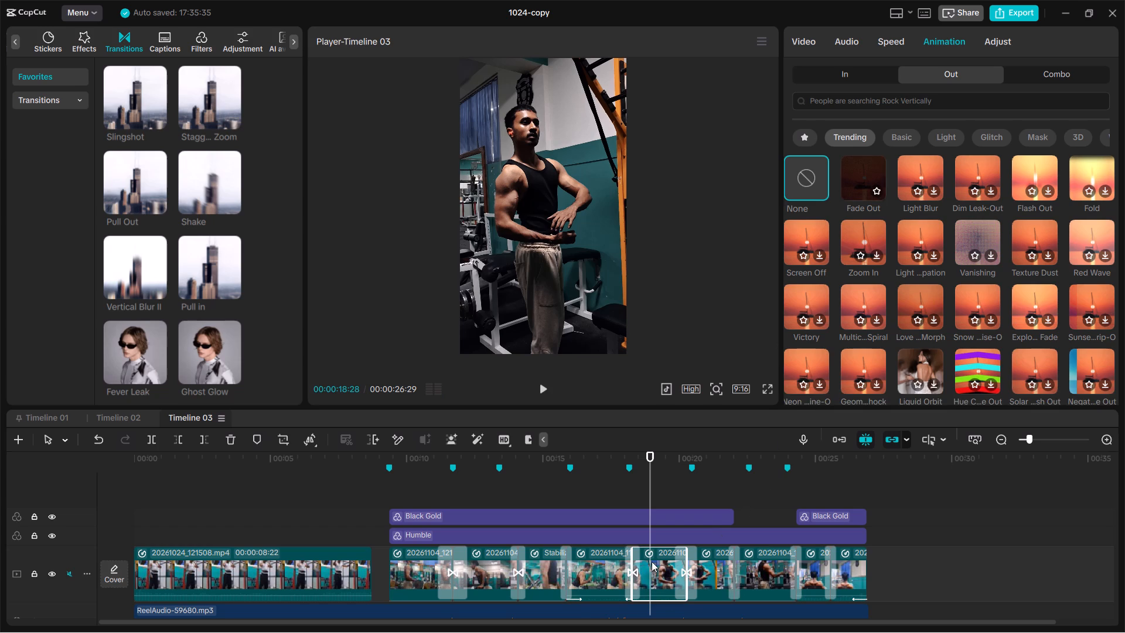
left_click(856, 77)
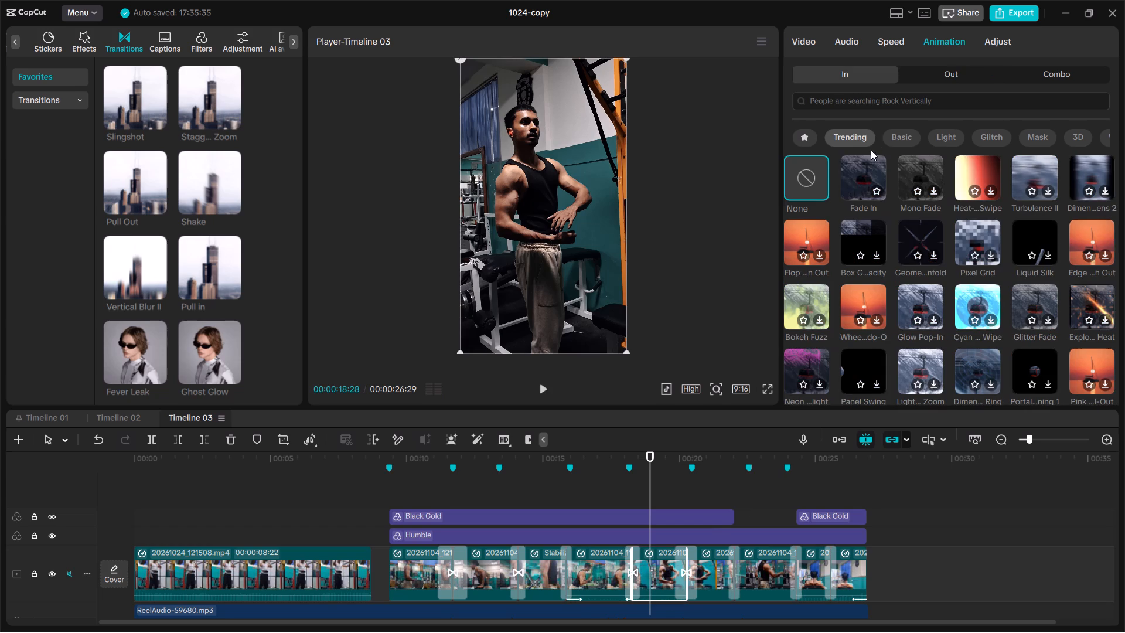
left_click(859, 171)
left_click(920, 73)
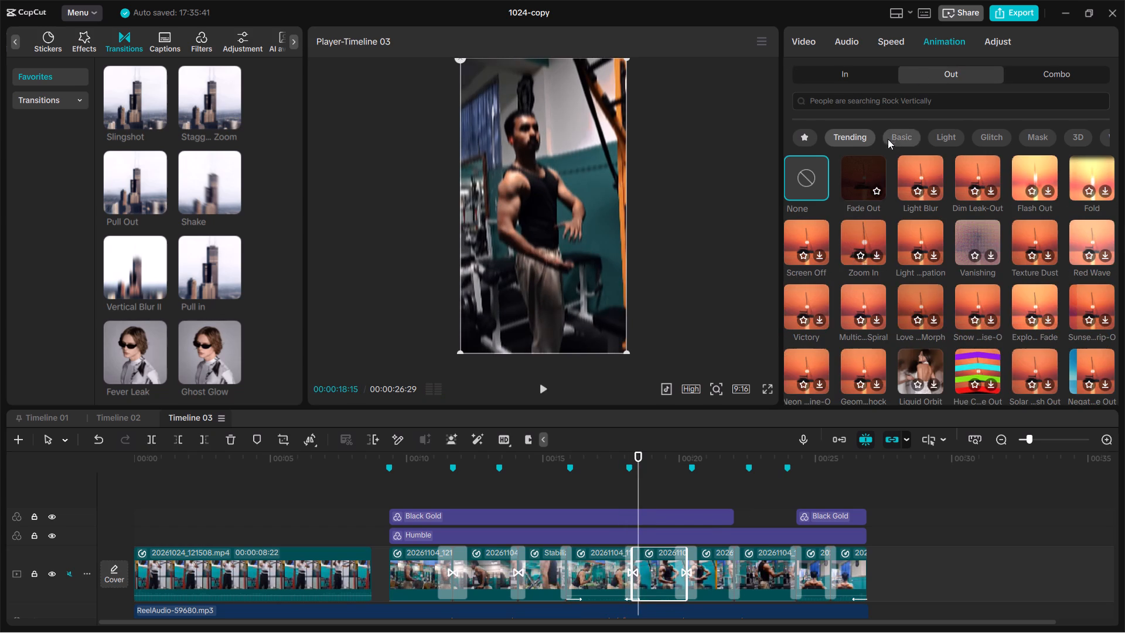
left_click(852, 174)
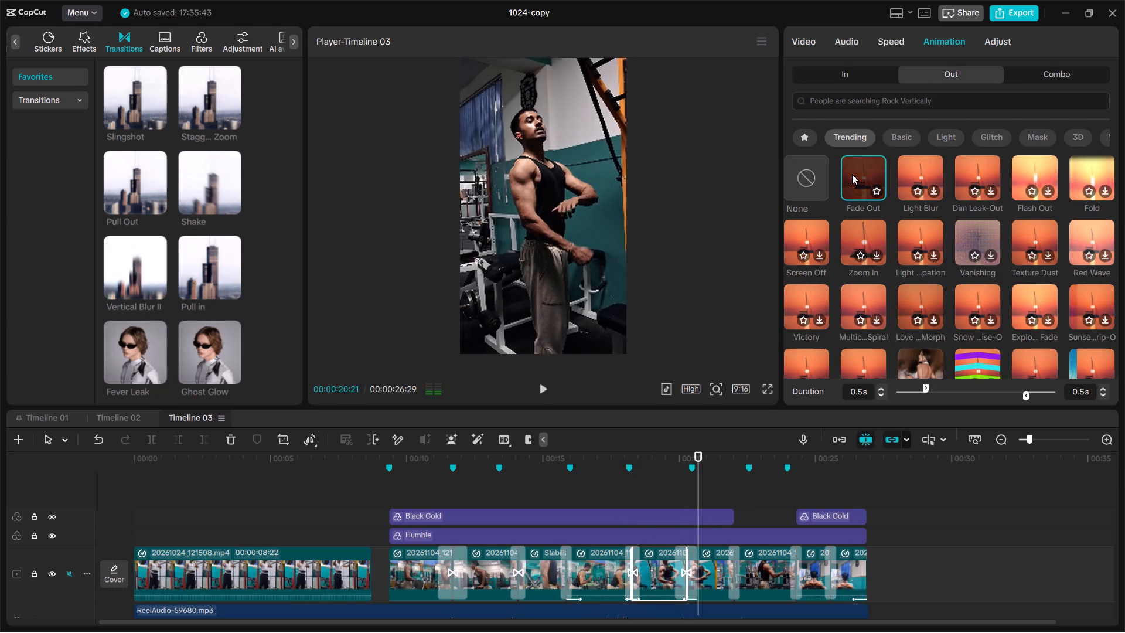
left_click(852, 174)
key("space")
key("space")
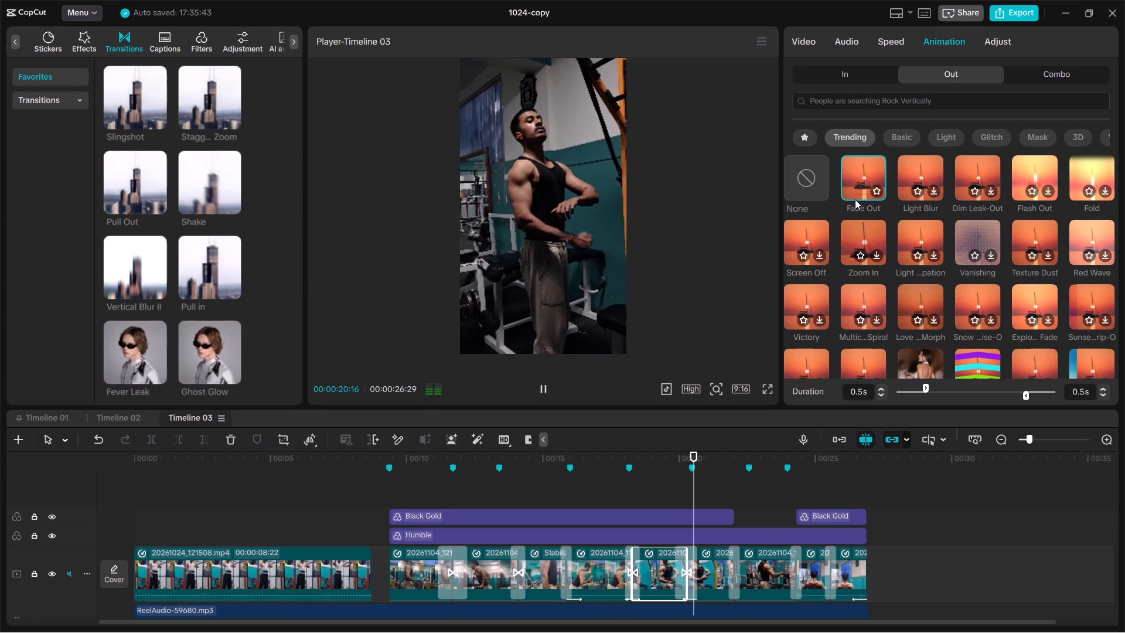
key("space")
left_click(851, 77)
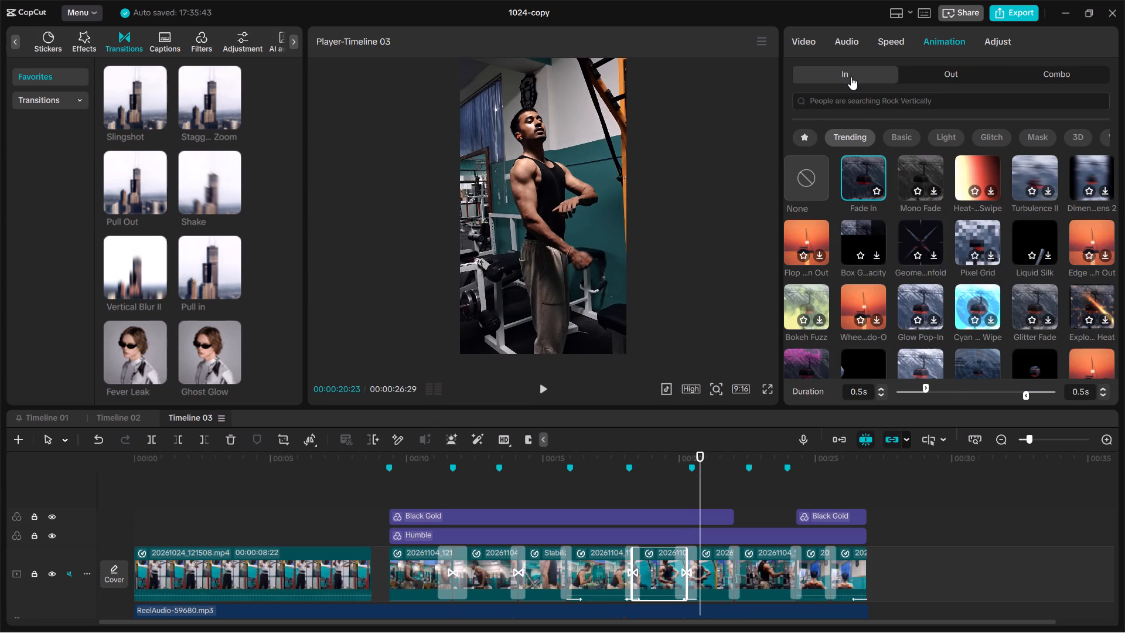
key("space")
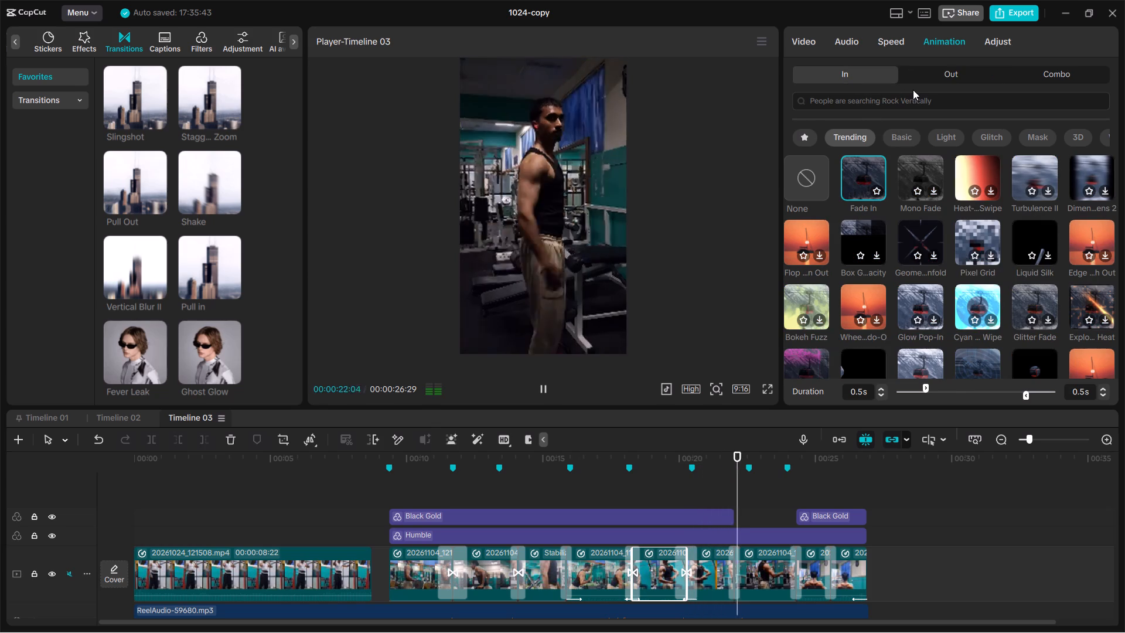
key("space")
Apply the Fade In and Fade Out animations to the first gym clip and play into the second one.
left_click(768, 557)
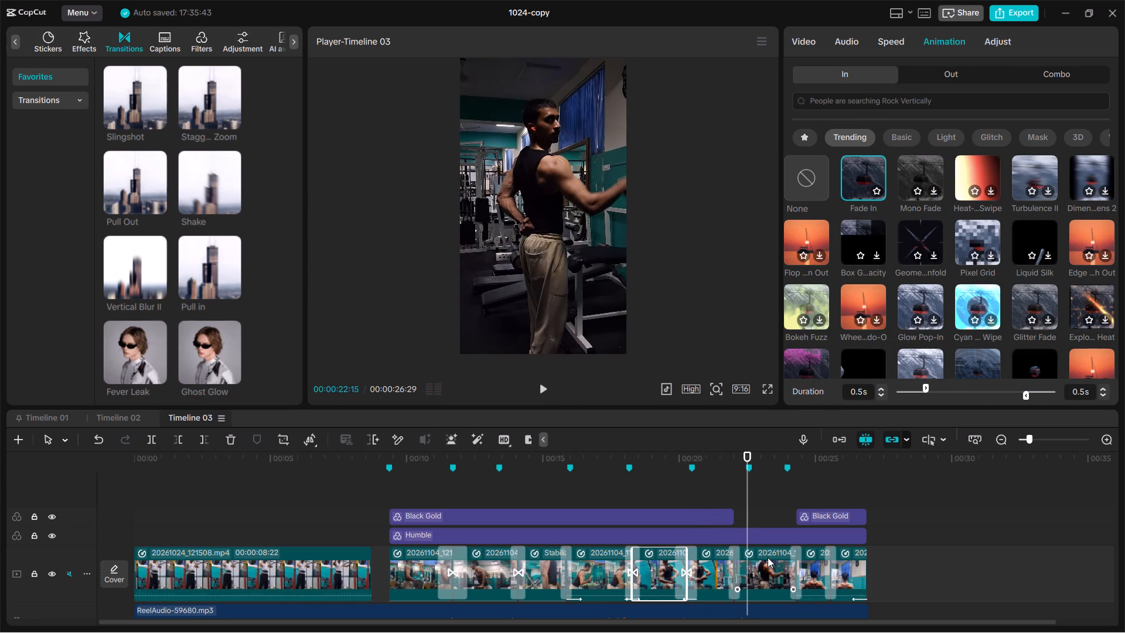
left_click(404, 574)
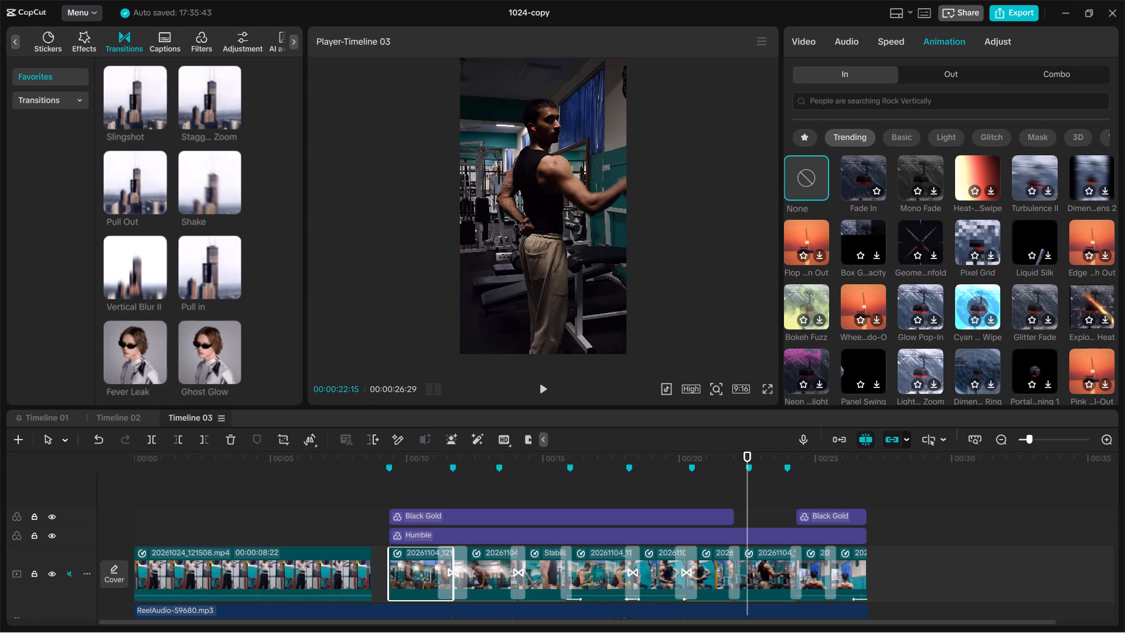
left_click(857, 161)
left_click(943, 69)
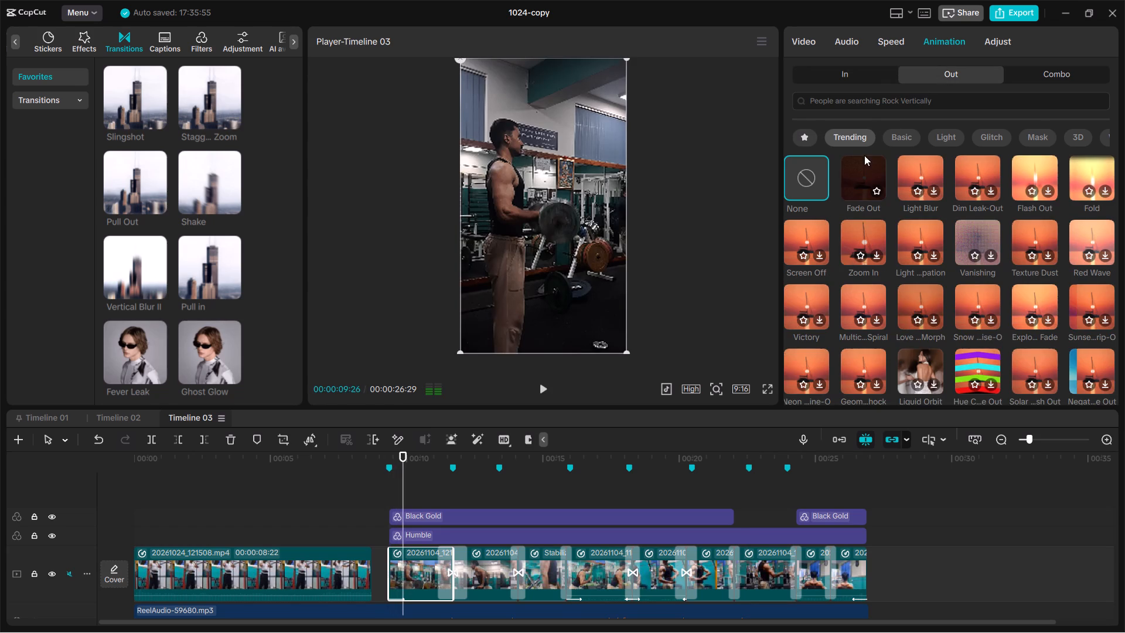
left_click(864, 157)
key("space")
key("space")
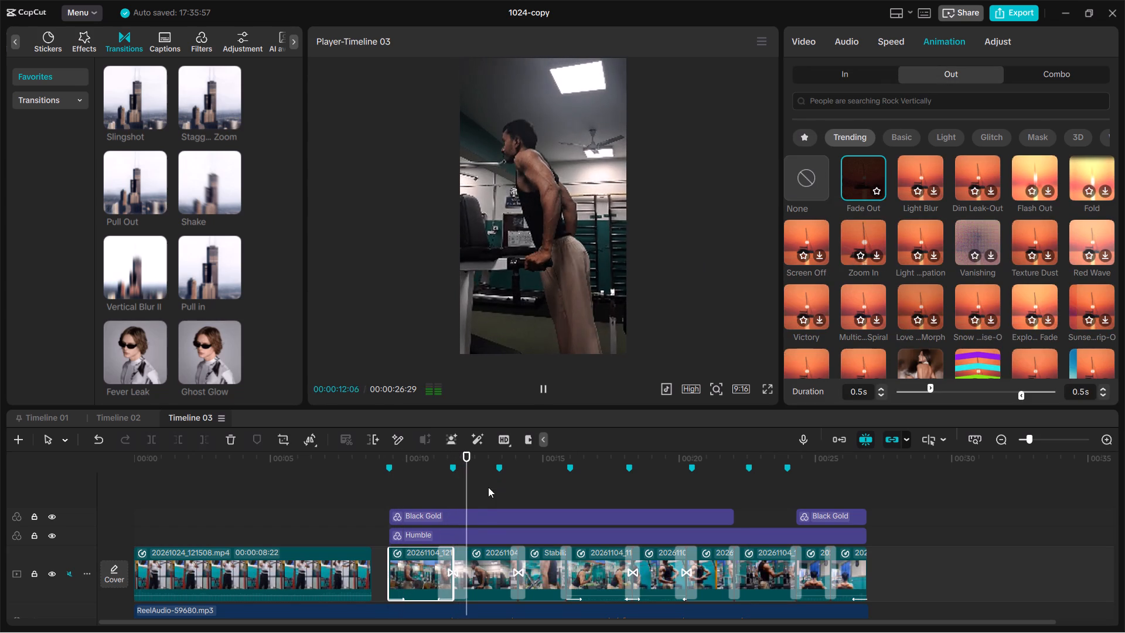
Apply the Fade Out exit and Fade In entrance animations to the second gym clip.
left_click(471, 564)
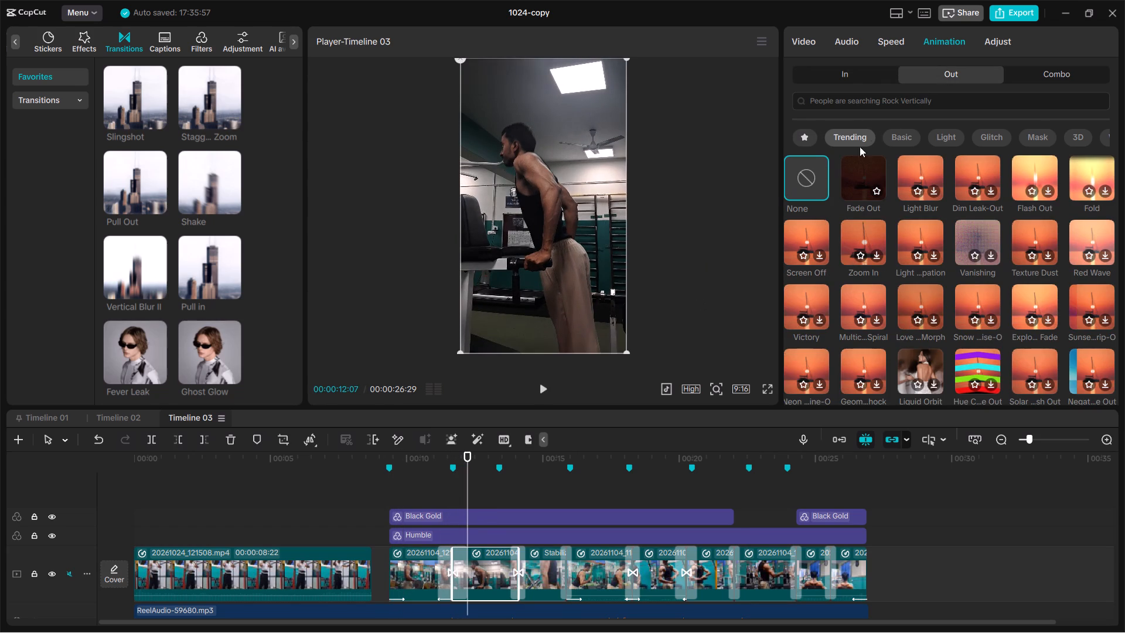
left_click(856, 202)
left_click(864, 176)
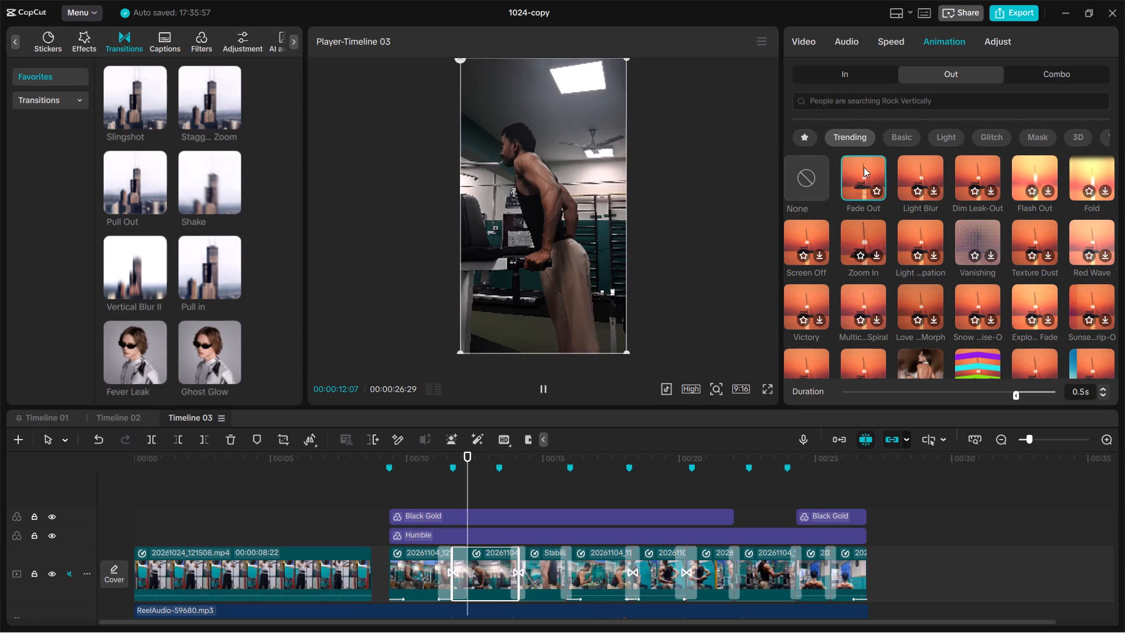
left_click(835, 79)
left_click(862, 178)
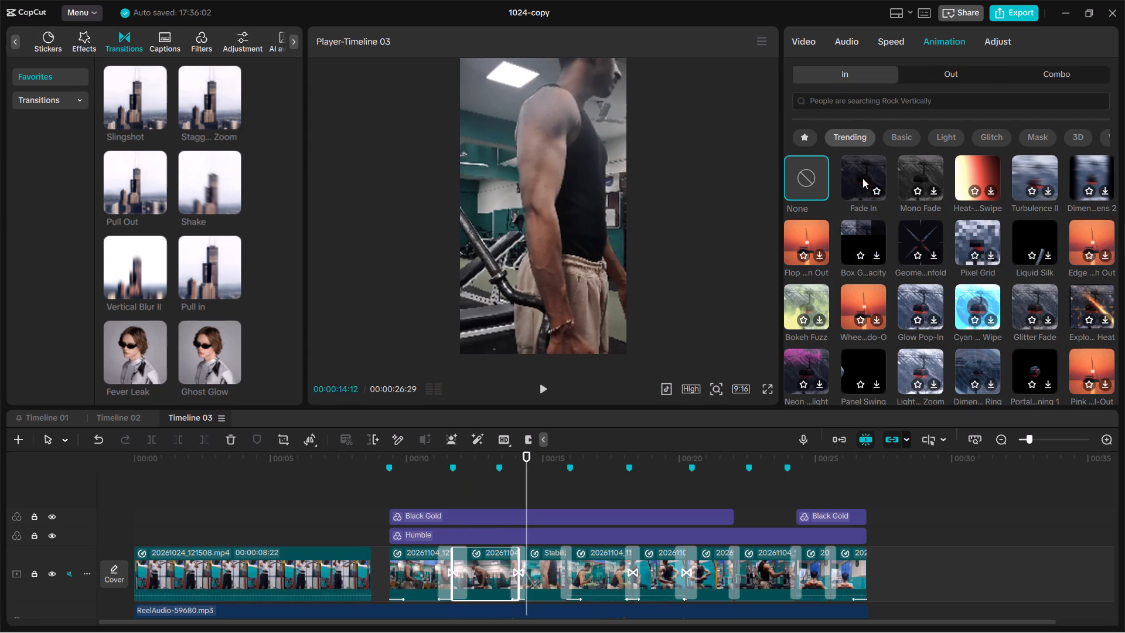
Apply the Fade In and Fade Out animations to the third, stabilized gym clip and play into the fourth clip.
left_click(534, 578)
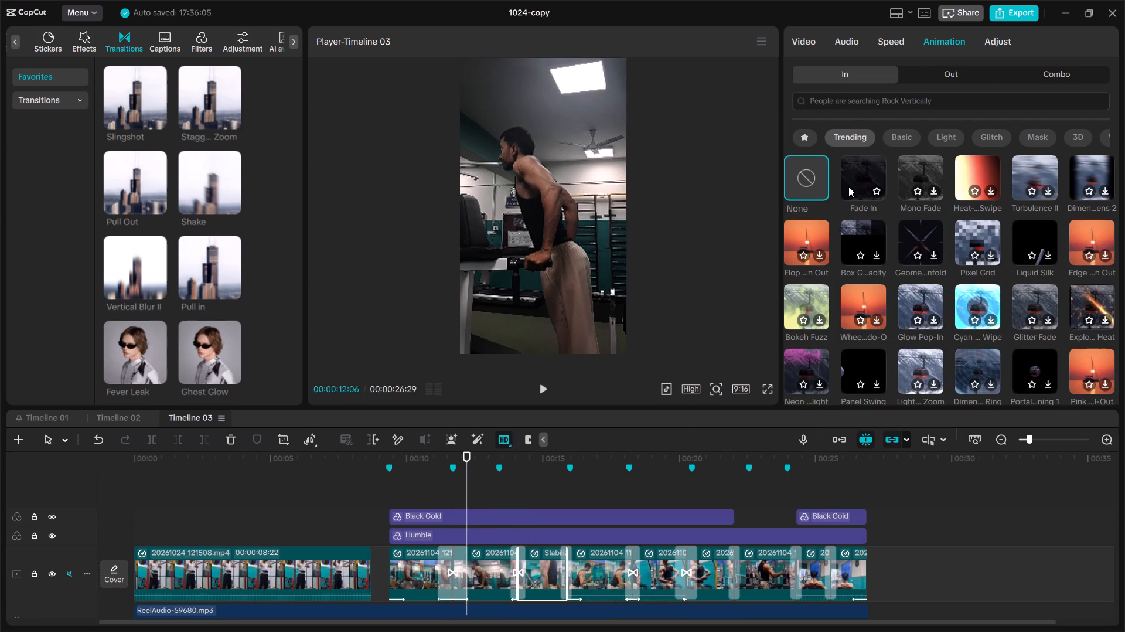
left_click(848, 186)
left_click(947, 71)
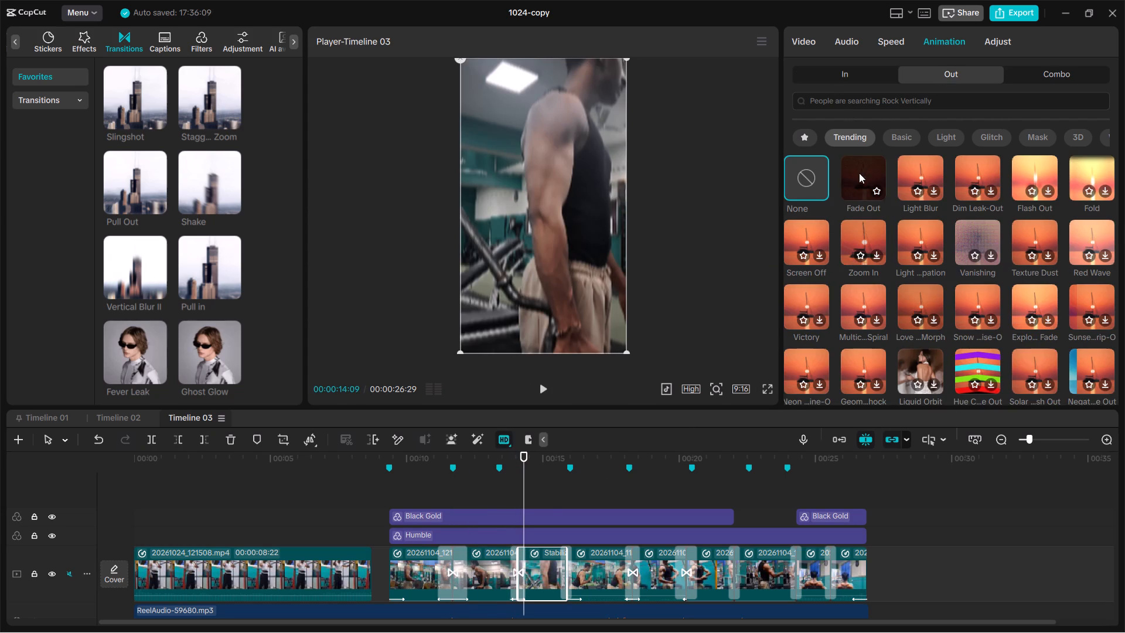
left_click(859, 173)
key("space")
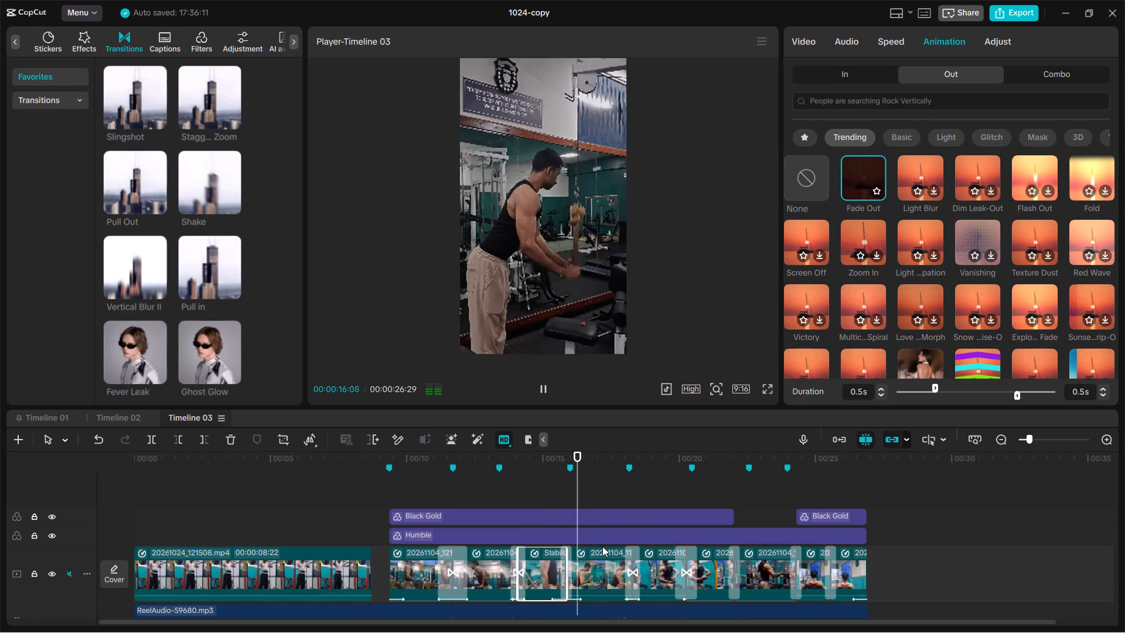
key("space")
Play the gym clips through to the end of the timeline, and start playback again from the beginning.
left_click(594, 560)
key("space")
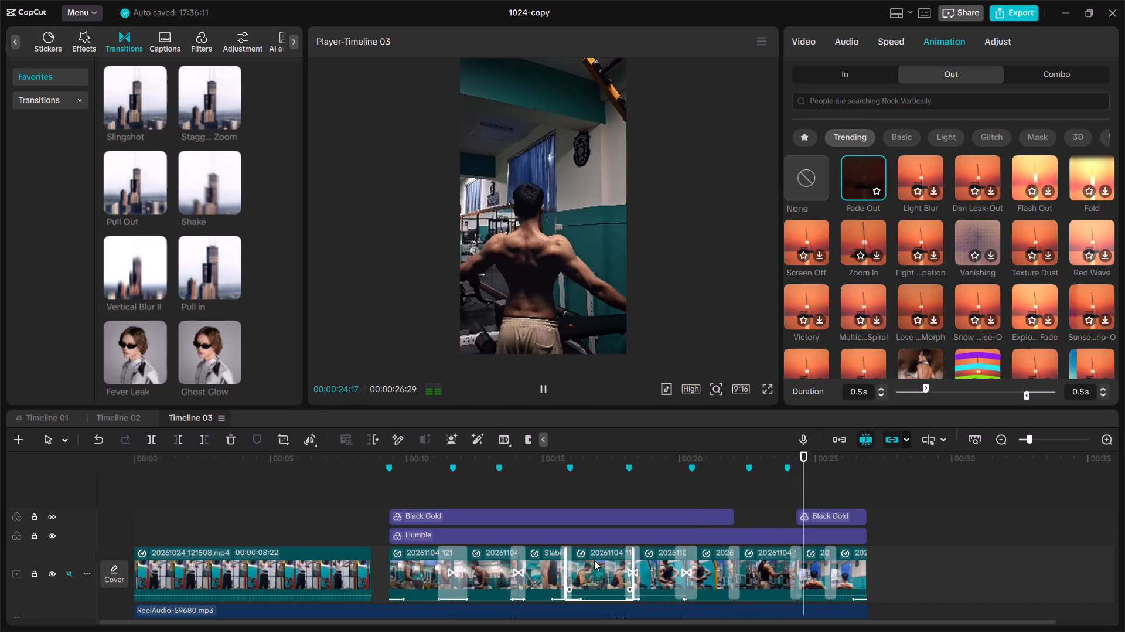
key("space")
key("space")
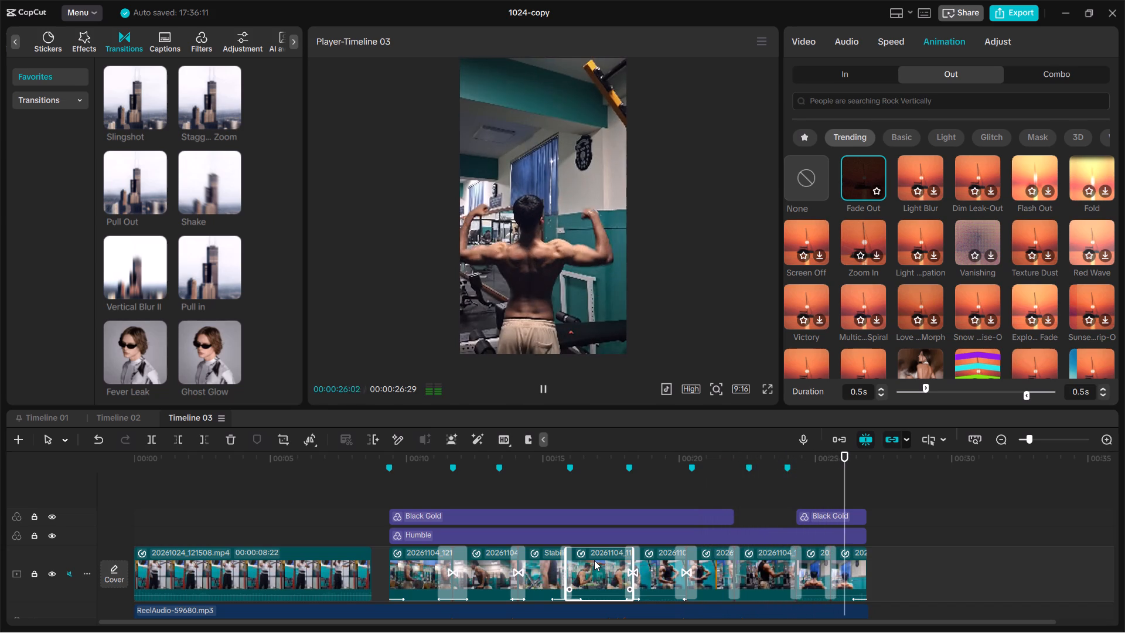
key("space")
key("space")
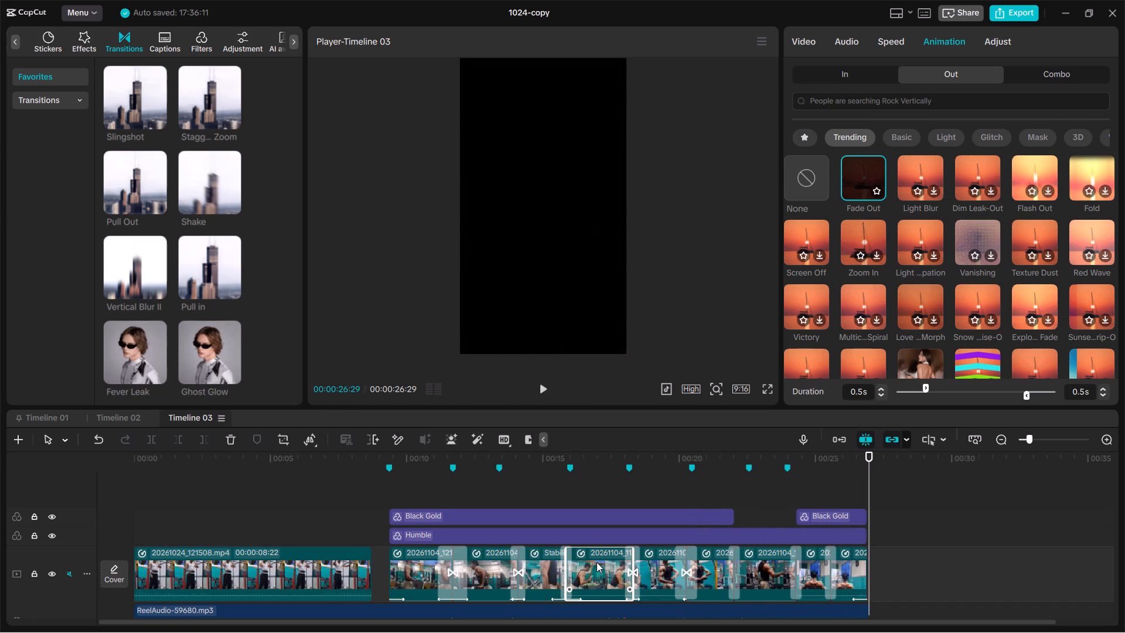
left_click(138, 492)
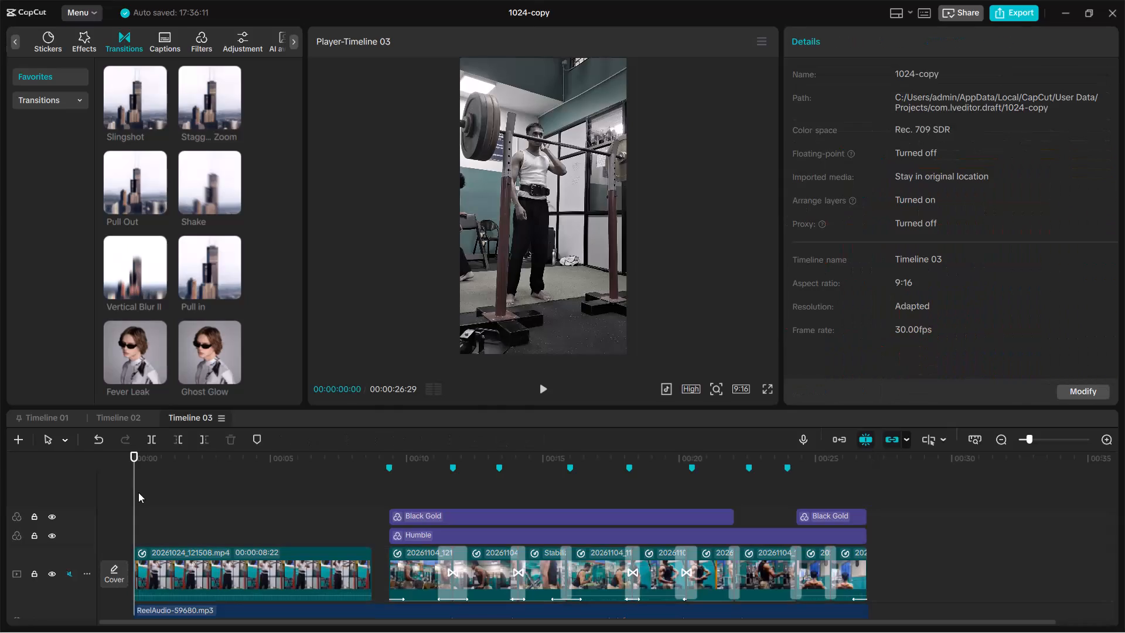
key("space")
key("space")
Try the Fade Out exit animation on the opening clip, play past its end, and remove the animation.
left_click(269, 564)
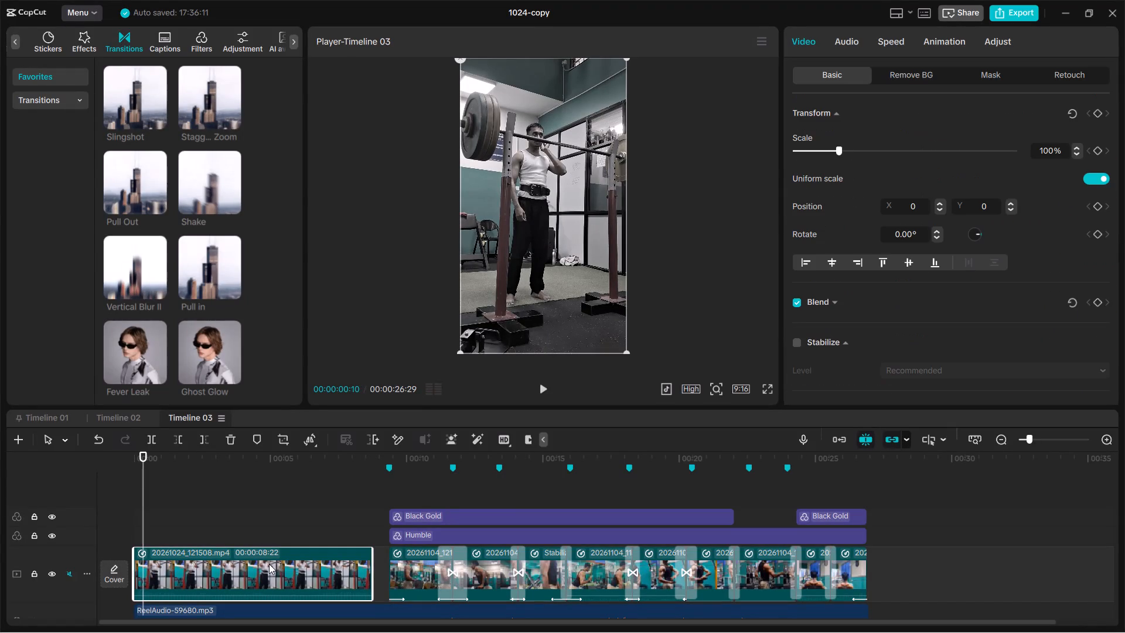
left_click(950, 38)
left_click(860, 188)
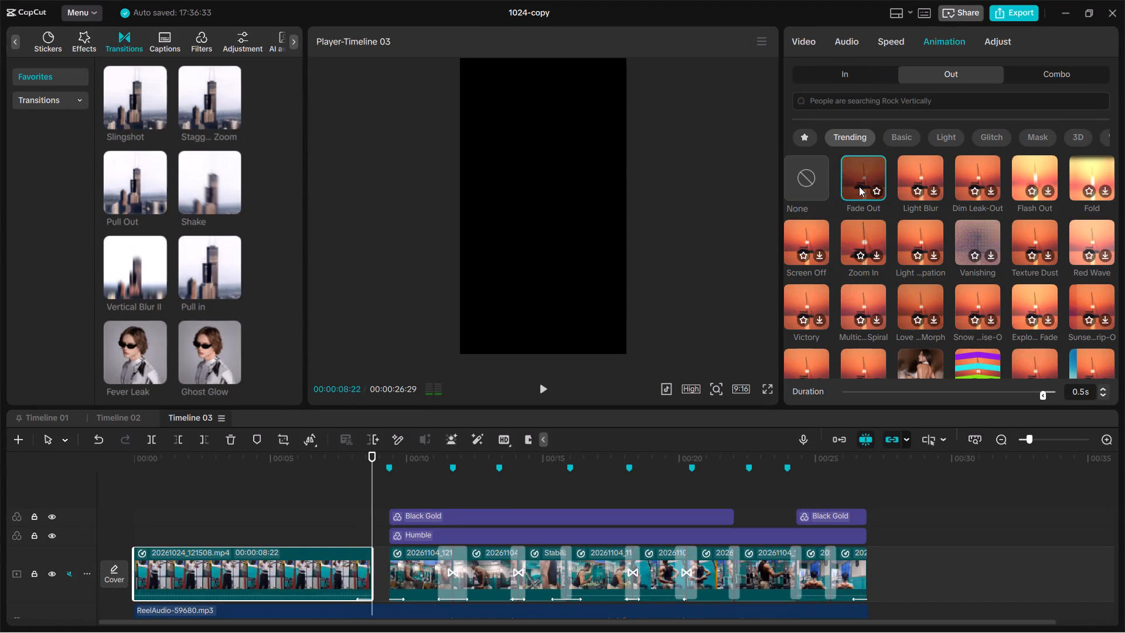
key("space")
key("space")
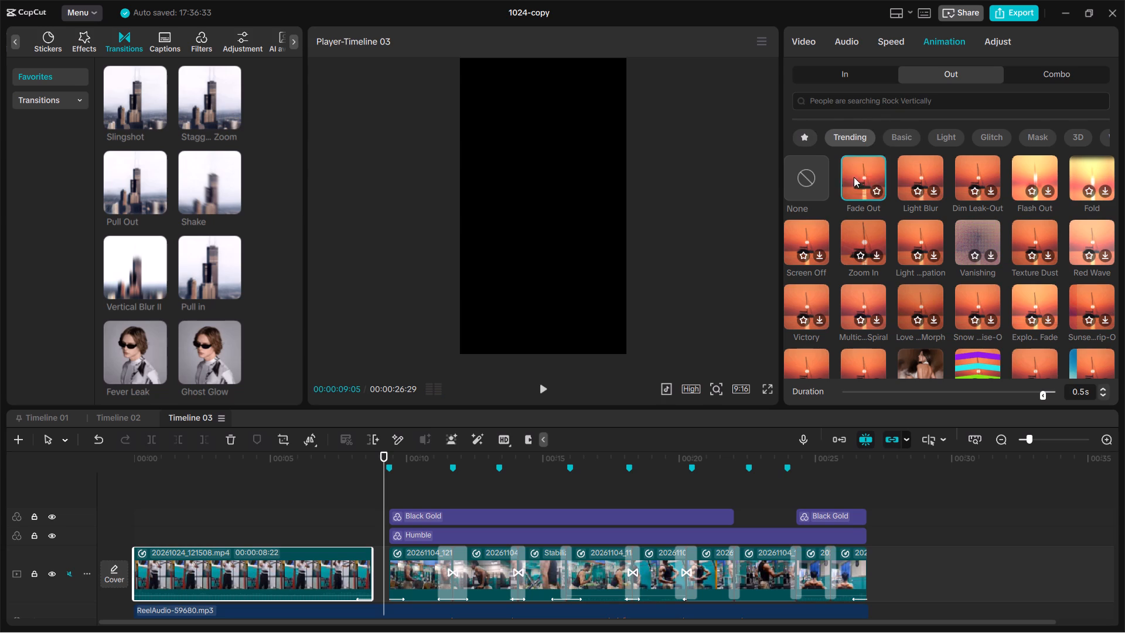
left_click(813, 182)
Apply the Fade In entrance animation to the opening clip with a 2.6 s duration and preview it.
left_click(844, 60)
left_click(842, 74)
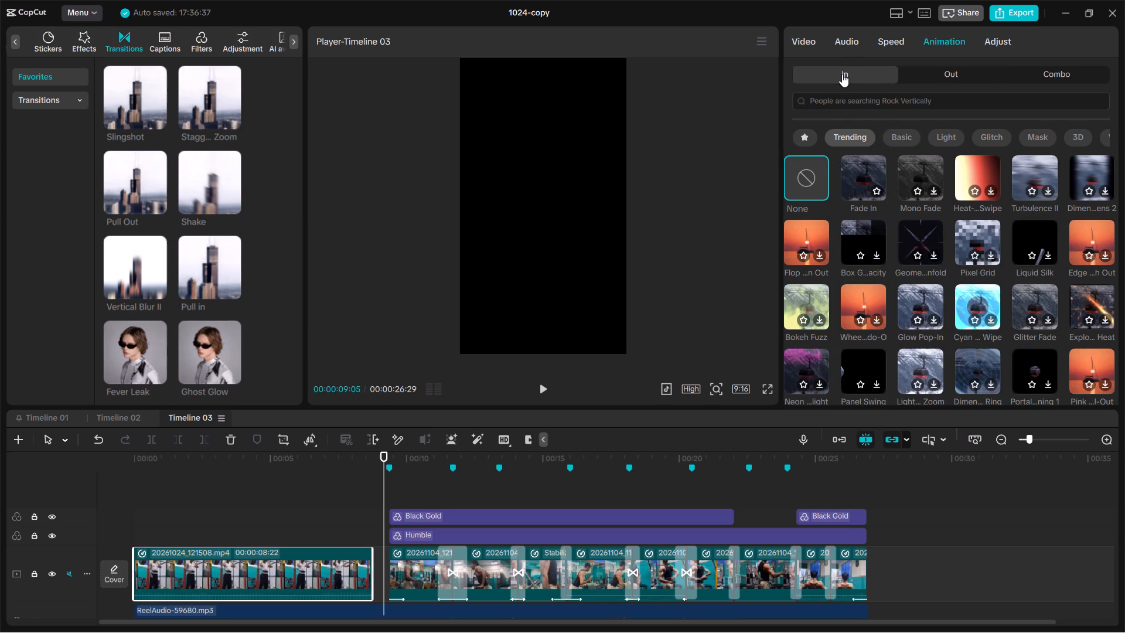
left_click(852, 176)
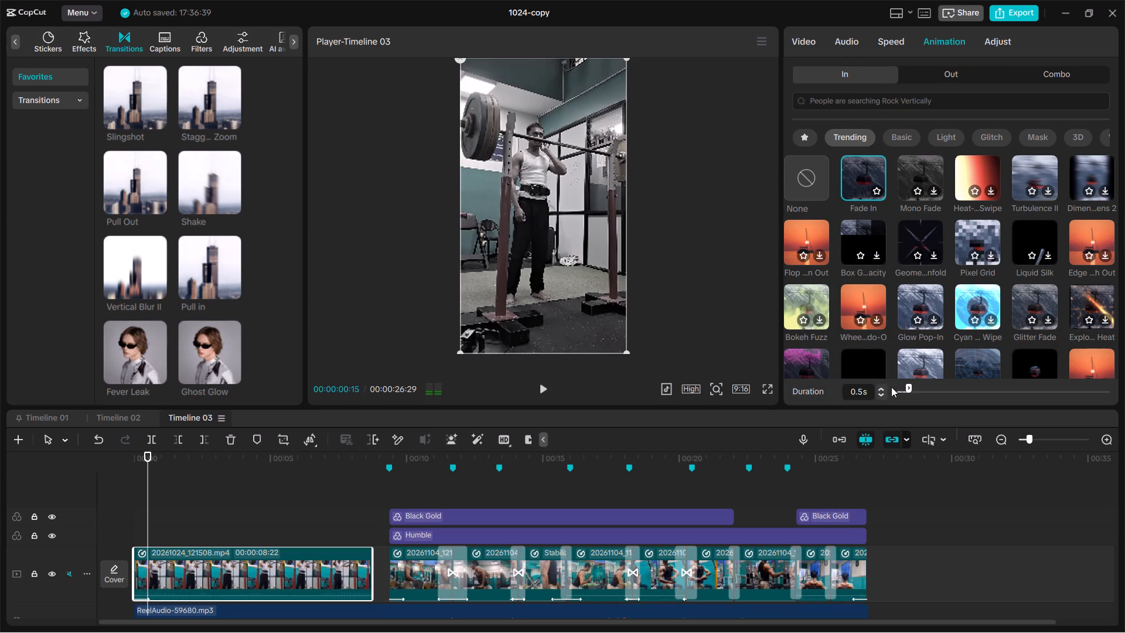
left_click_drag(908, 388, 959, 390)
key("space")
key("space")
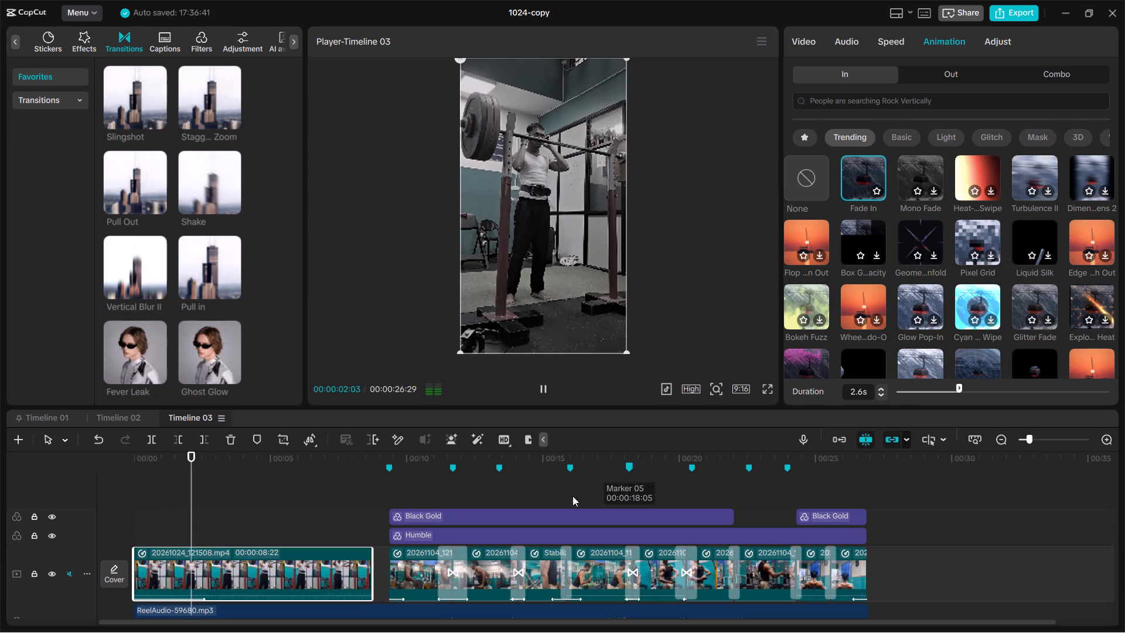
Play Timeline 03 from the start to the first gym cut, then replay the gym clips into the sixth clip.
left_click(450, 493)
key("Up")
key("Up")
key("Up")
key("Up")
key("Up")
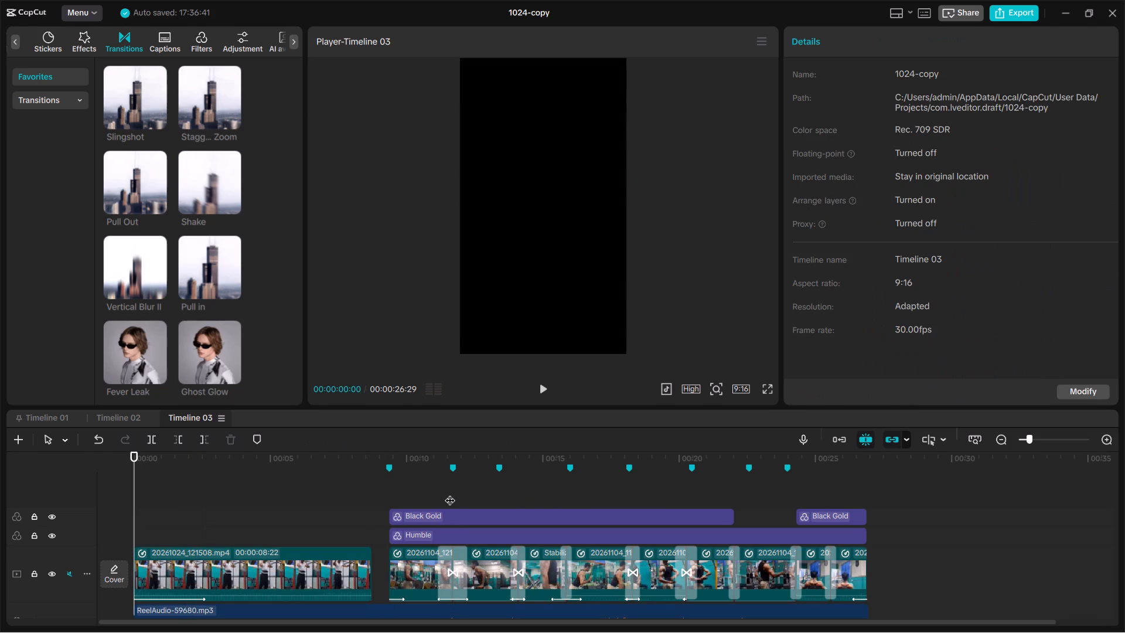
key("space")
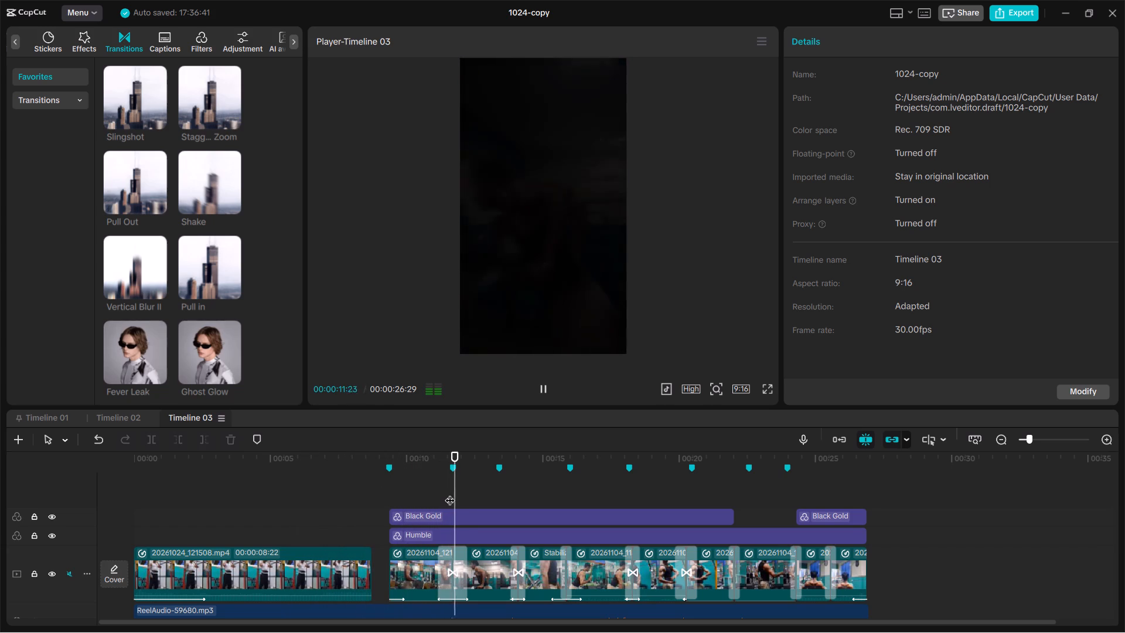
key("space")
key("Up")
key("Up")
key("Up")
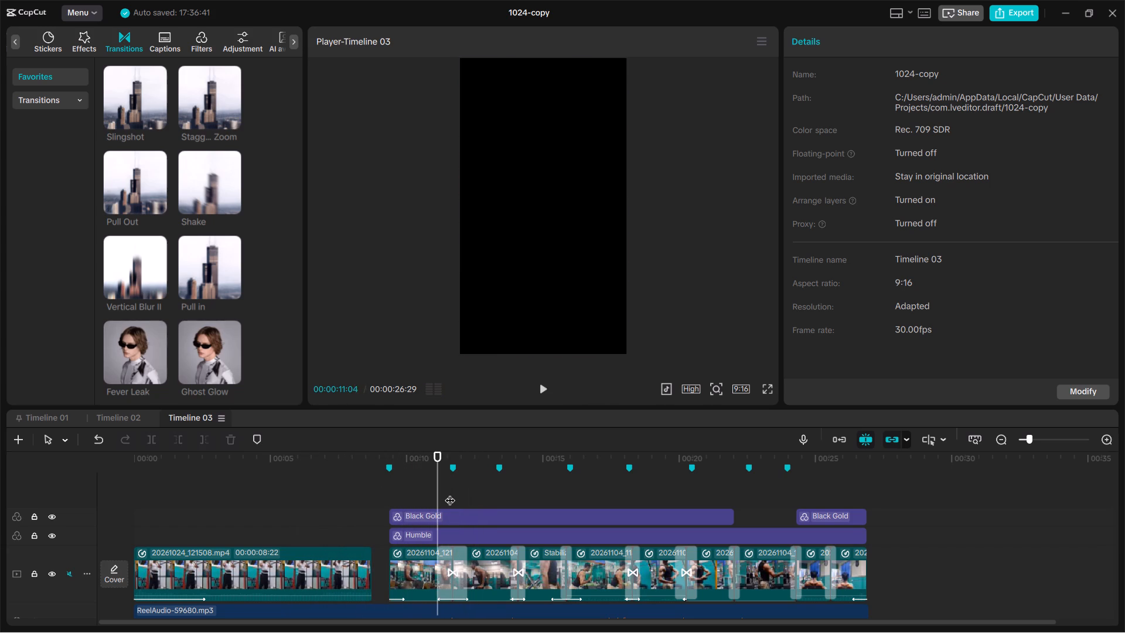
key("Up")
key("space")
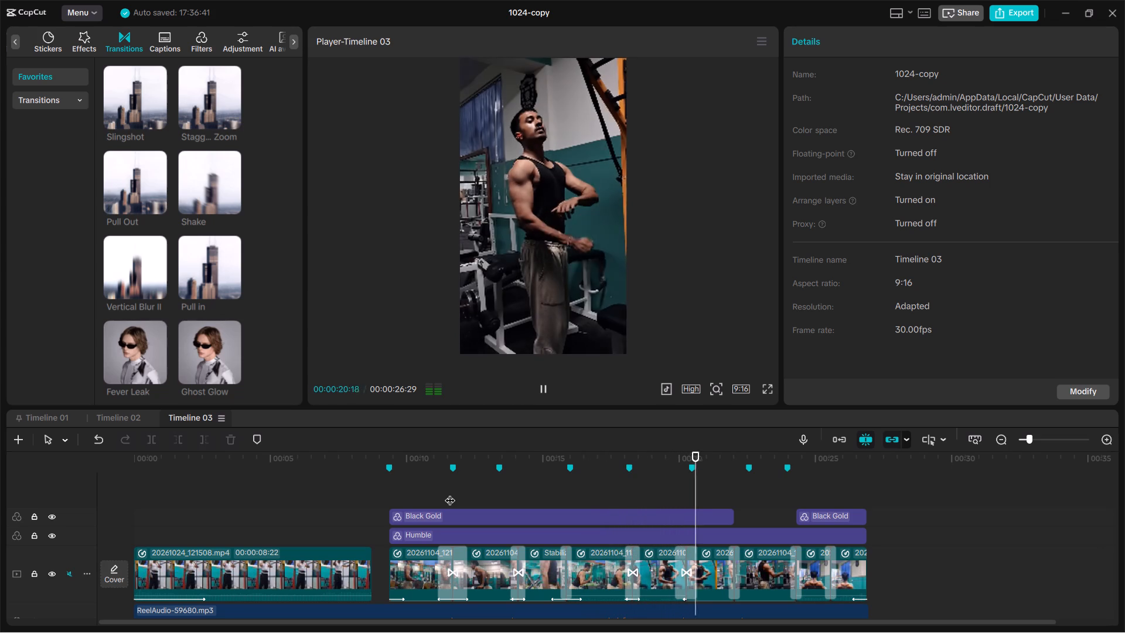
key("space")
Set the fifth gym clip's entrance and exit animations to None and play the clip through into the sixth.
left_click(664, 574)
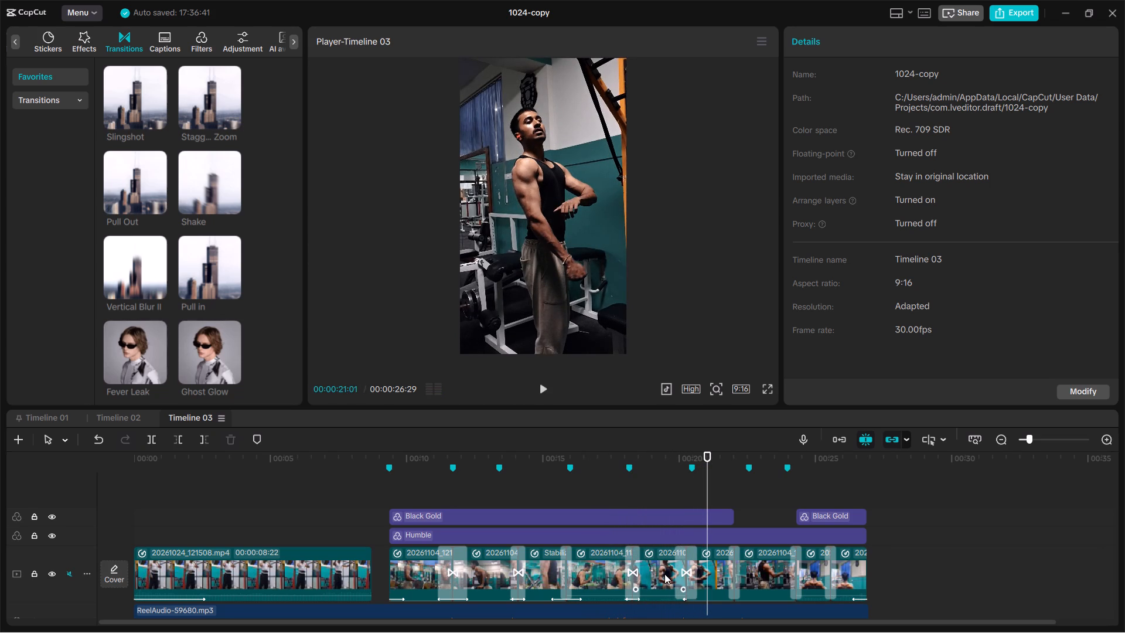
left_click(895, 39)
left_click(946, 35)
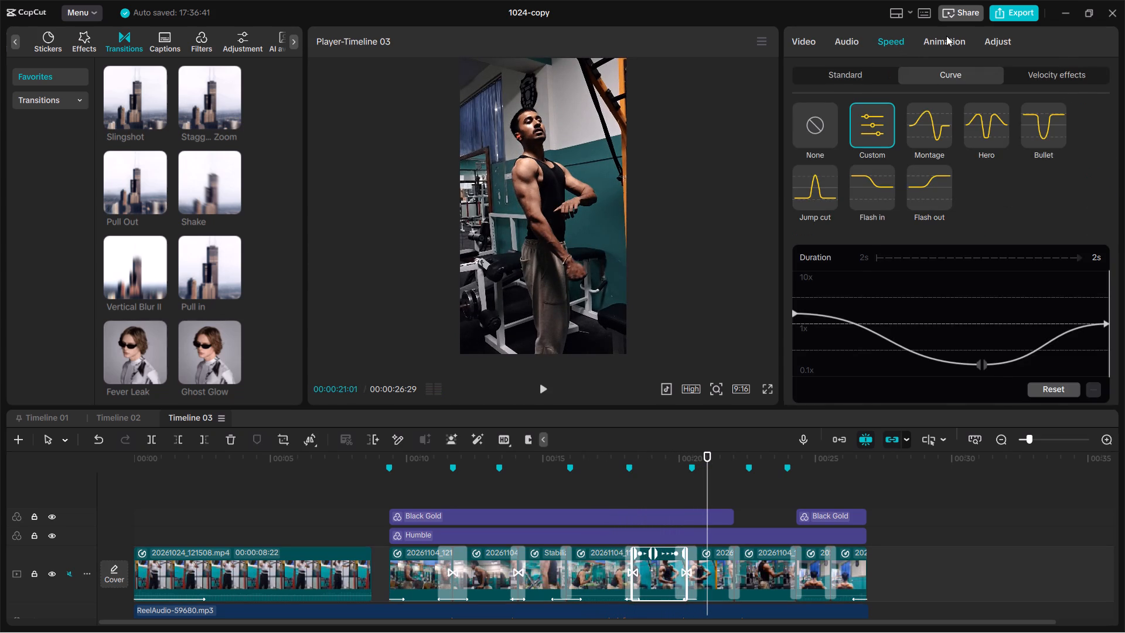
left_click(806, 175)
left_click(936, 78)
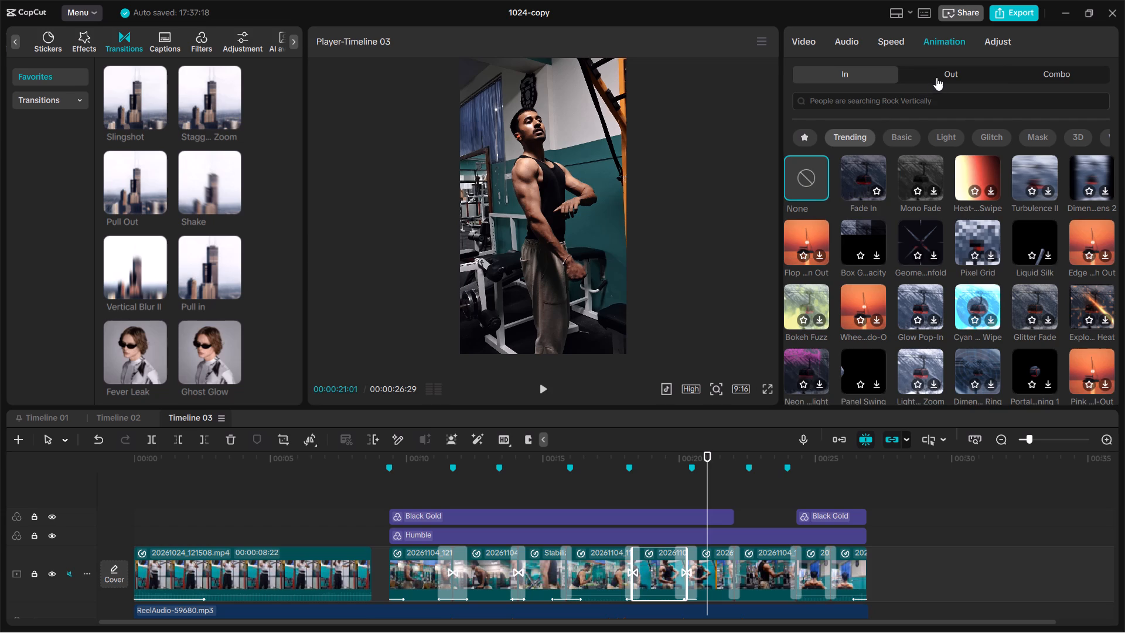
left_click(797, 182)
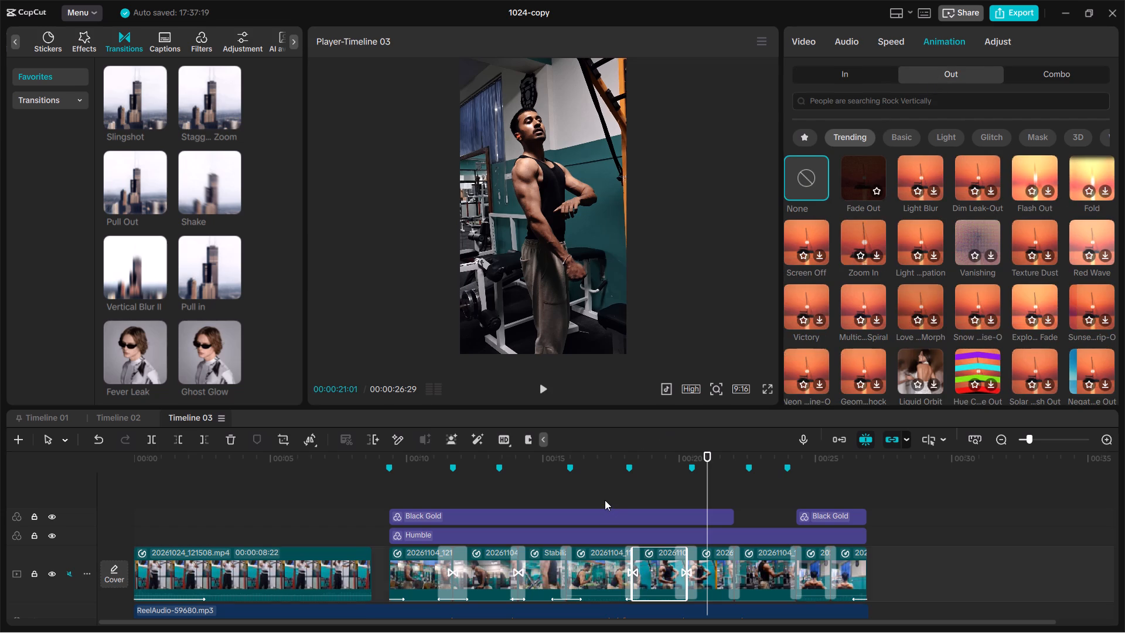
left_click(605, 500)
key("space")
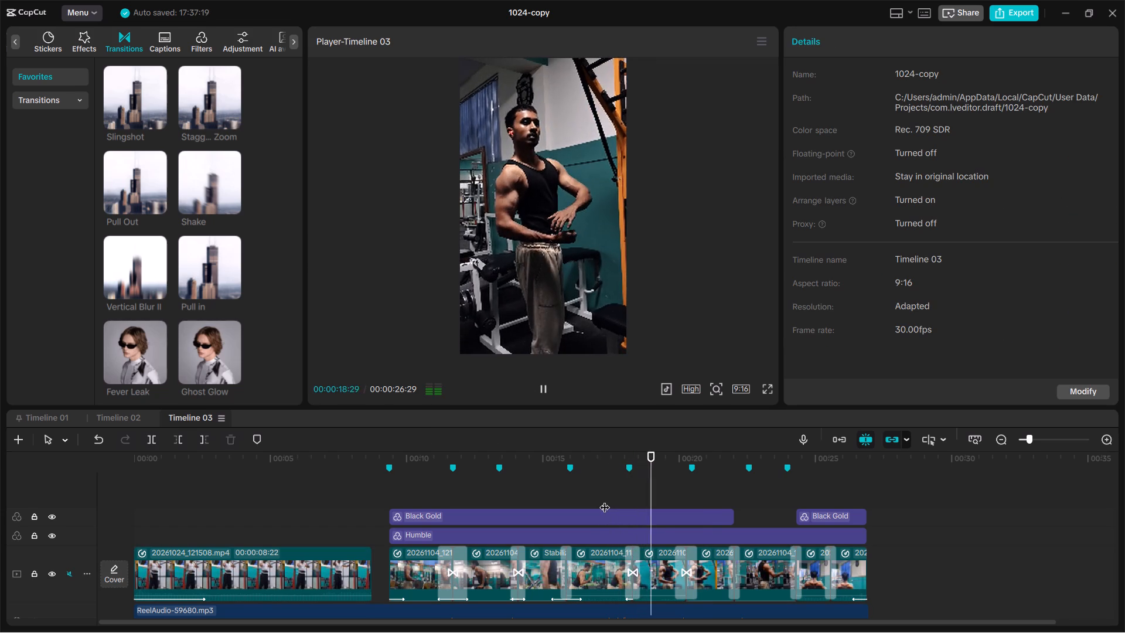
key("space")
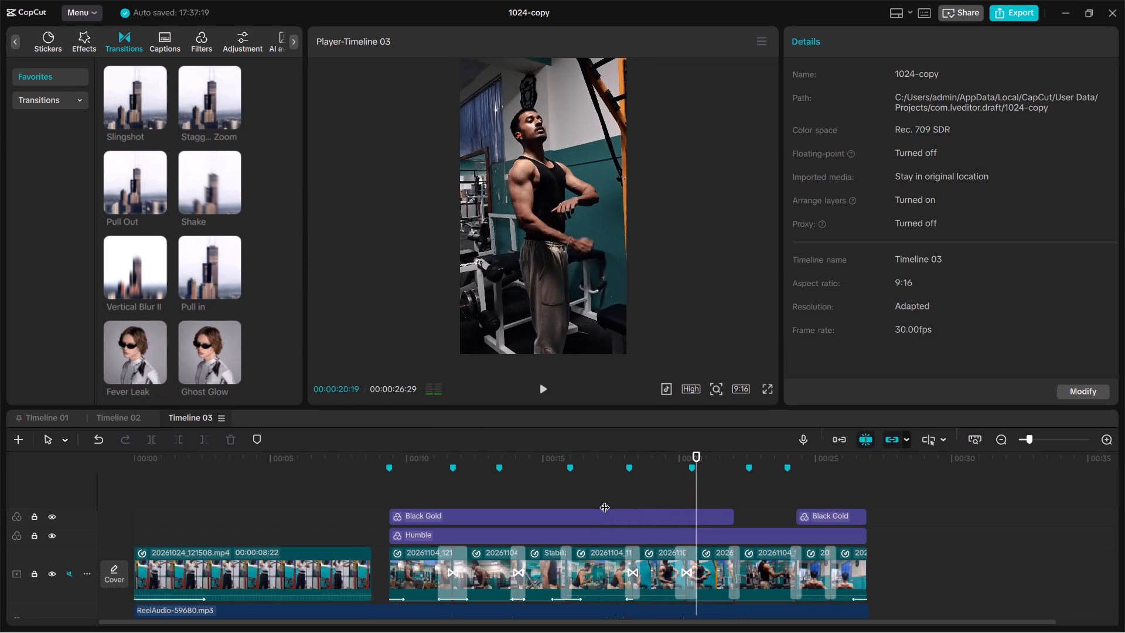
Play the remaining gym clips toward the timeline's end, and review the cut between the first and second gym clips twice.
key("space")
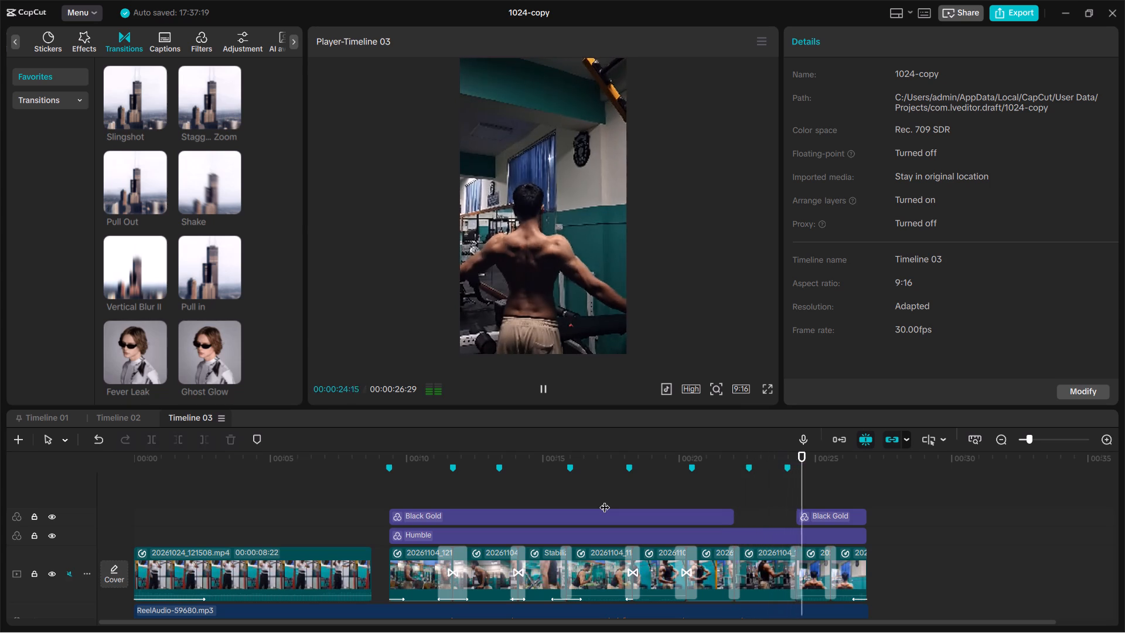
key("space")
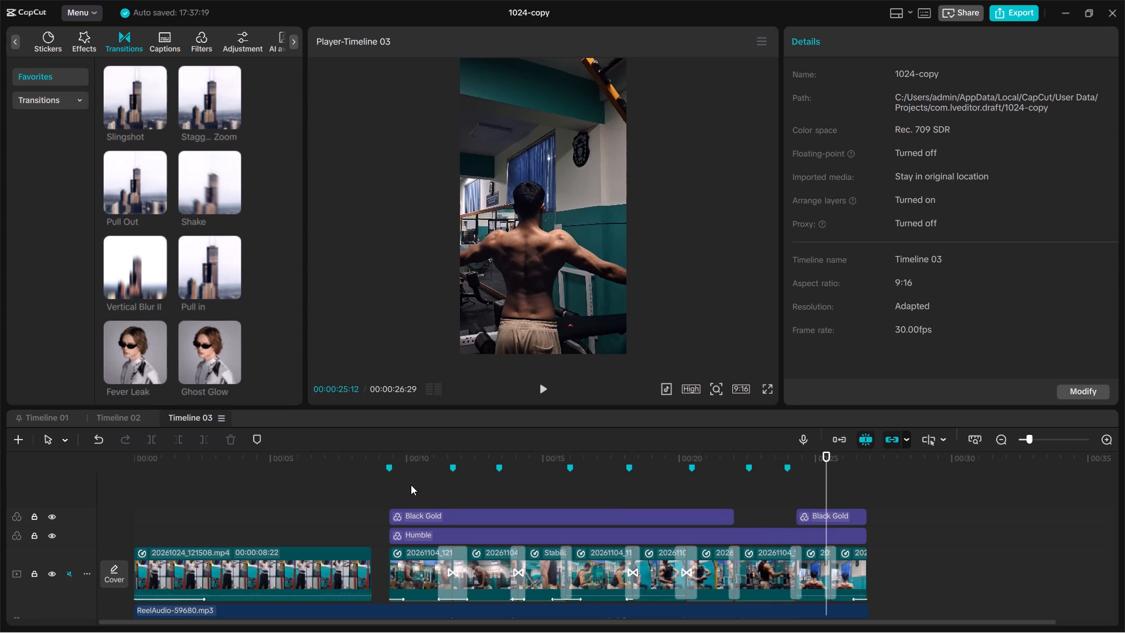
key("space")
left_click(411, 485)
key("space")
key("space")
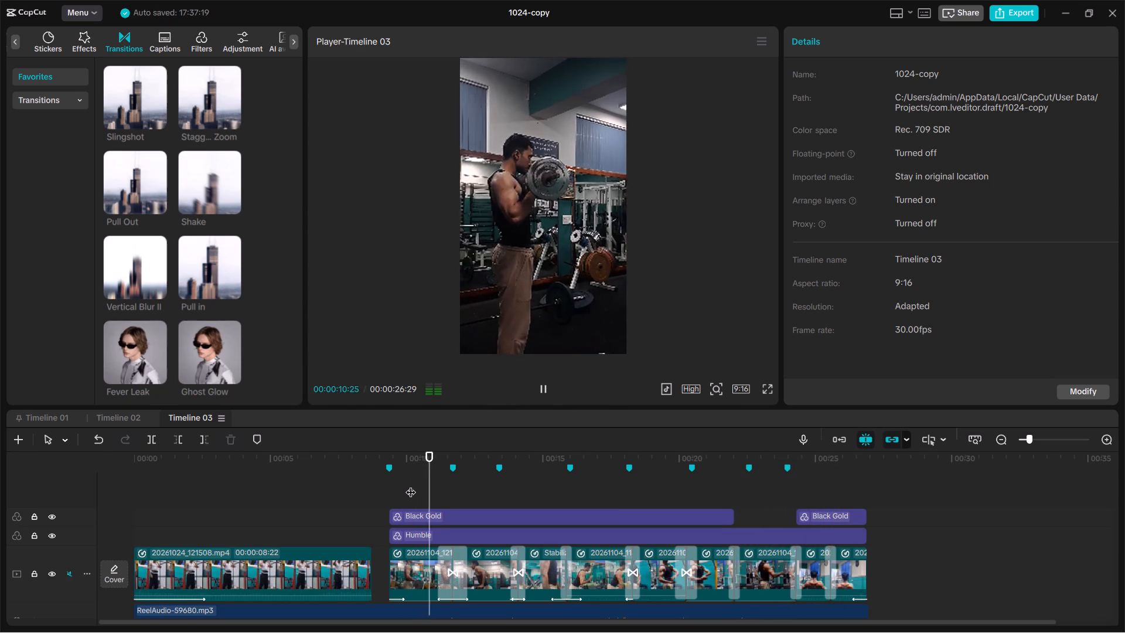
key("space")
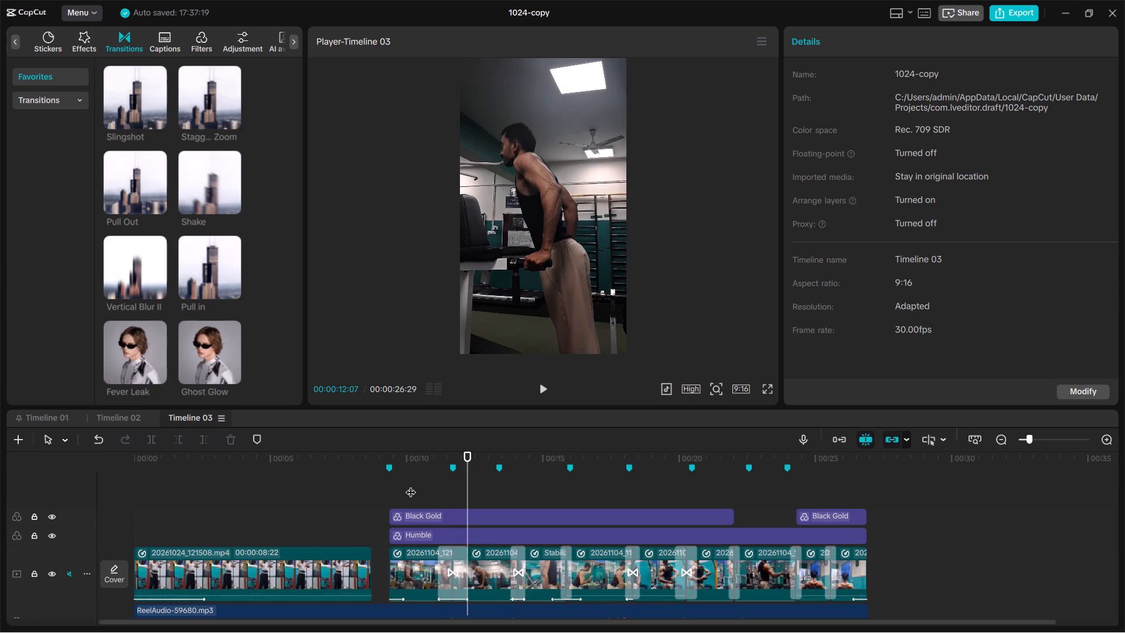
key("space")
key("space")
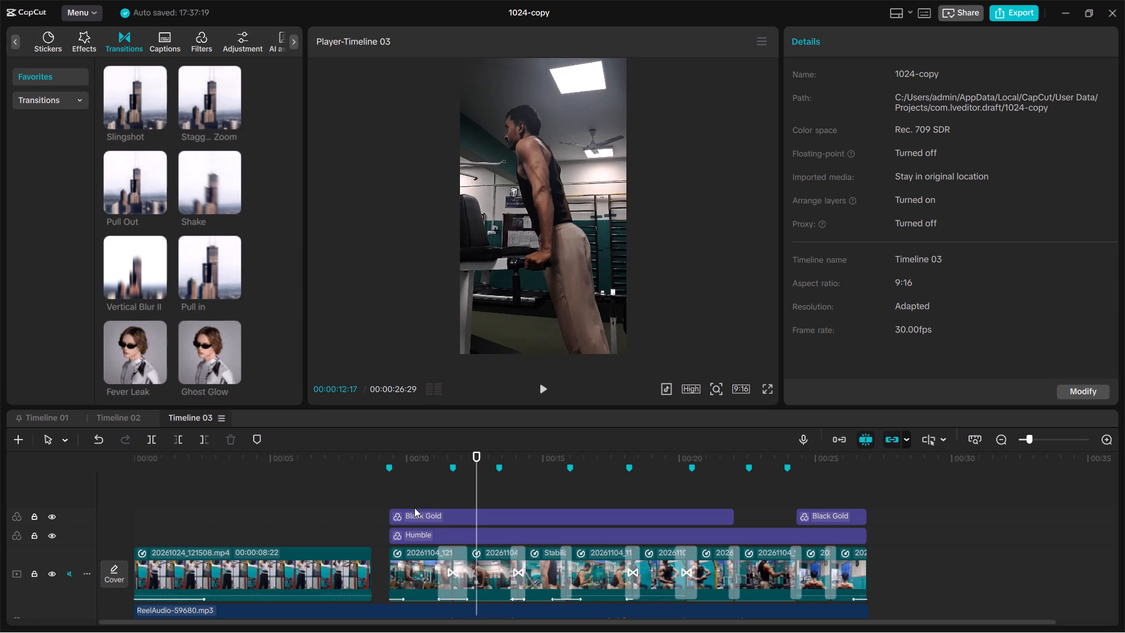
left_click(411, 500)
key("space")
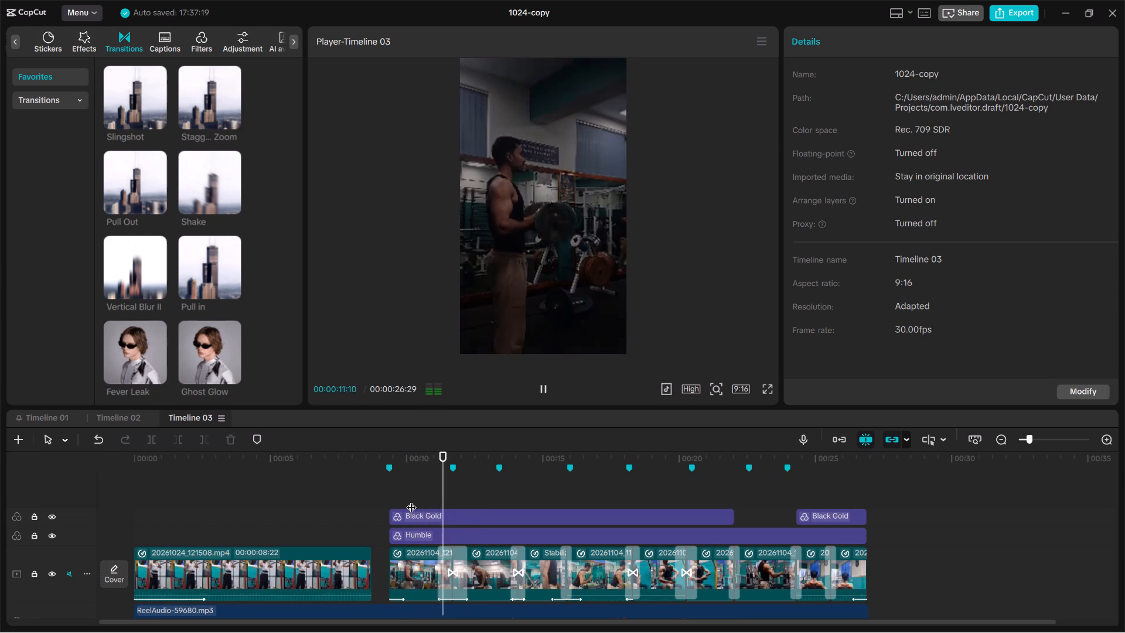
key("space")
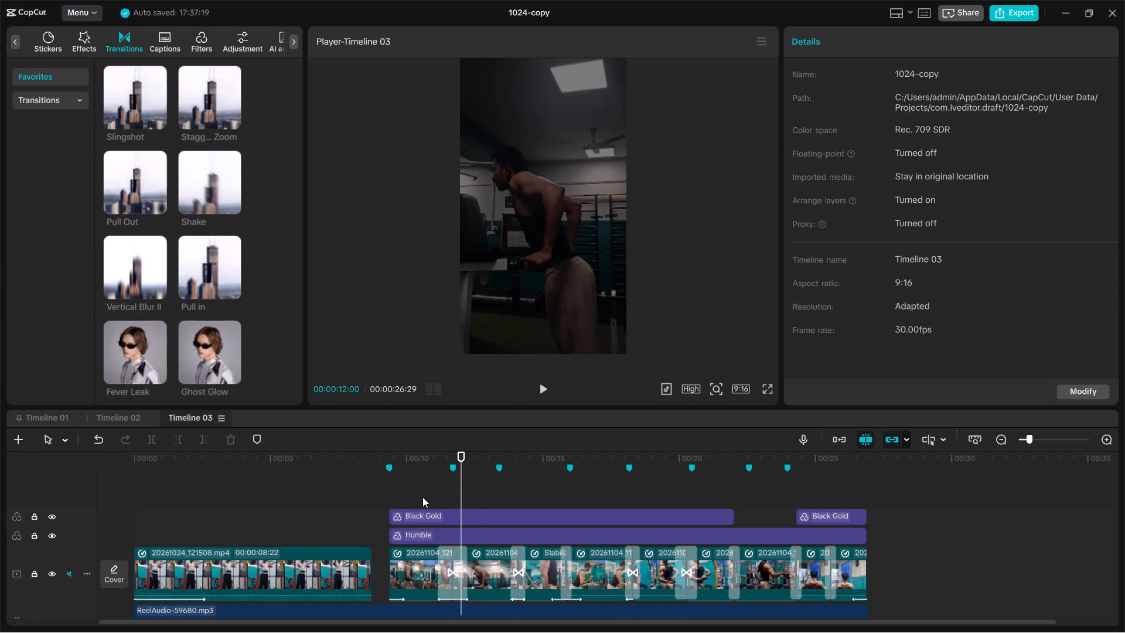
Remove the Fade Out exit animation from the first gym clip and play across its cut into the second clip.
left_click(422, 497)
left_click(411, 579)
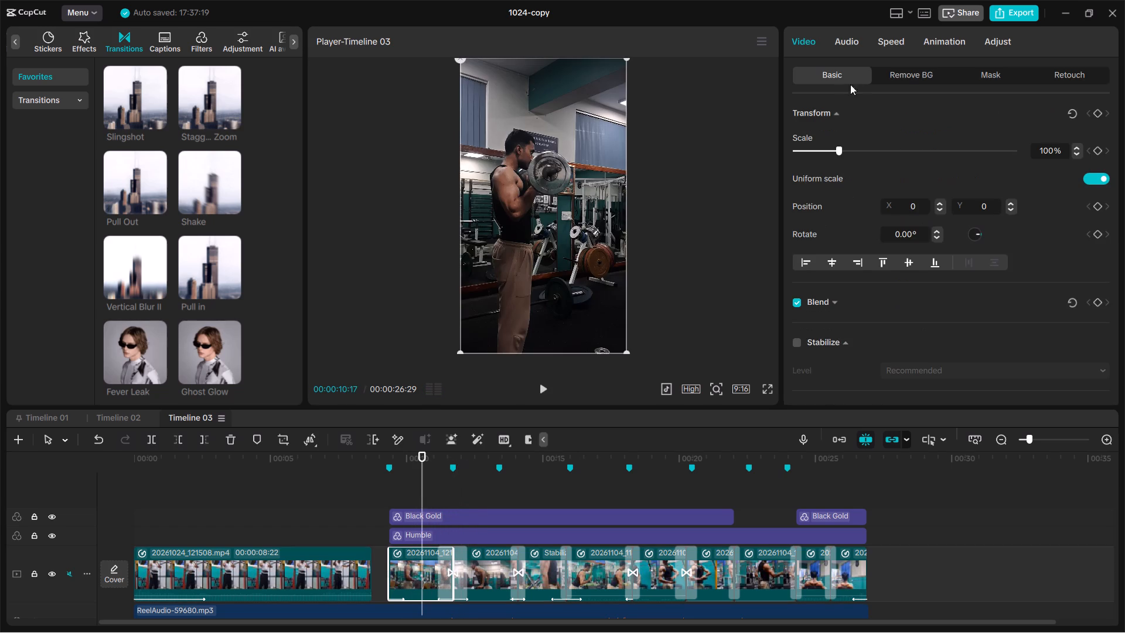
left_click(931, 40)
left_click(819, 176)
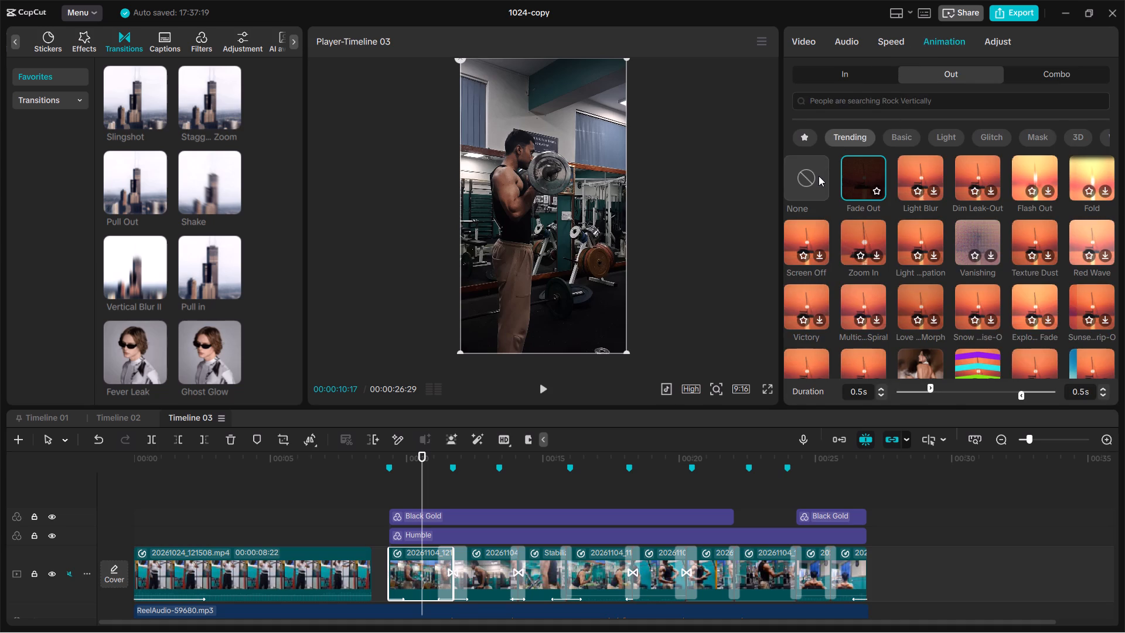
key("space")
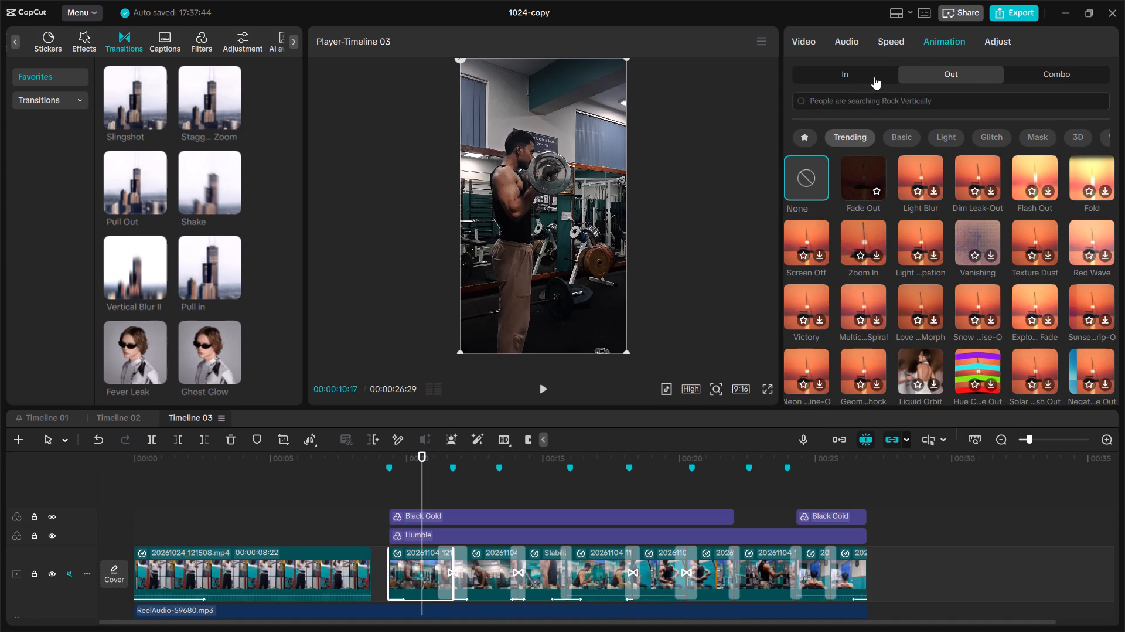
key("space")
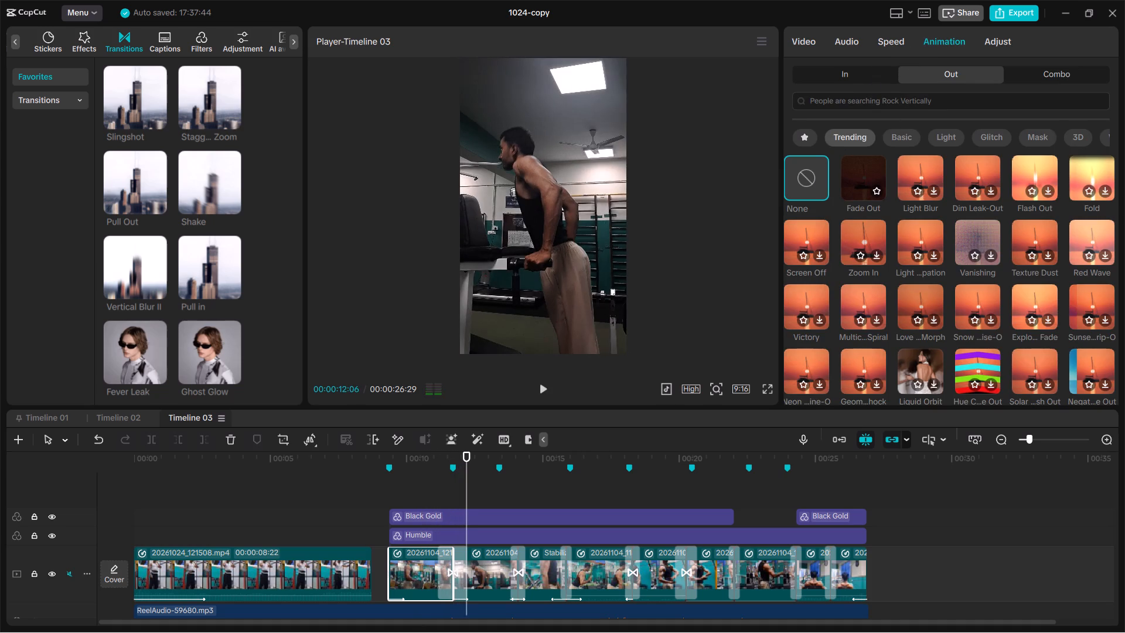
Check the second gym clip's exit animation and replay the cut between the first and second gym clips.
left_click(493, 577)
left_click(493, 577)
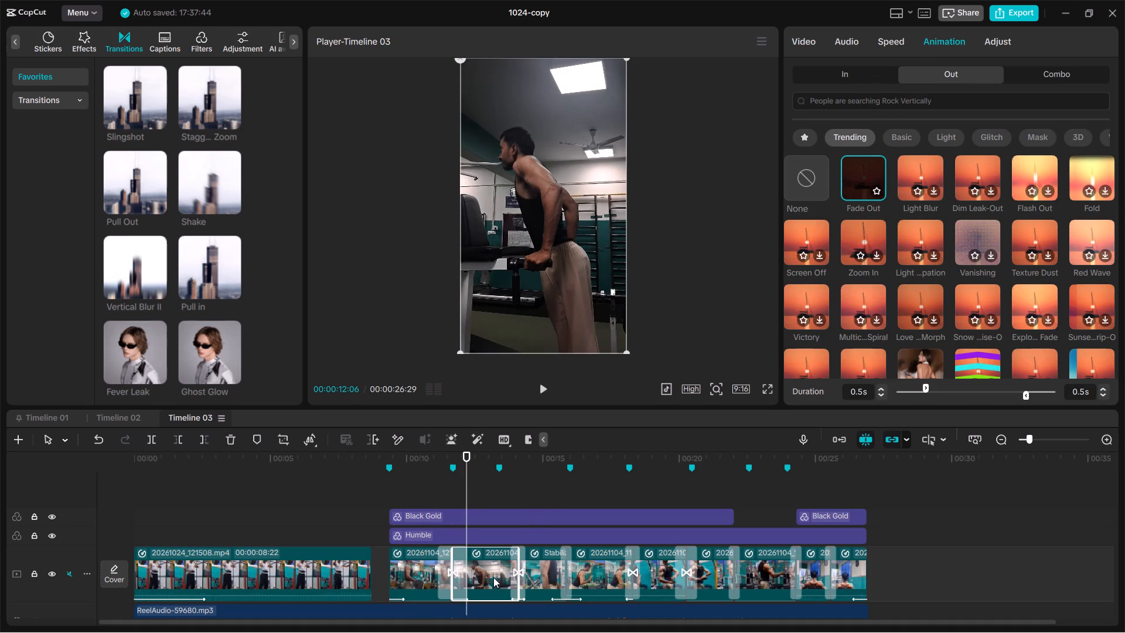
left_click(490, 579)
left_click(409, 492)
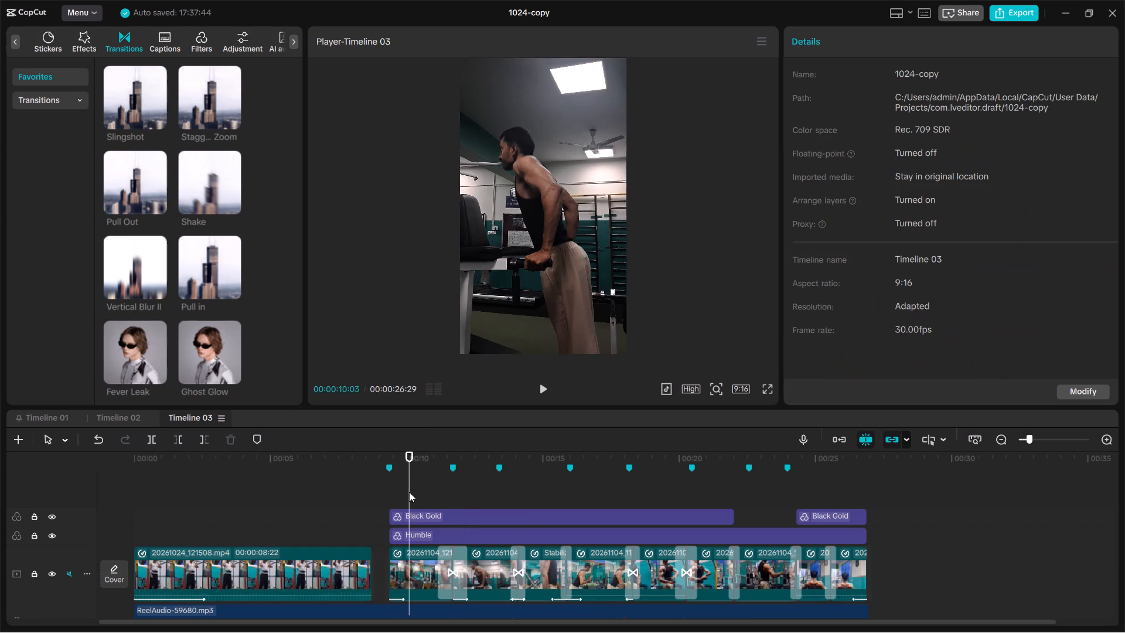
key("space")
key("space")
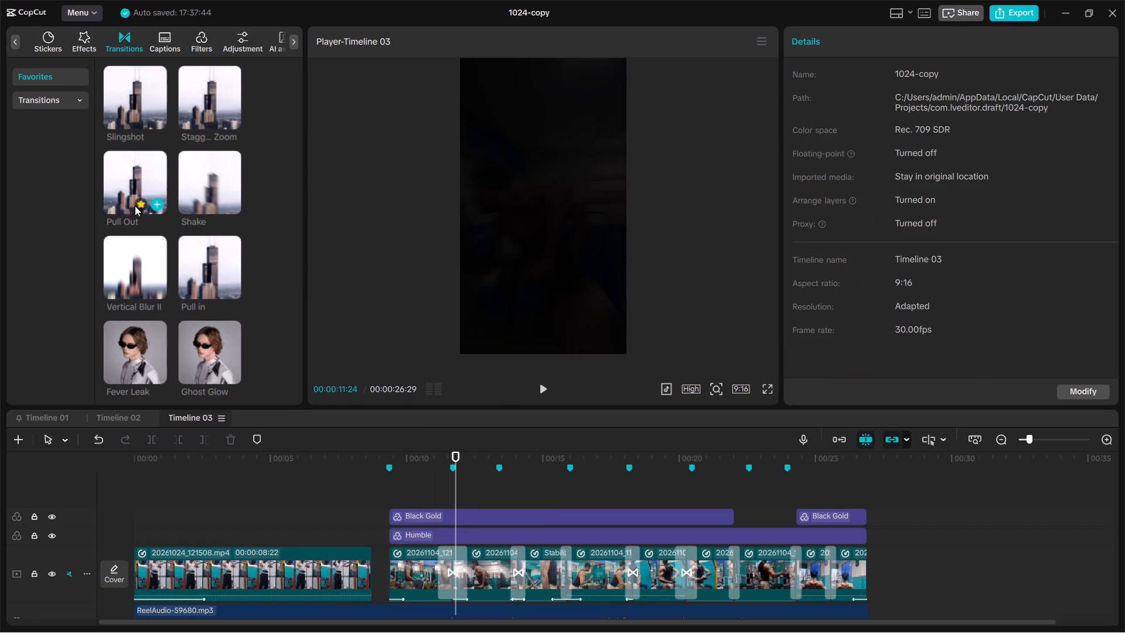
Apply the Pull Out transition between the first and second gym clips and preview the cut.
left_click_drag(125, 168, 441, 562)
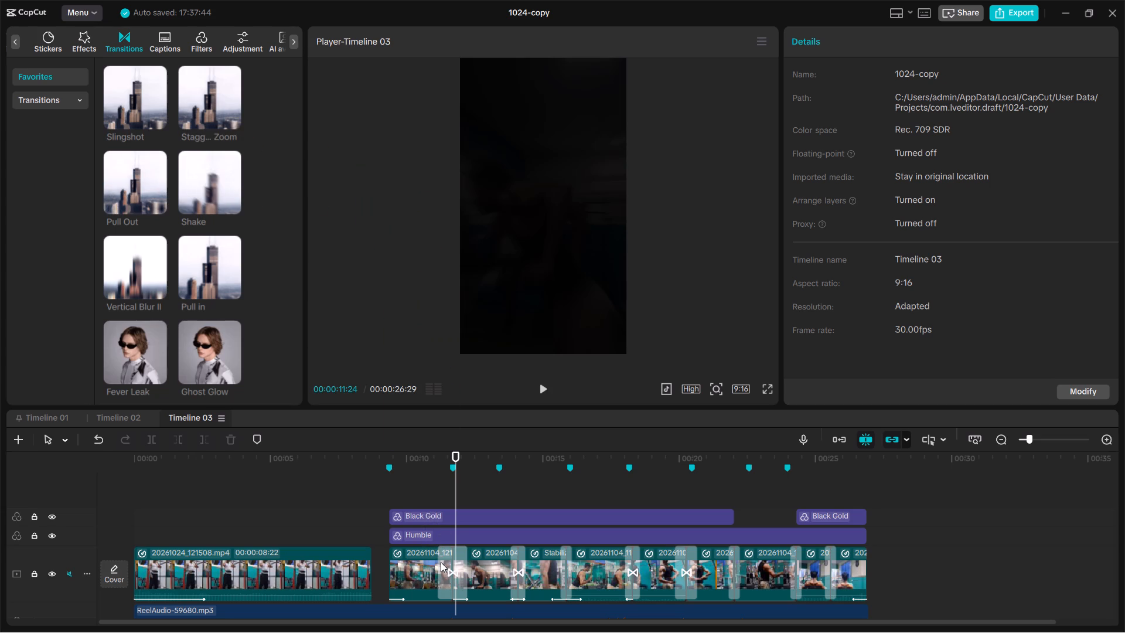
key("Up")
key("Up")
key("Up")
key("space")
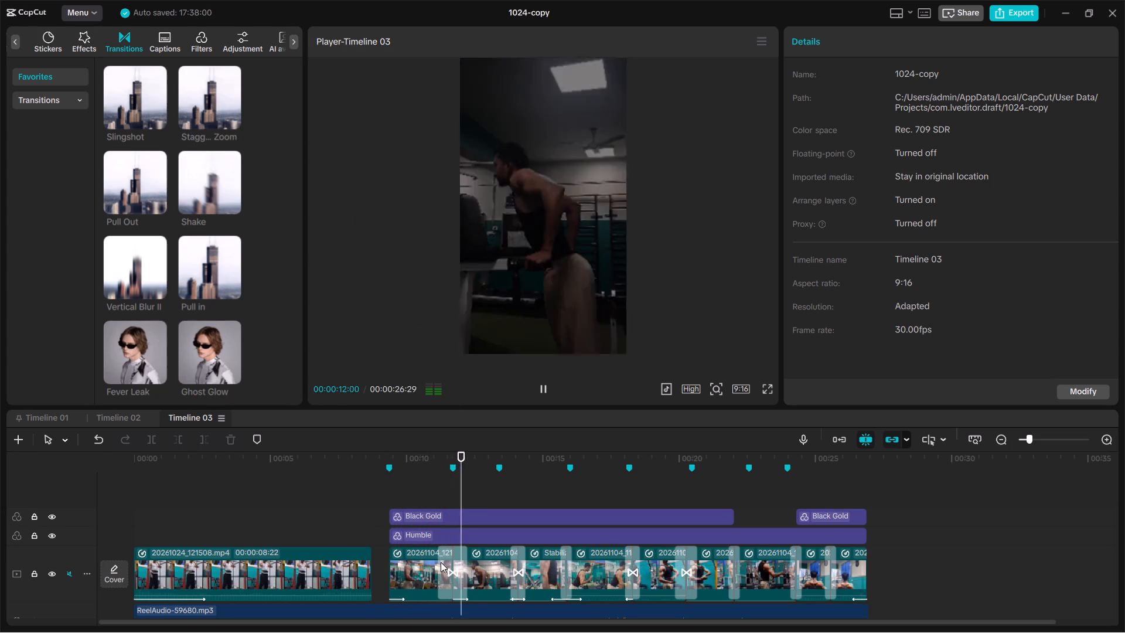
key("space")
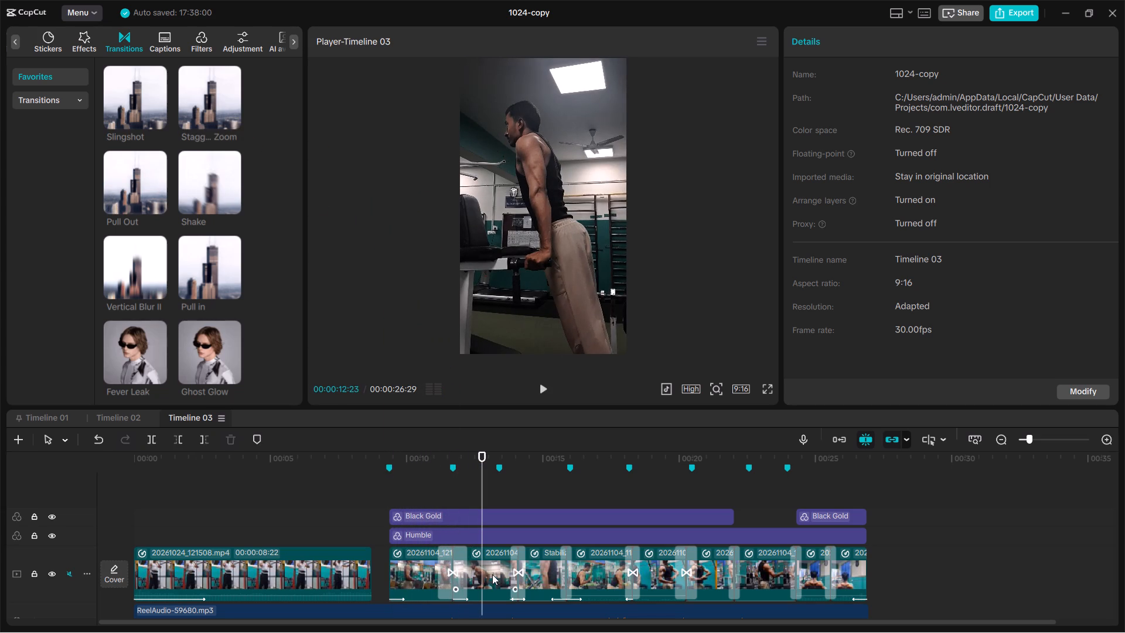
Remove the entrance animation from the second gym clip and play the gym clips through to the seventh.
left_click(492, 574)
left_click(921, 45)
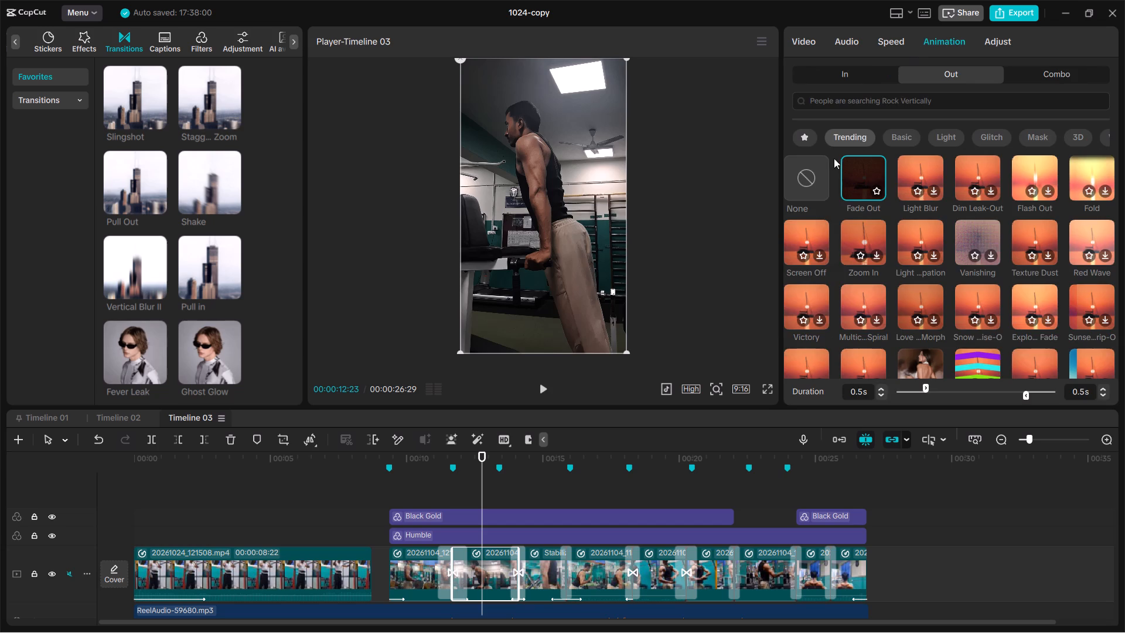
left_click(864, 73)
left_click(802, 178)
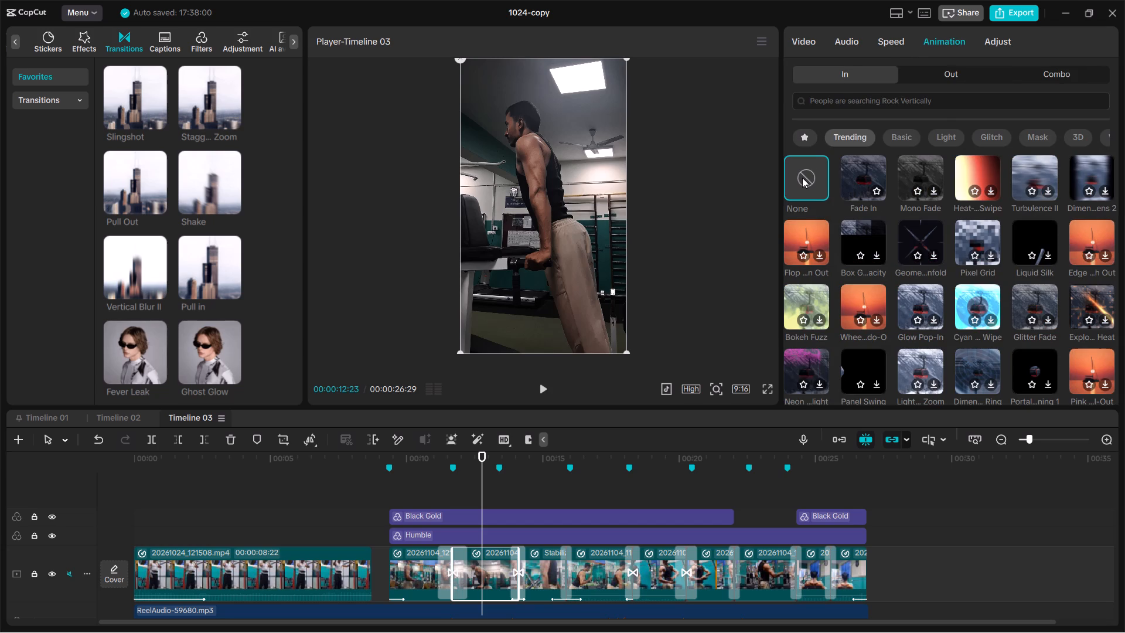
left_click(418, 498)
key("space")
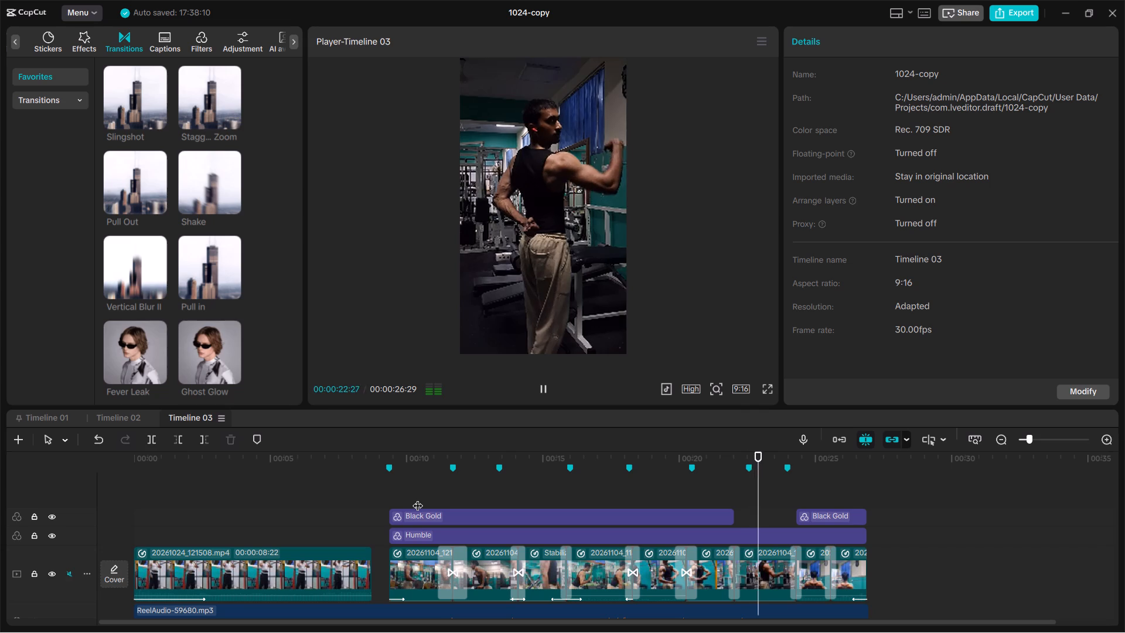
key("space")
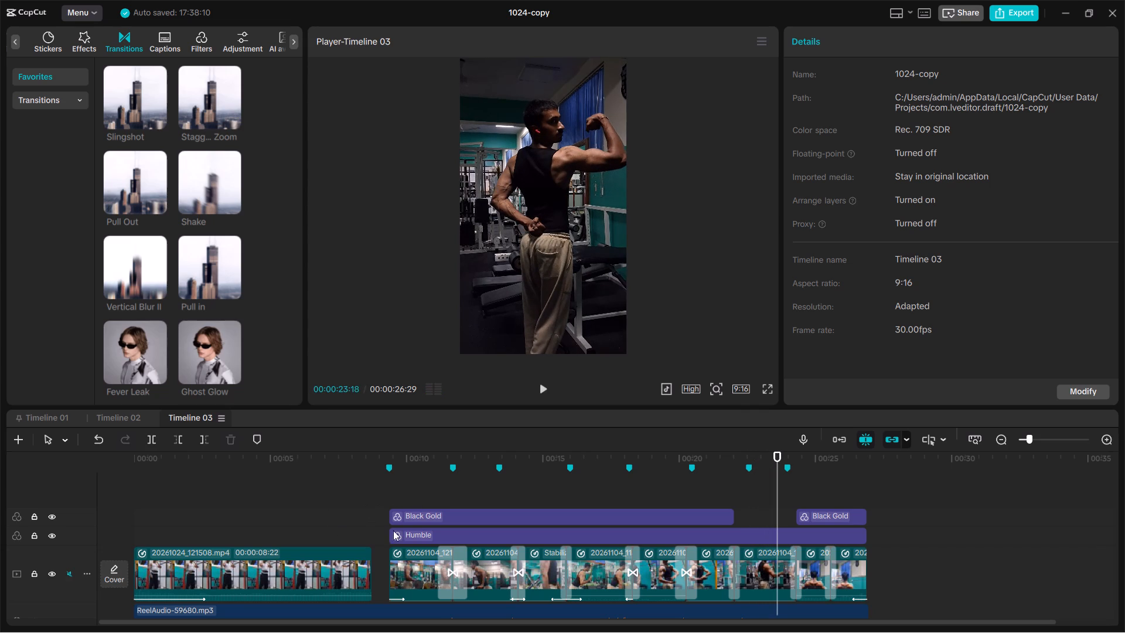
Replace the first gym clip's entrance animation with Turbulence II, preview it, and add that animation to the favorites.
left_click(405, 576)
left_click(921, 36)
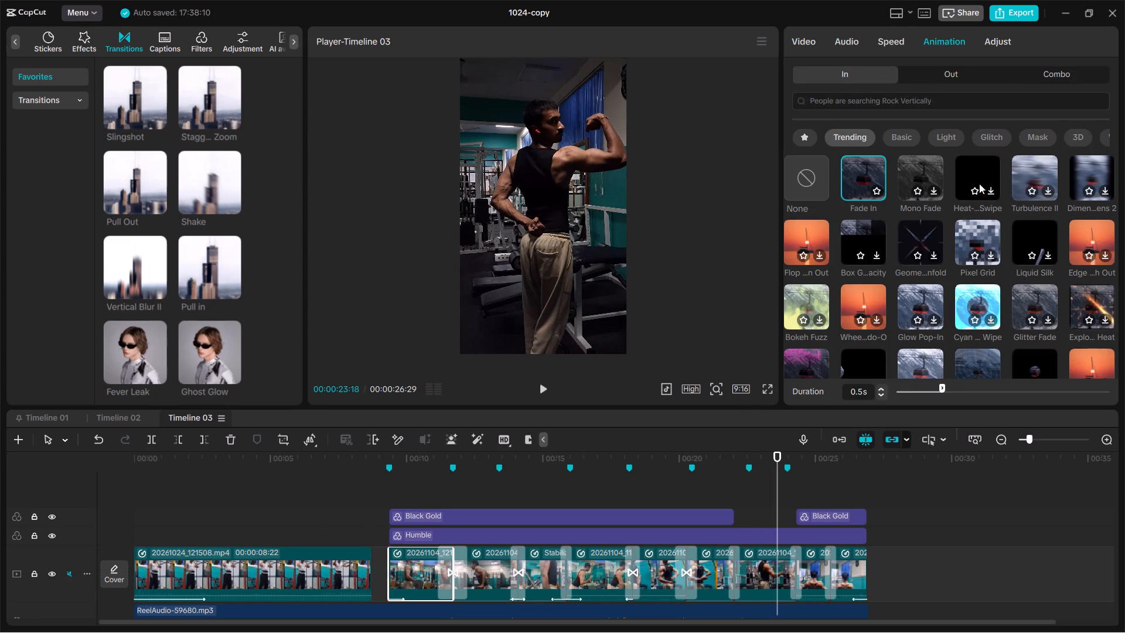
left_click(1035, 173)
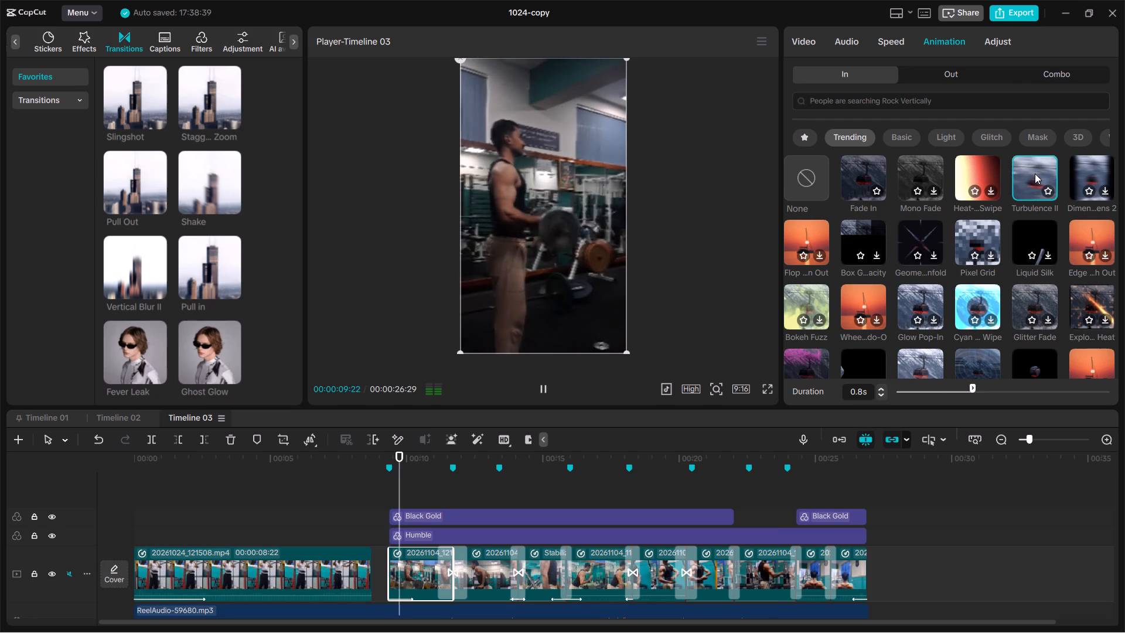
key("space")
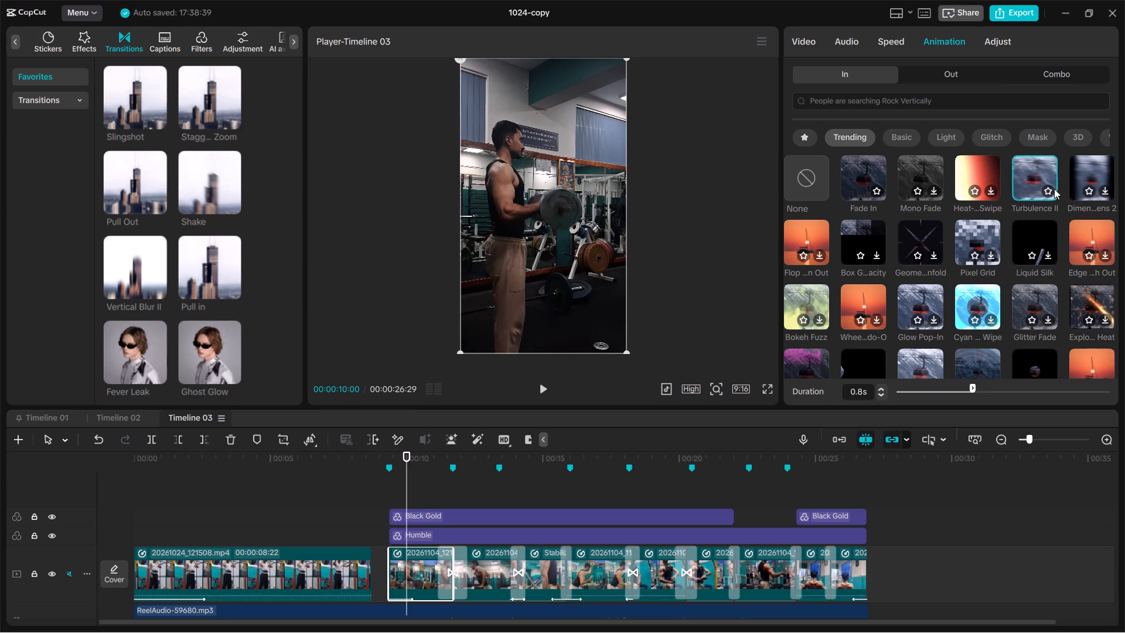
left_click(1049, 189)
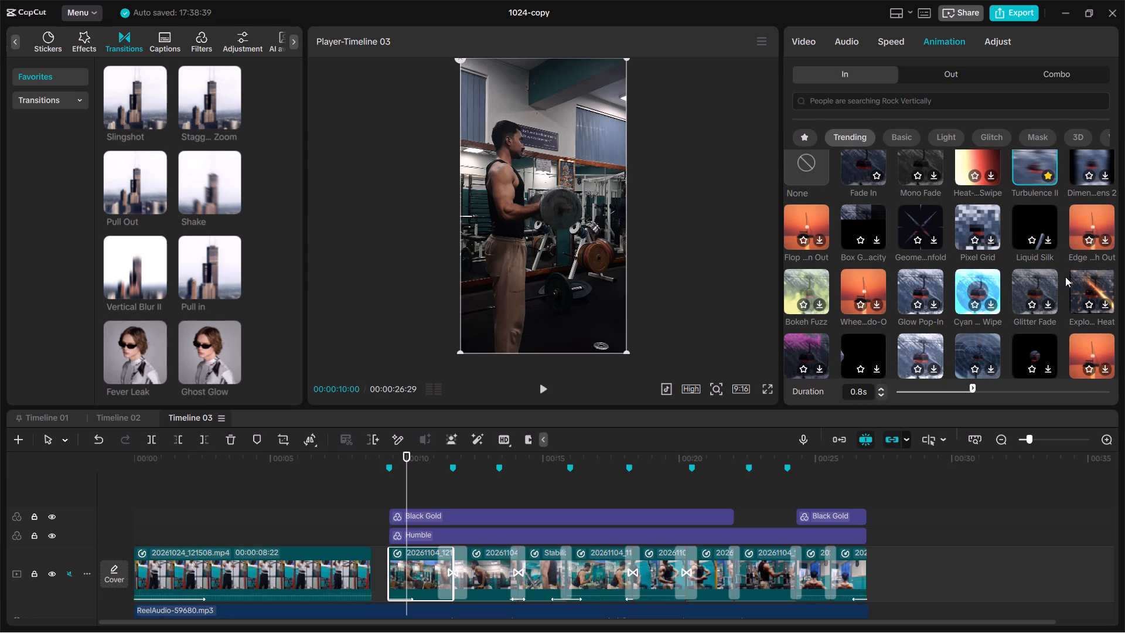
Replace the first gym clip's entrance animation with Rock Vertically from the Vibration category, and add that animation to the favorites.
scroll(997, 315, "up", 1)
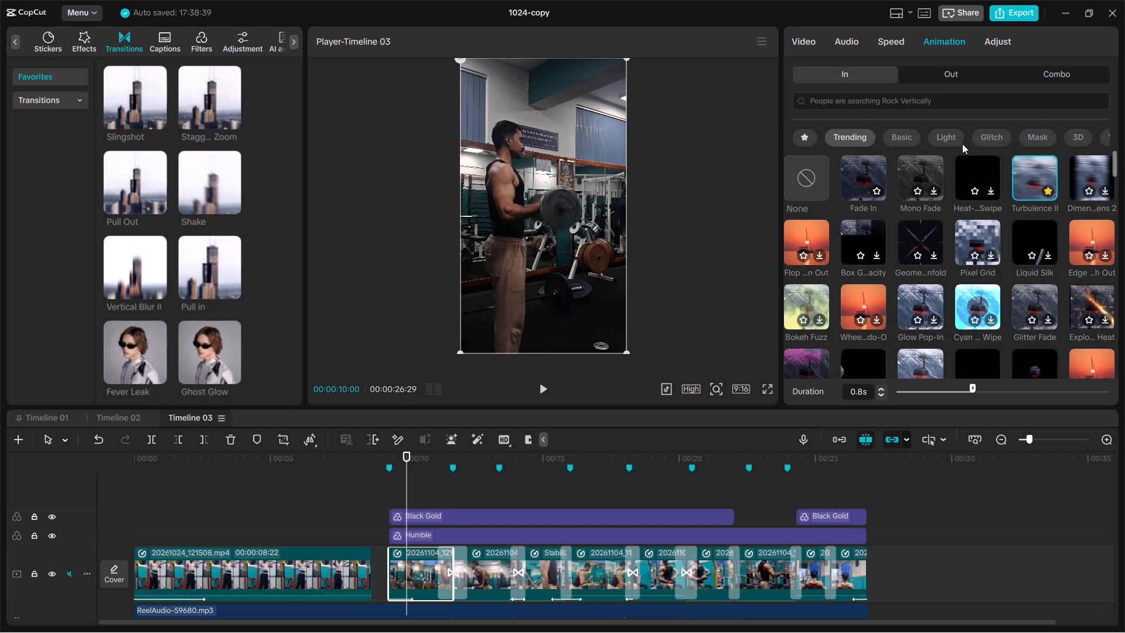
left_click(905, 132)
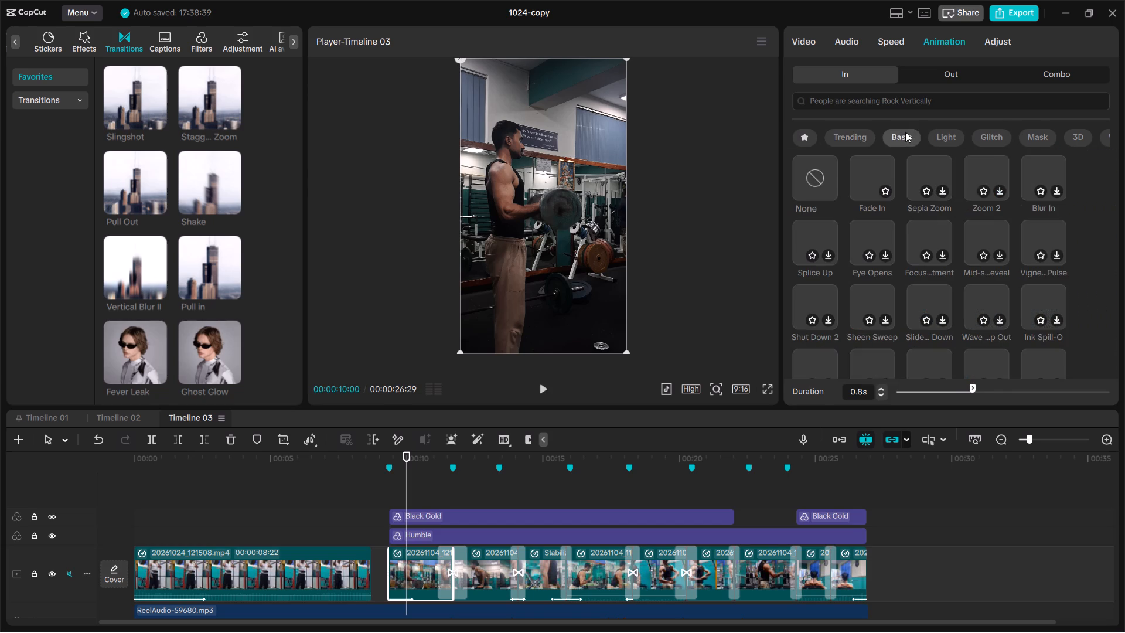
left_click(935, 138)
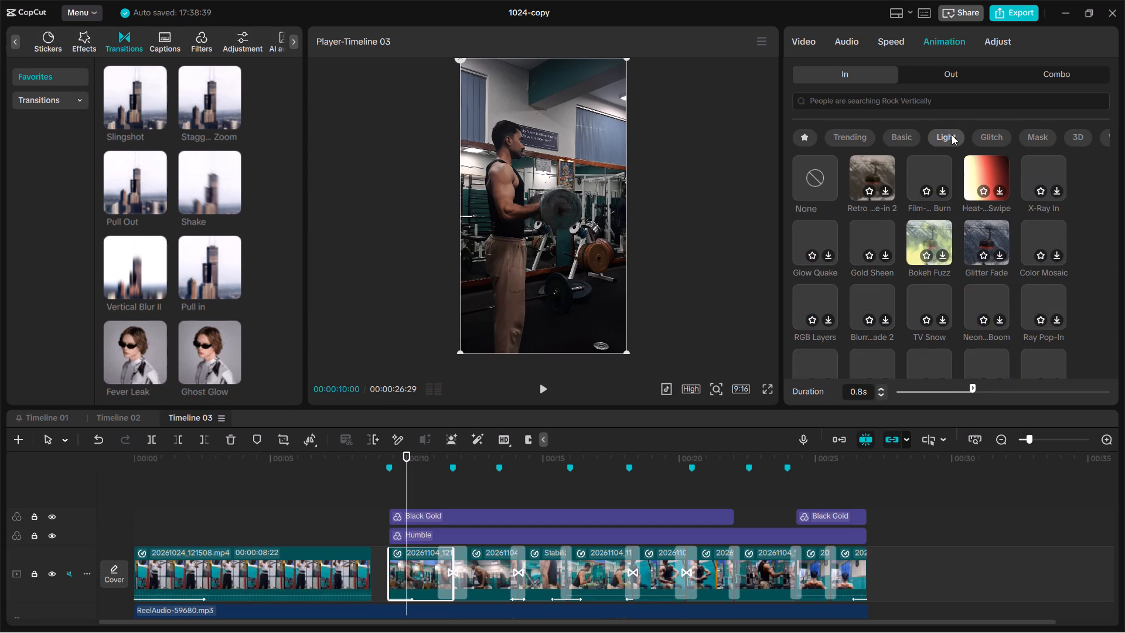
scroll(952, 135, "left", 3)
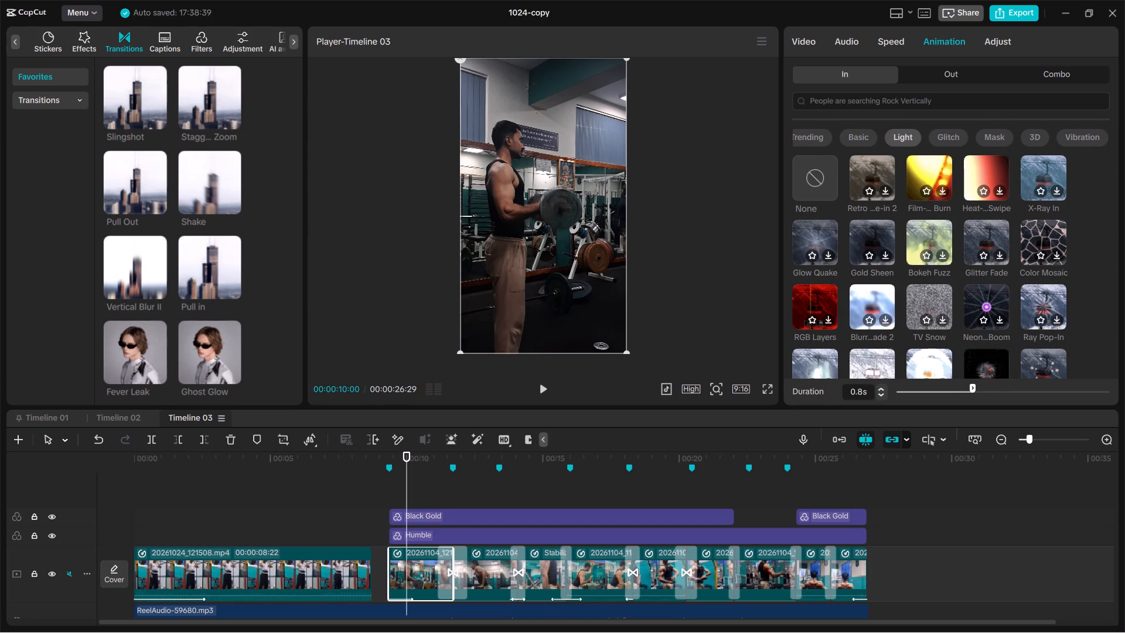
left_click(1083, 135)
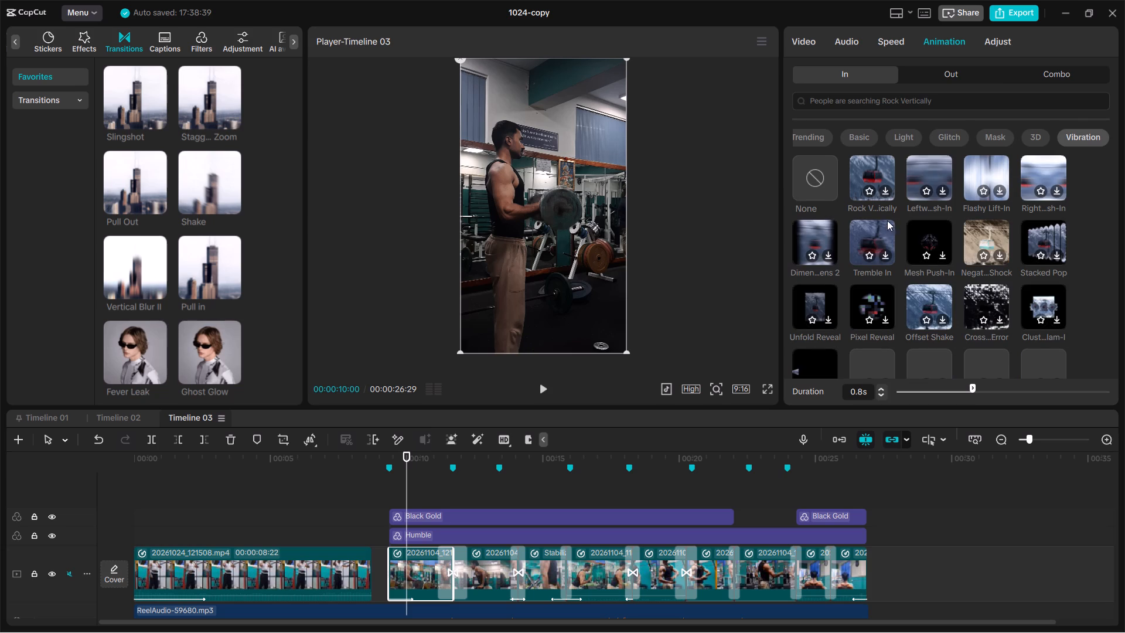
left_click(867, 173)
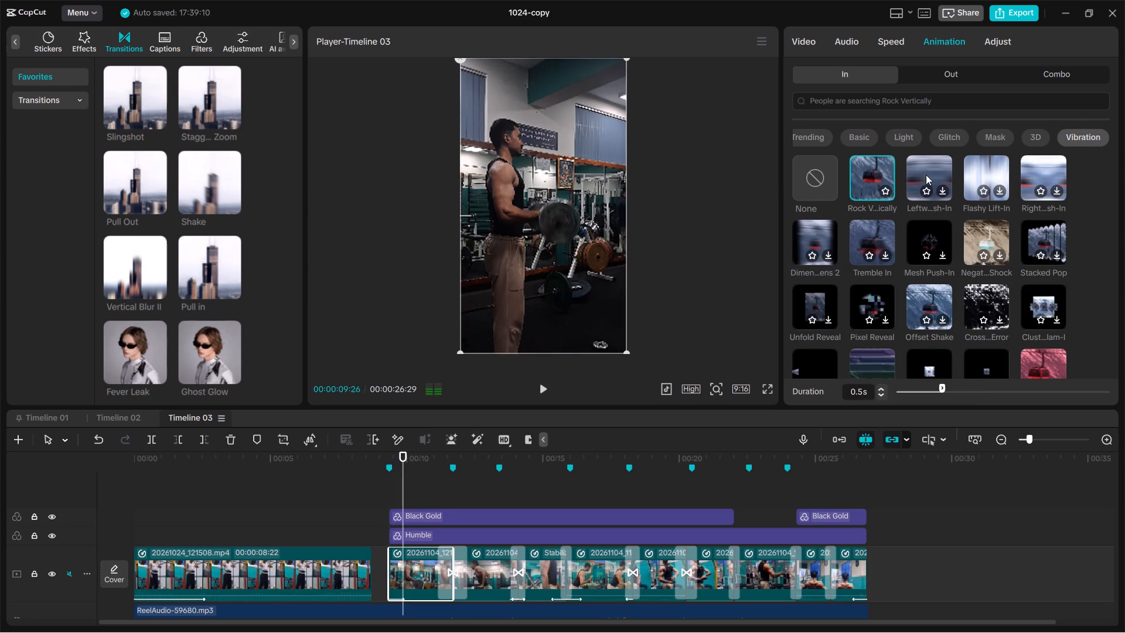
left_click(884, 188)
key("Up")
key("space")
key("space")
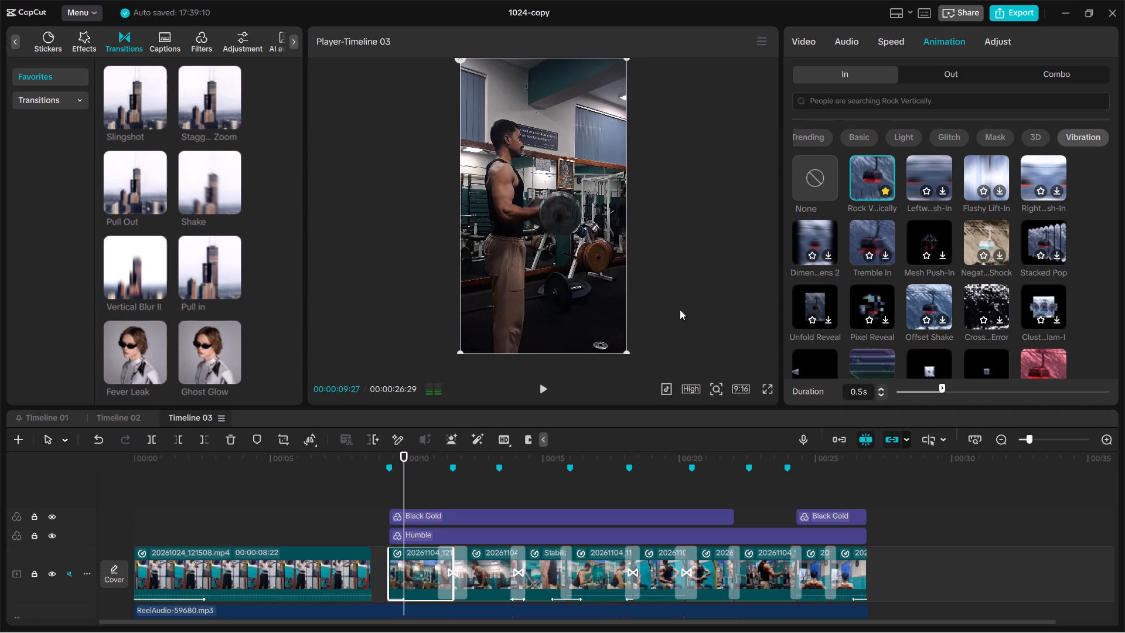
Play Timeline 03 through from the opening clip and replay the stretch leading into the gym clips.
left_click(331, 490)
key("space")
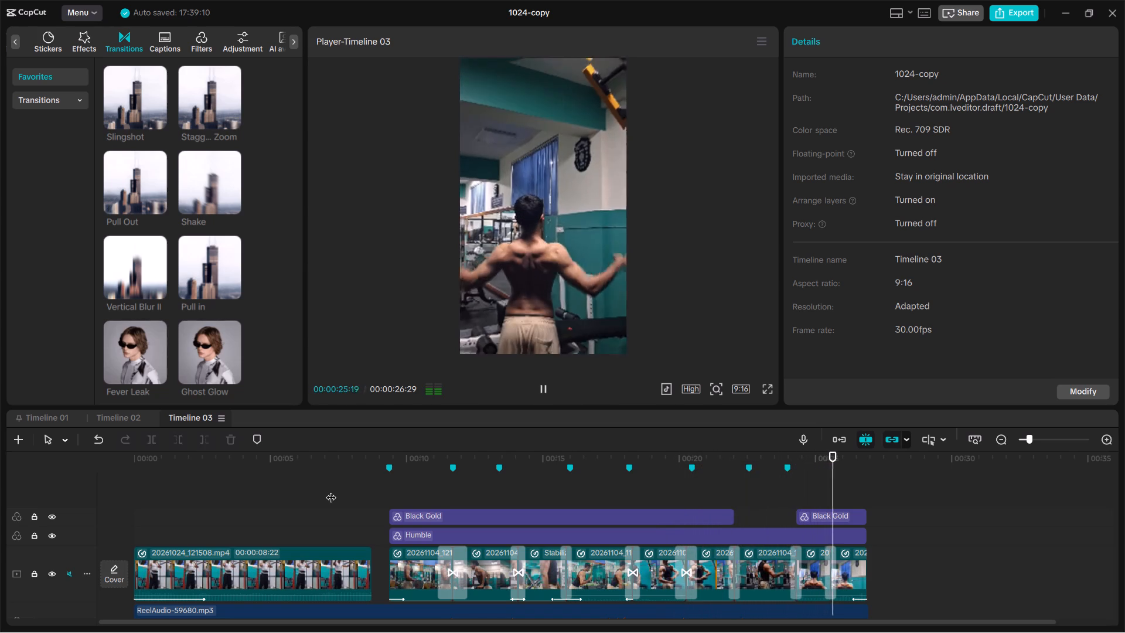
key("space")
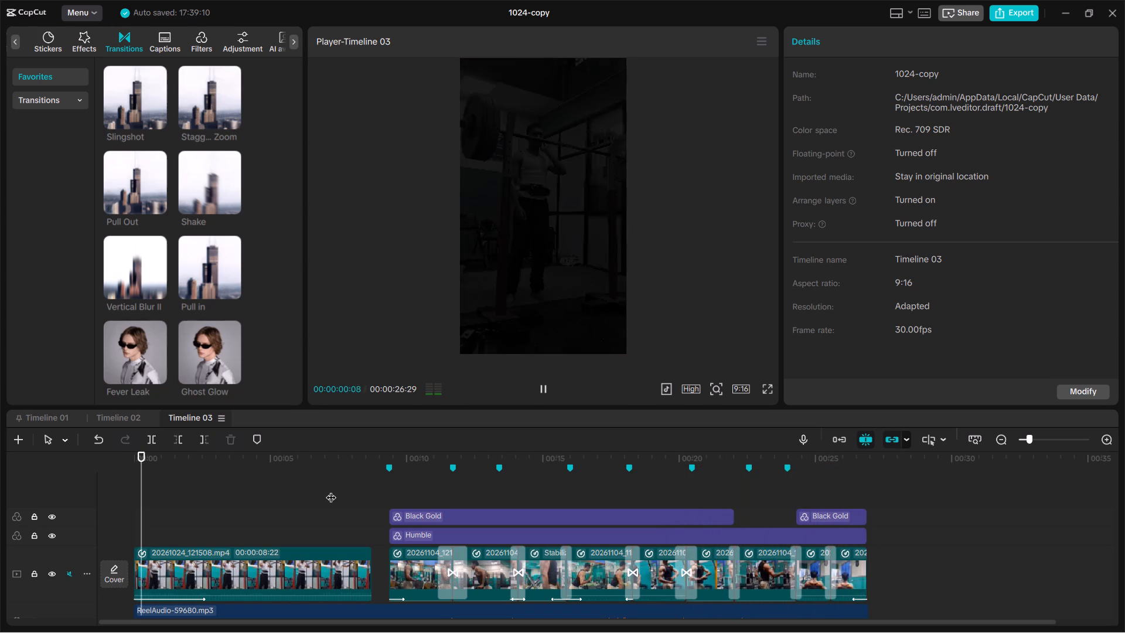
key("Up")
key("space")
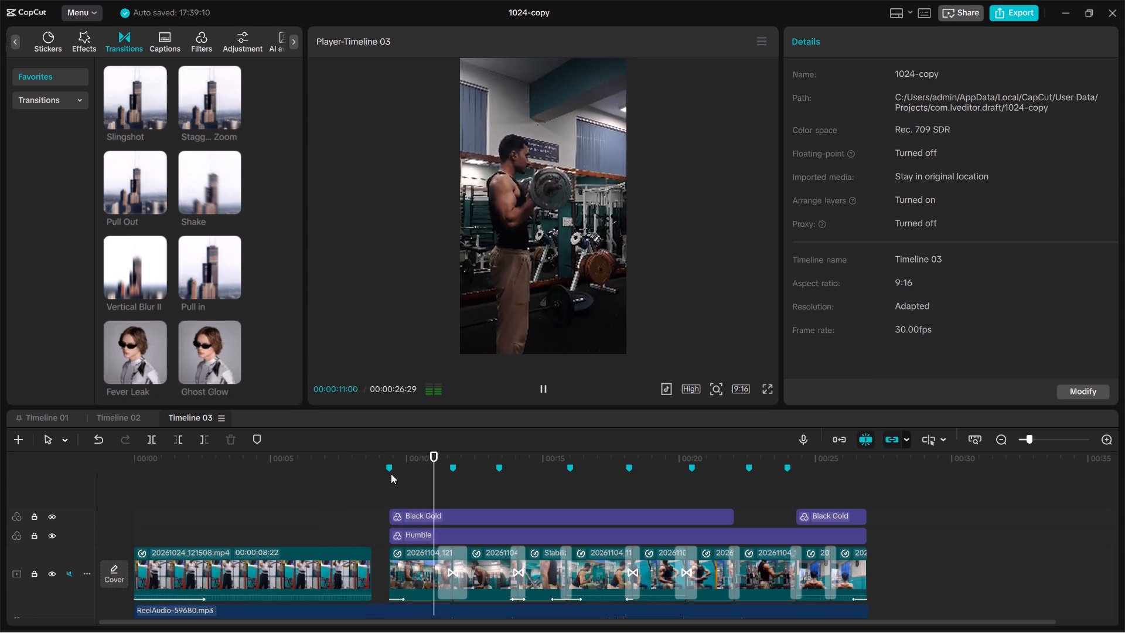
key("space")
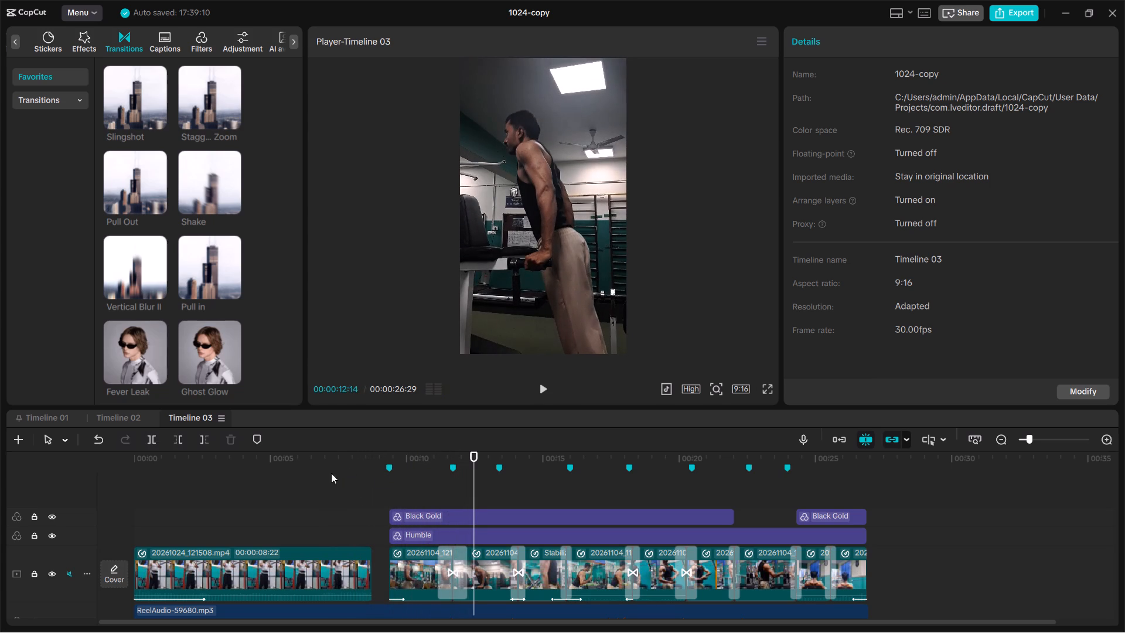
key("space")
key("space")
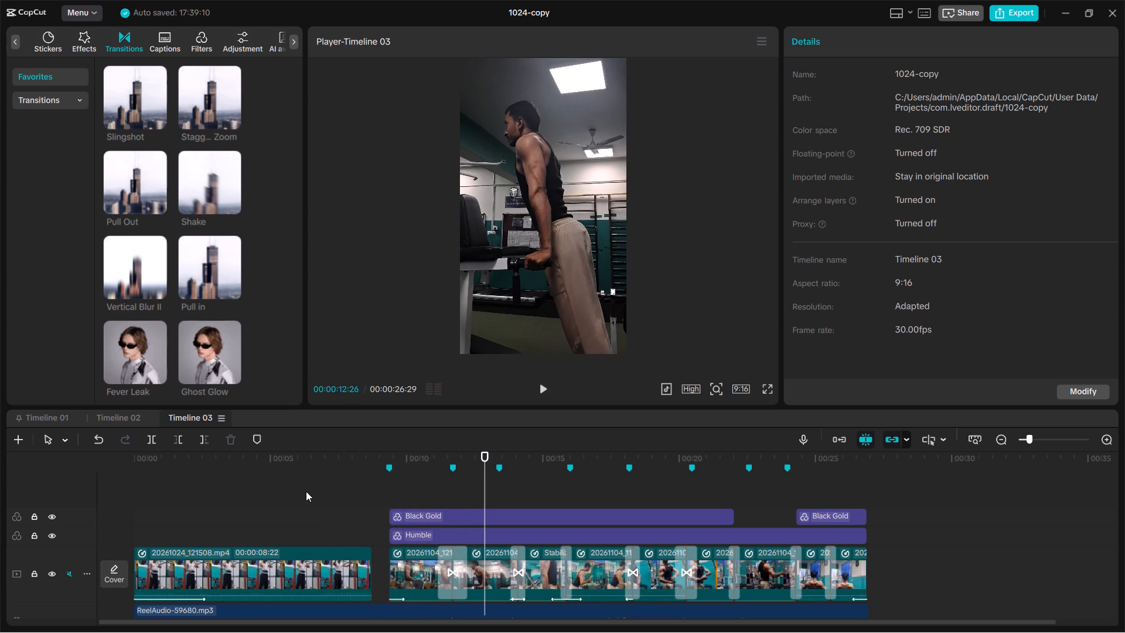
left_click(306, 491)
key("space")
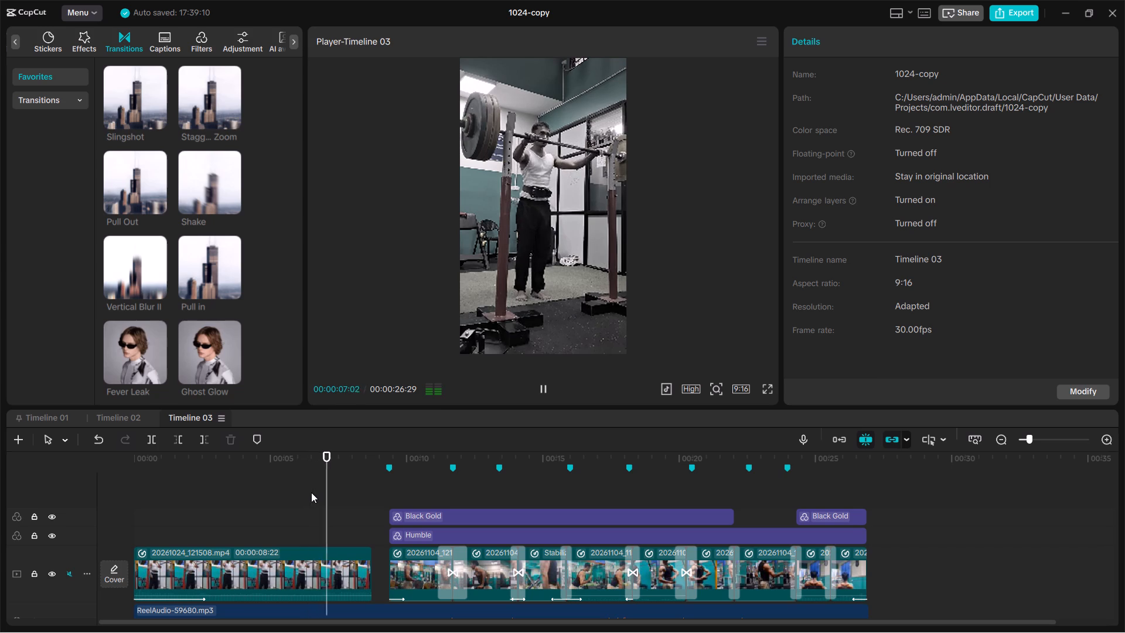
key("space")
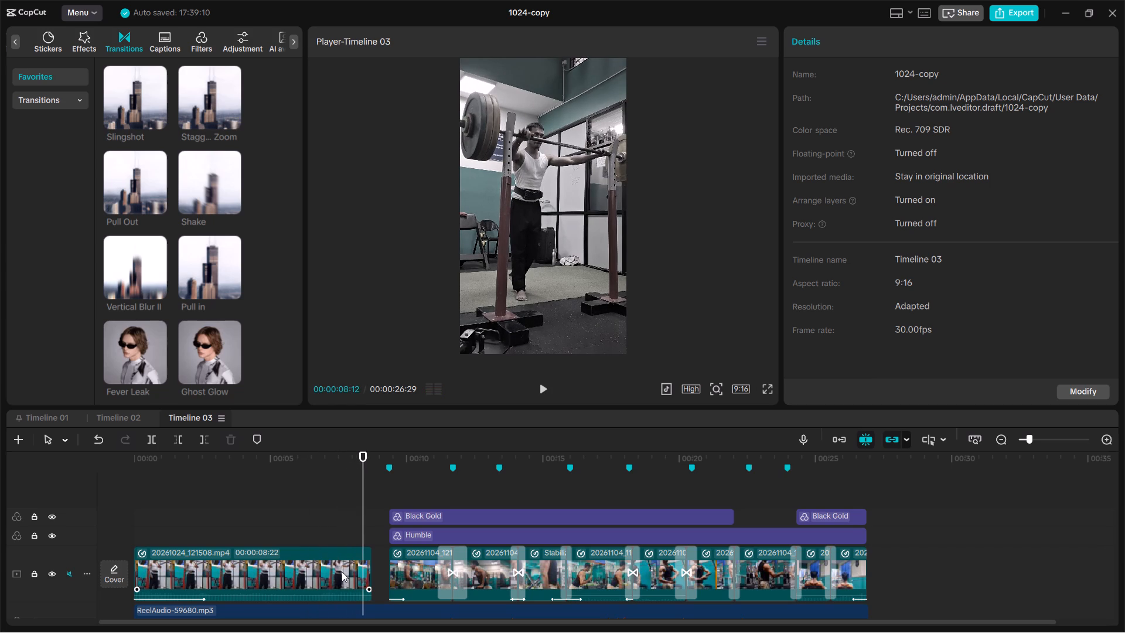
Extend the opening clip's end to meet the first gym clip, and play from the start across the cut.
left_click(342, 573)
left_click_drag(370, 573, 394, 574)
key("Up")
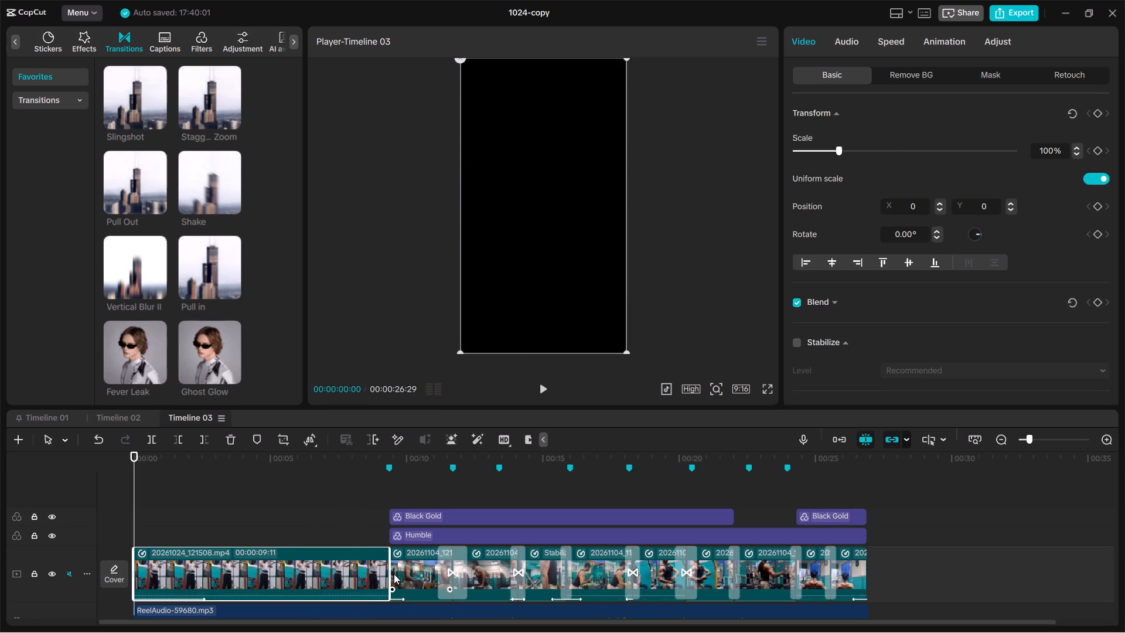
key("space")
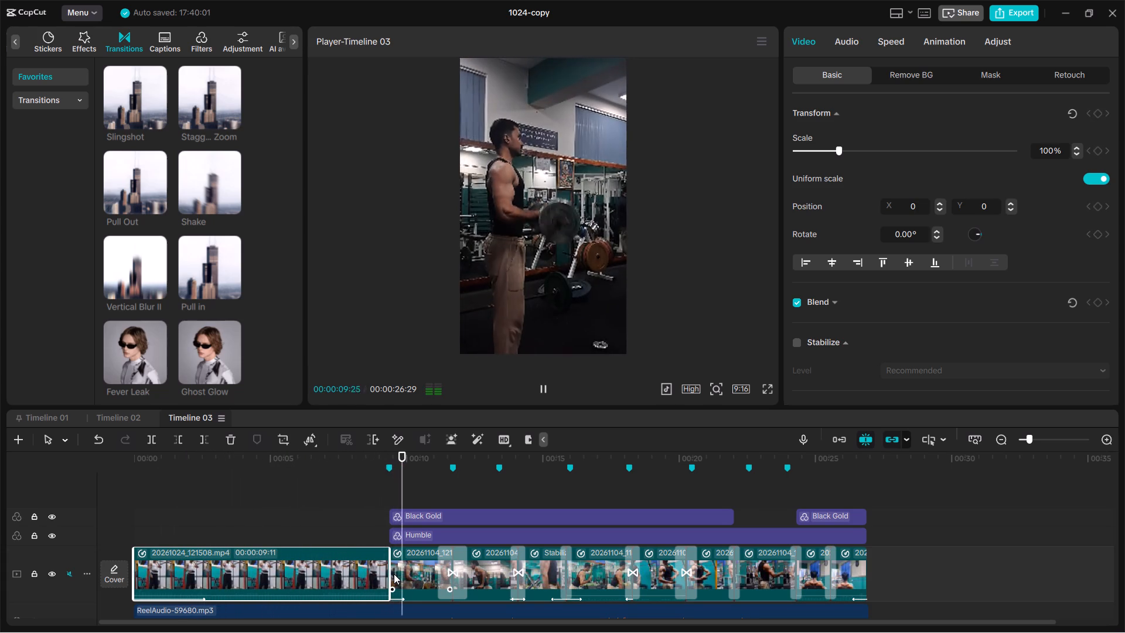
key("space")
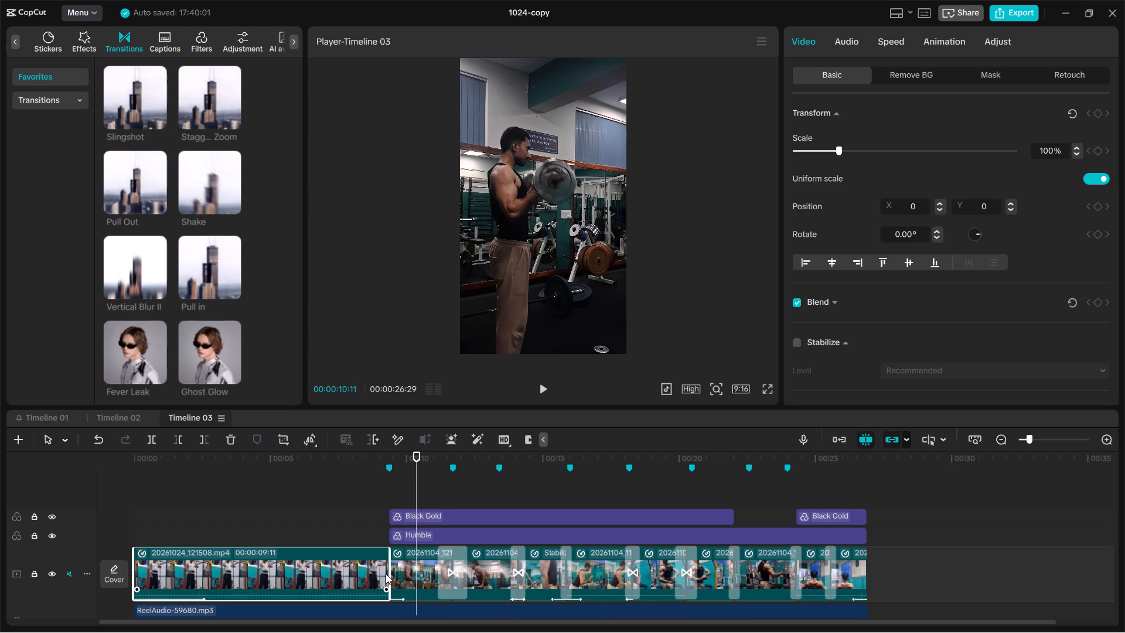
Trim the opening clip's end to a duration of 00:00:08:26 and replay the gap before the first gym clip.
left_click_drag(389, 572, 372, 571)
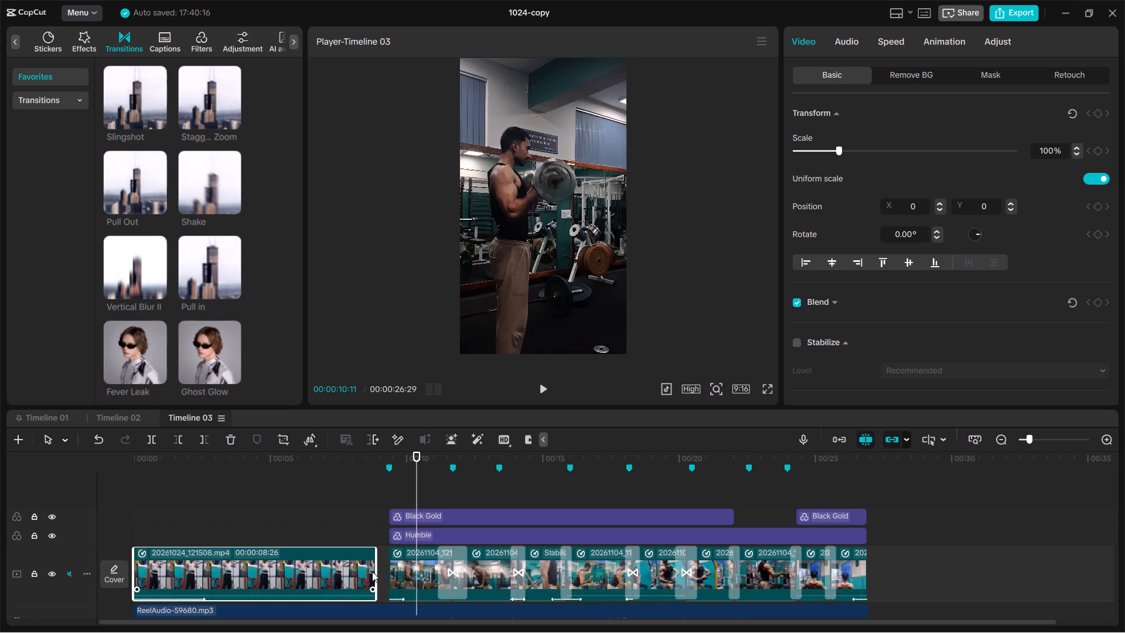
left_click(350, 492)
key("space")
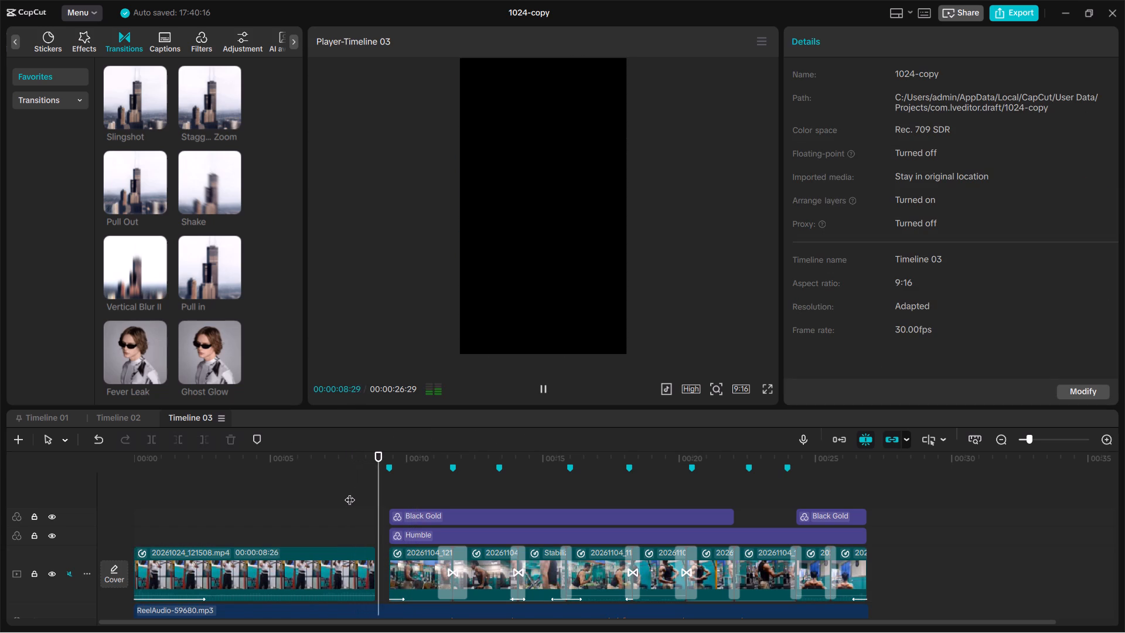
key("space")
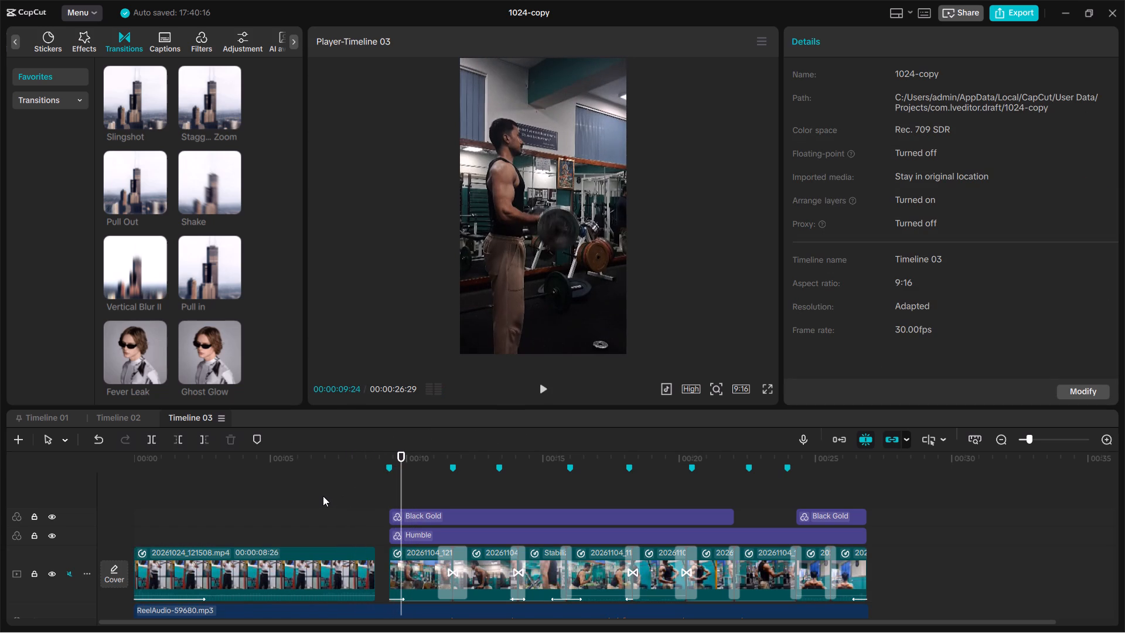
Place the playhead at about 6:28 on the opening clip and search the video effects for "flickering".
left_click(323, 496)
left_click(81, 47)
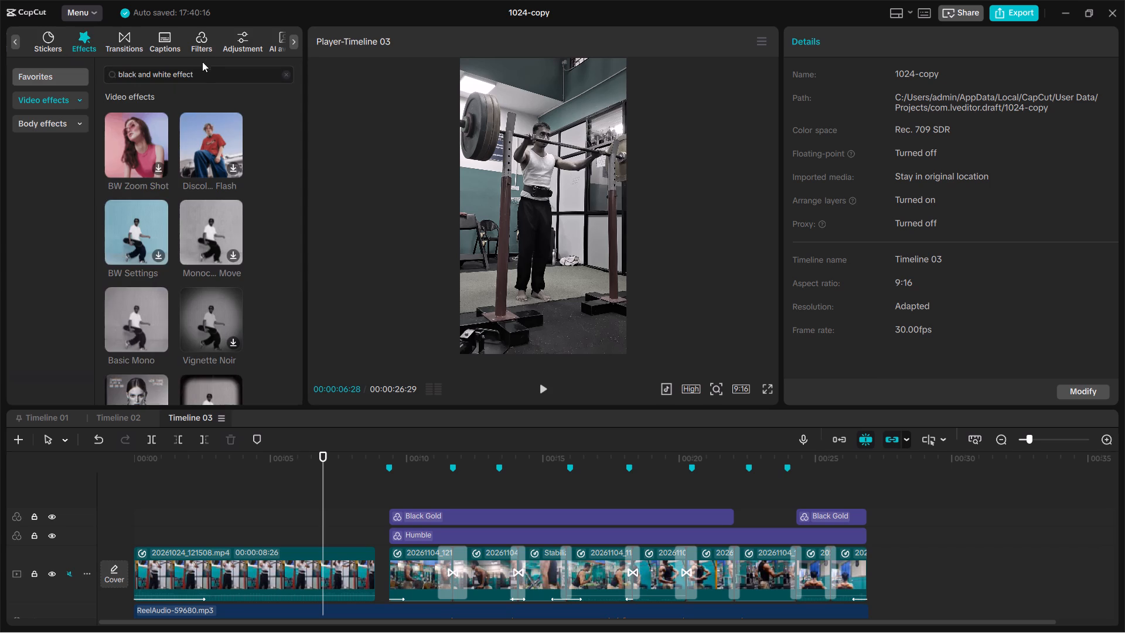
left_click(204, 77)
key("ctrl+BackSpace")
key("ctrl+BackSpace")
key("ctrl+BackSpace")
key("ctrl+BackSpace")
key("ctrl+BackSpace")
key("ctrl+BackSpace")
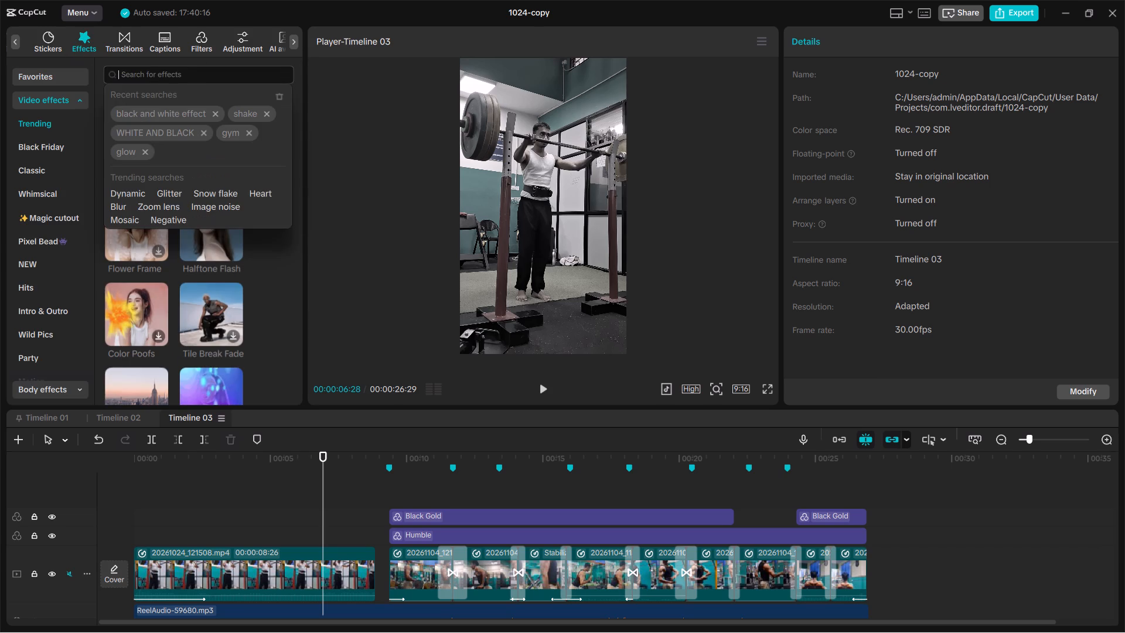
type("flicker")
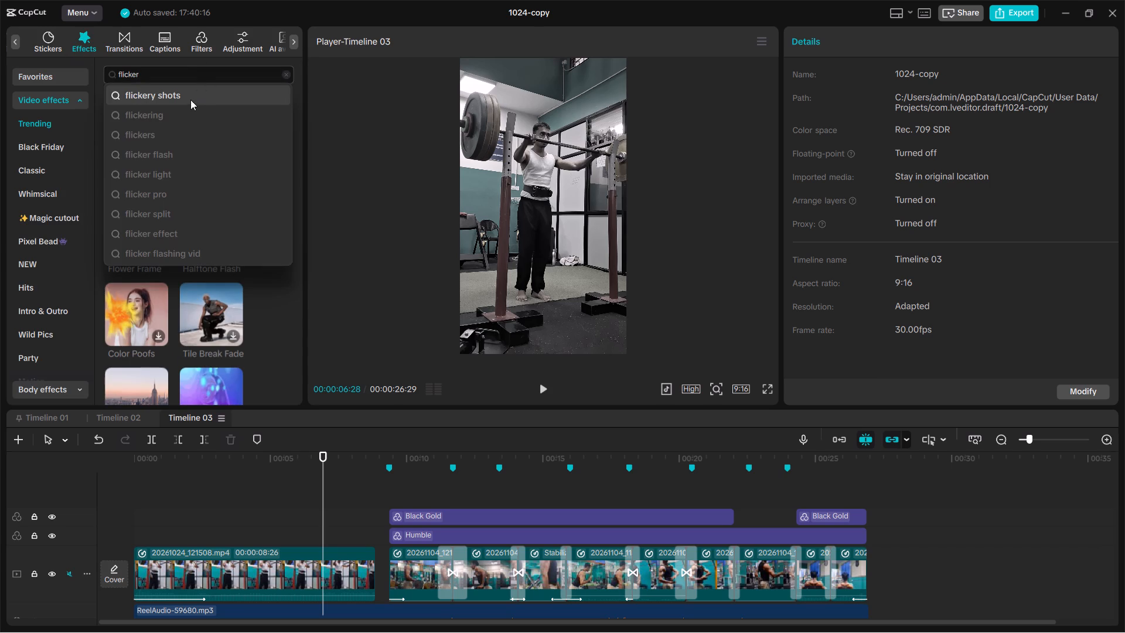
left_click(175, 113)
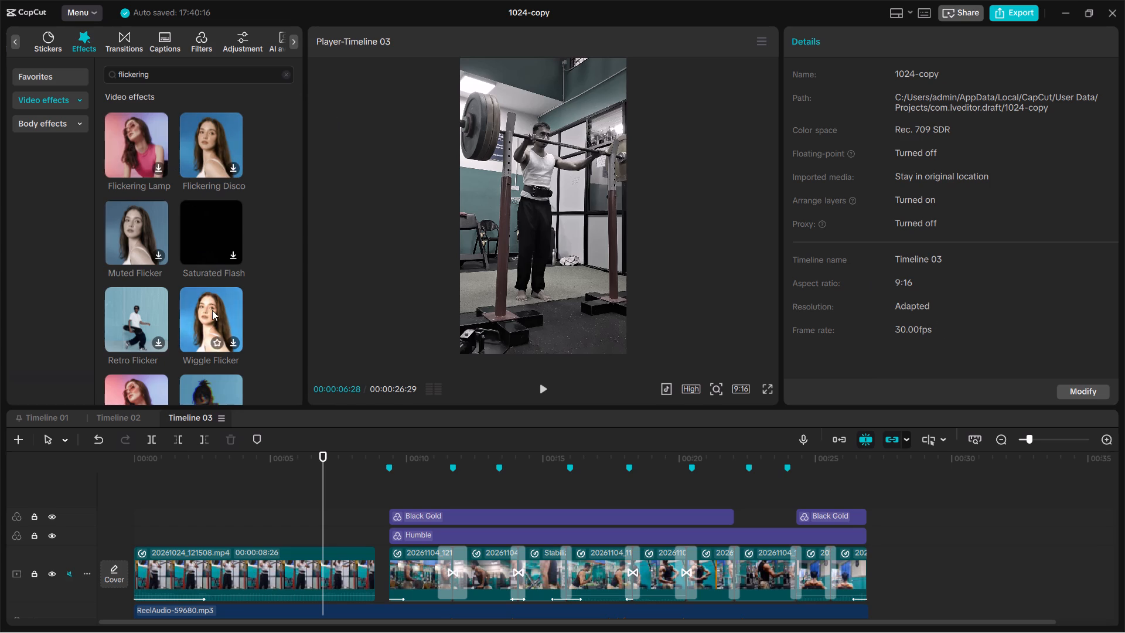
Preview the Flicker and Flickering Lamp effects, and add Flickering Lamp to the favorites.
scroll(213, 251, "down", 1)
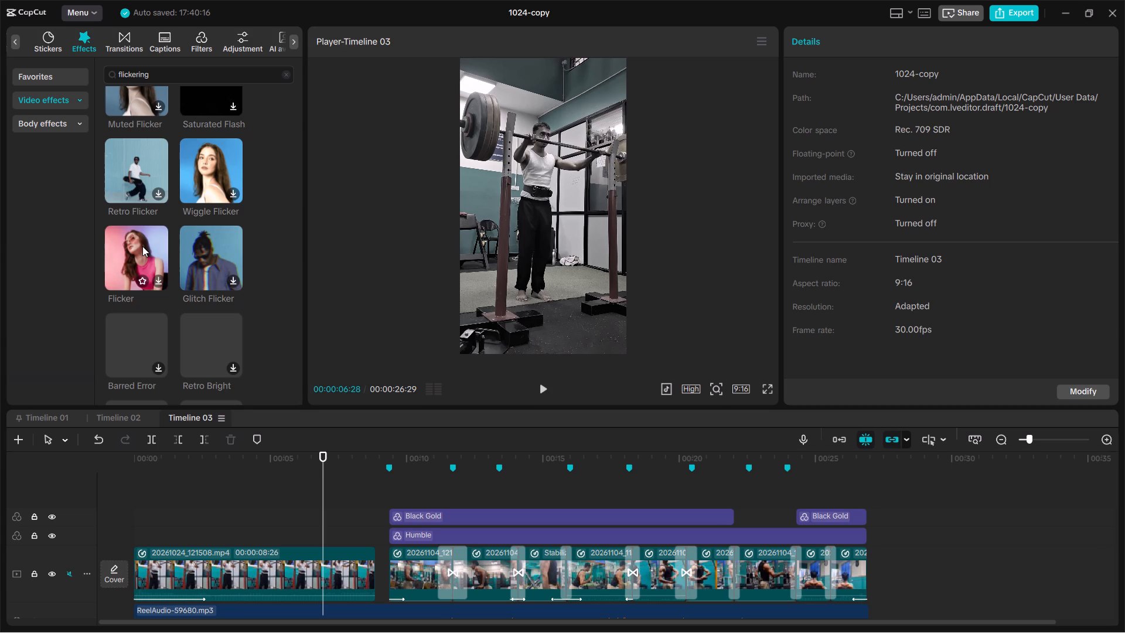
left_click(142, 246)
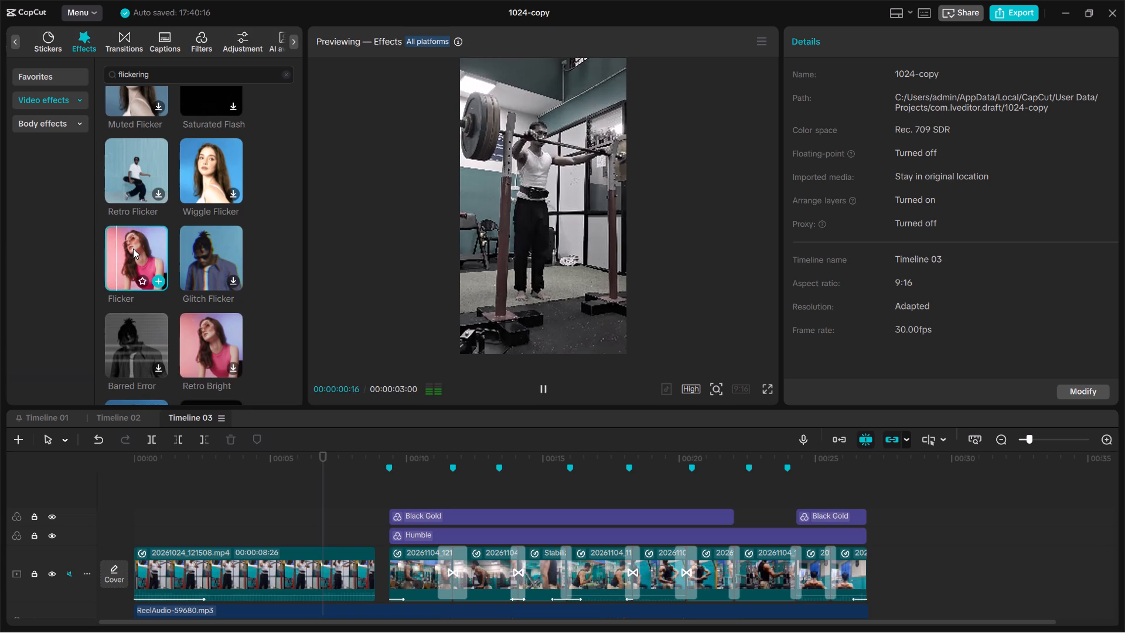
key("space")
scroll(133, 249, "up", 1)
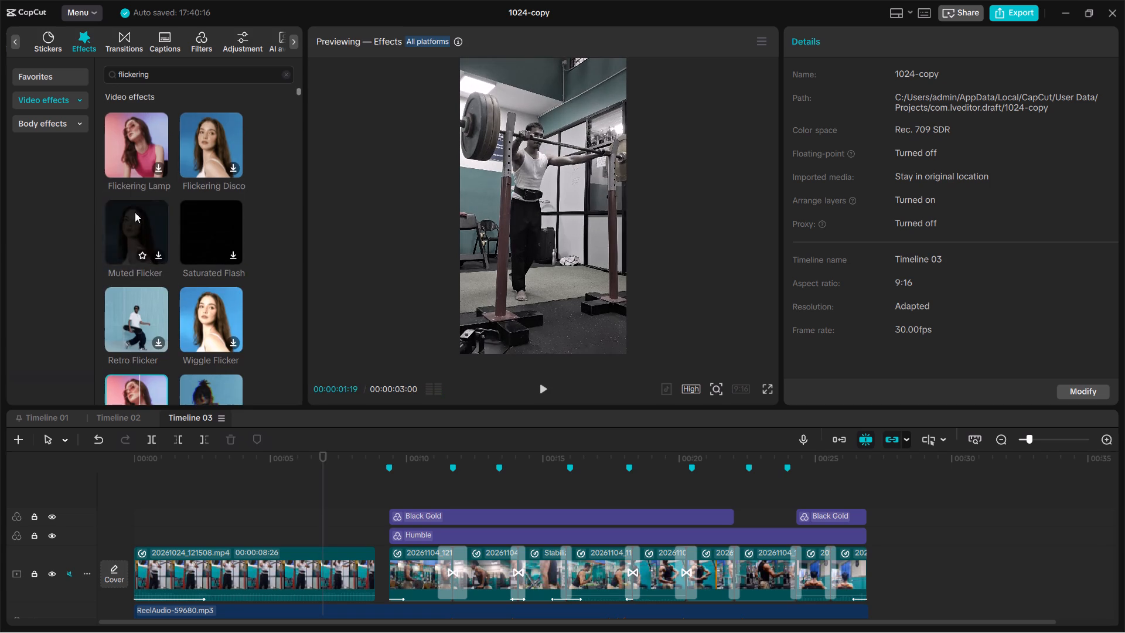
left_click(127, 159)
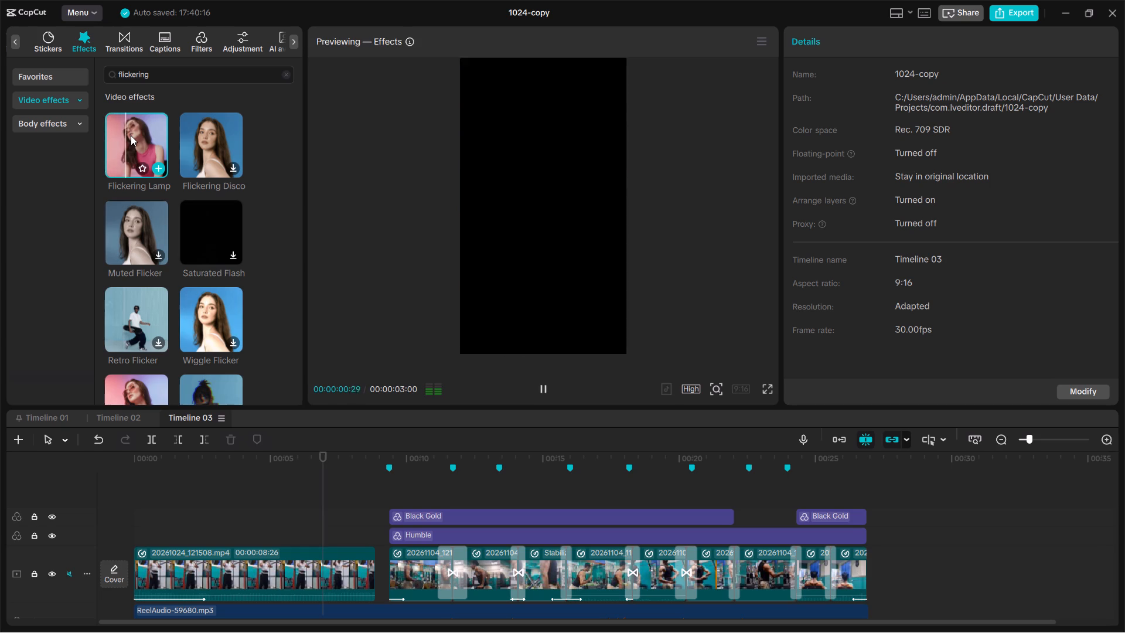
key("space")
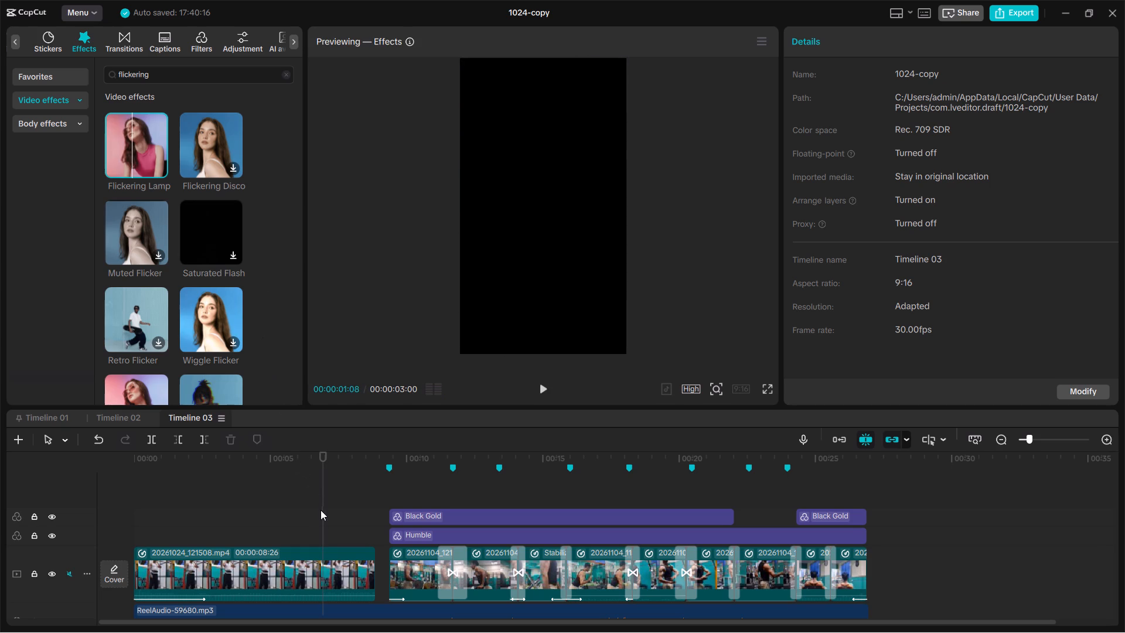
left_click(139, 169)
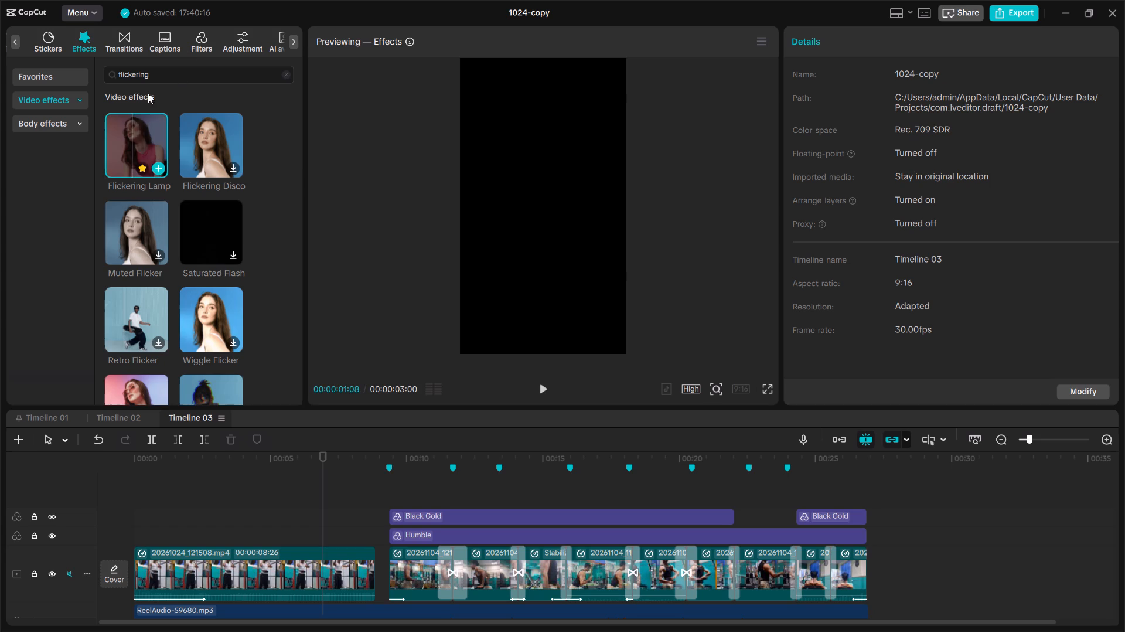
Add the Flickering Lamp effect above the opening clip and trim it to run from about 6:28 to the clip's end.
left_click_drag(123, 141, 305, 525)
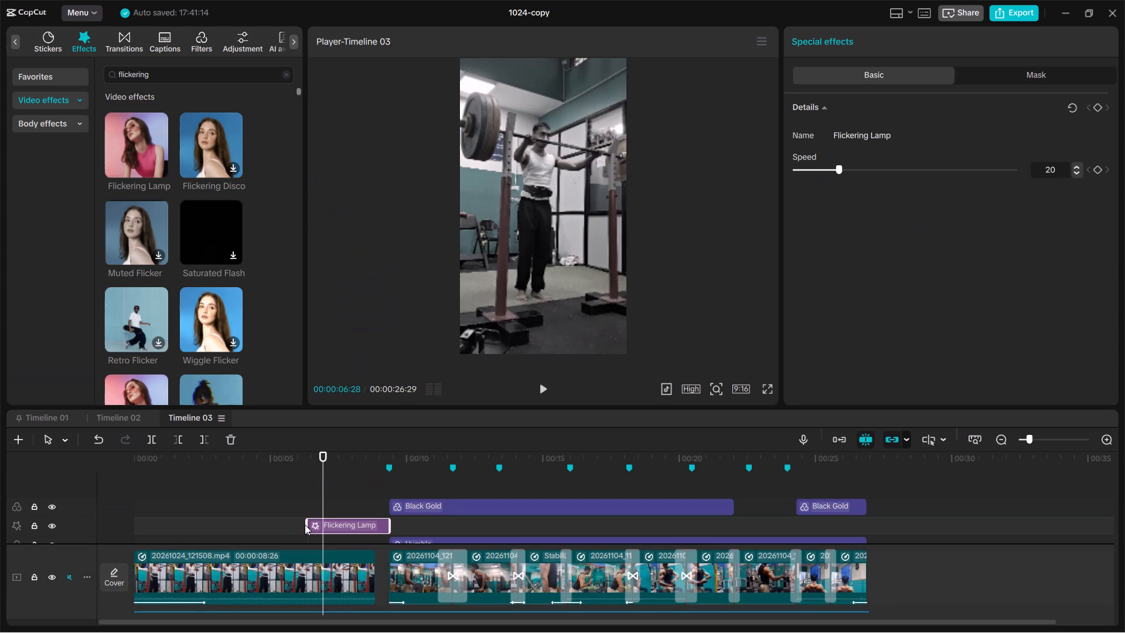
left_click_drag(390, 529, 389, 529)
left_click_drag(389, 529, 372, 530)
left_click_drag(304, 526, 322, 526)
Replay the end of the opening clip to check the Flickering Lamp effect.
key("Left")
key("Left")
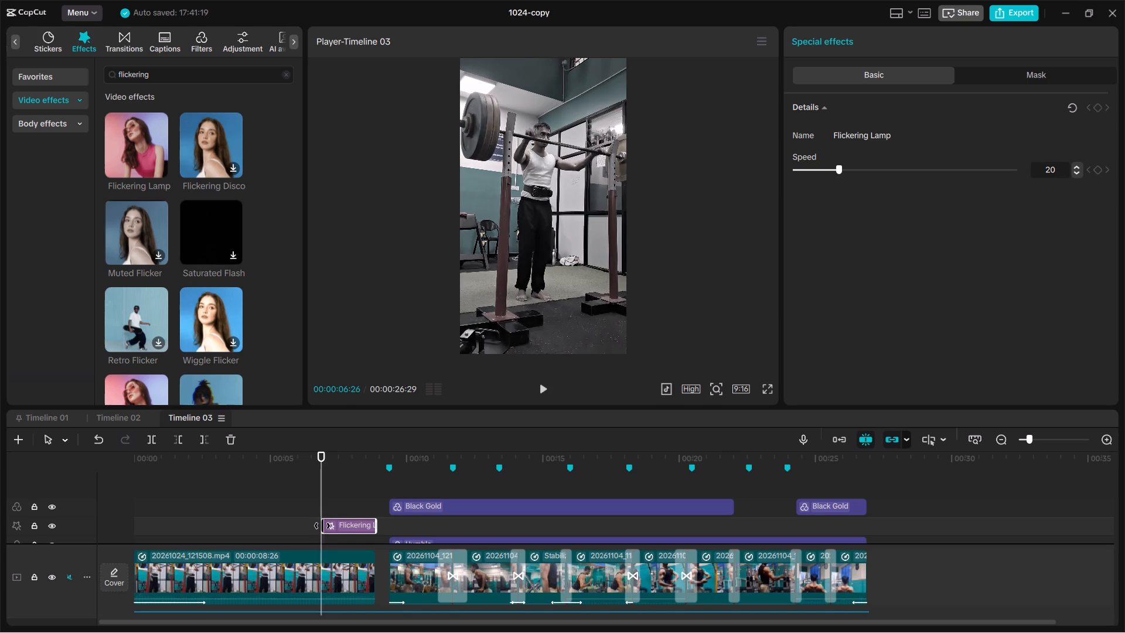
key("Left")
key("shift+Left")
key("shift+Left")
key("shift+Left")
key("shift+Left")
key("shift+Left")
key("shift+Left")
key("space")
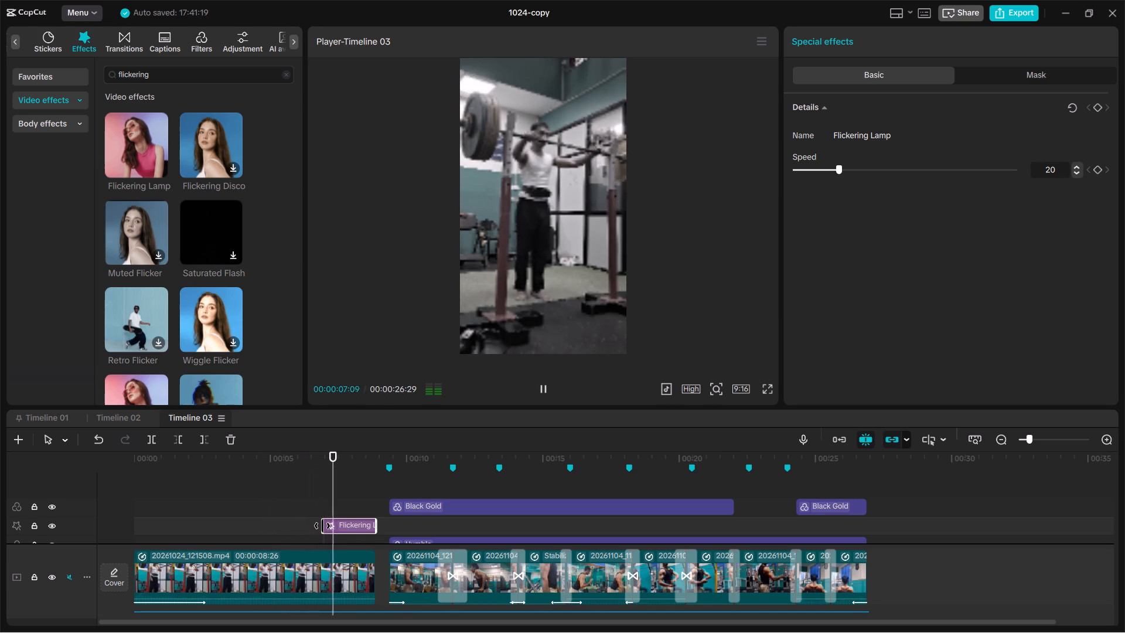
key("space")
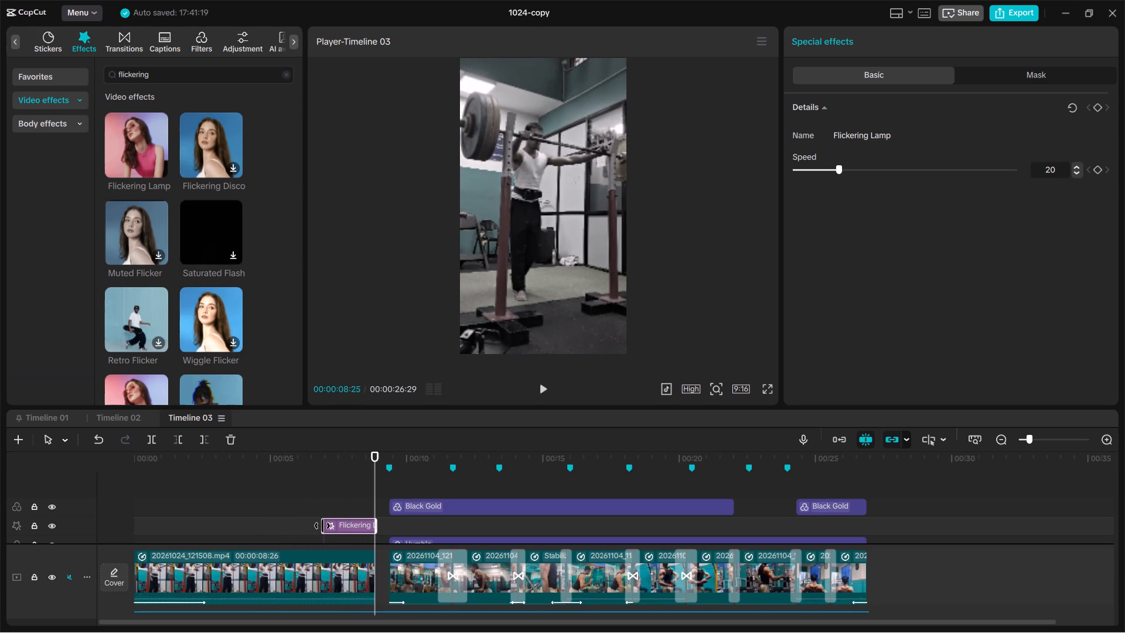
Preview the Flickering Lamp effect again from the search results.
left_click(135, 135)
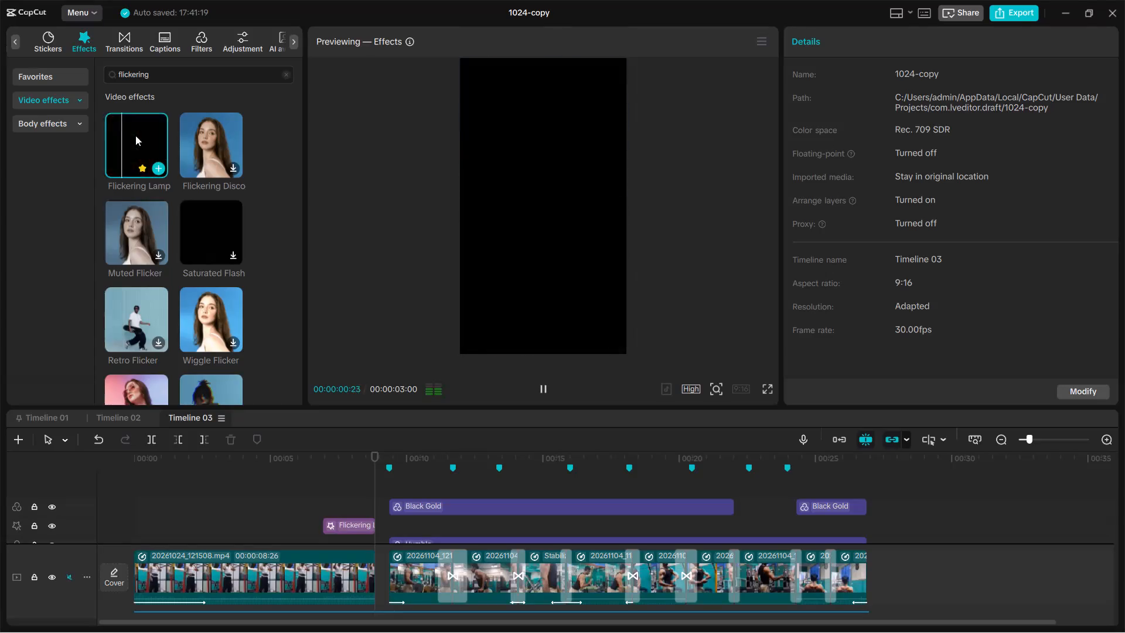
key("space")
scroll(299, 342, "down", 1)
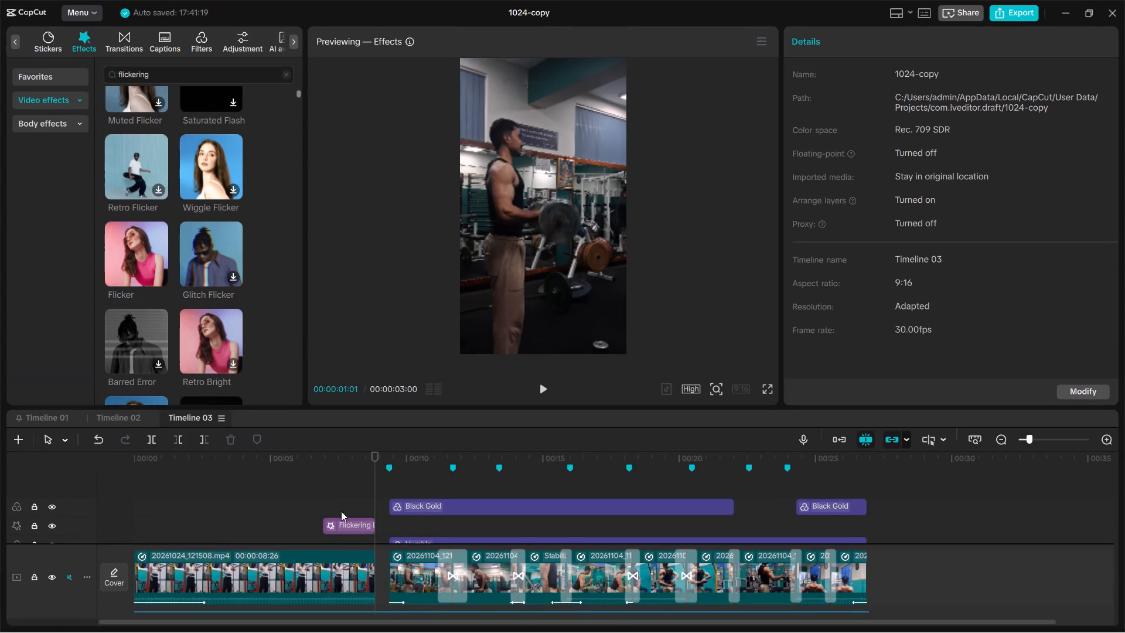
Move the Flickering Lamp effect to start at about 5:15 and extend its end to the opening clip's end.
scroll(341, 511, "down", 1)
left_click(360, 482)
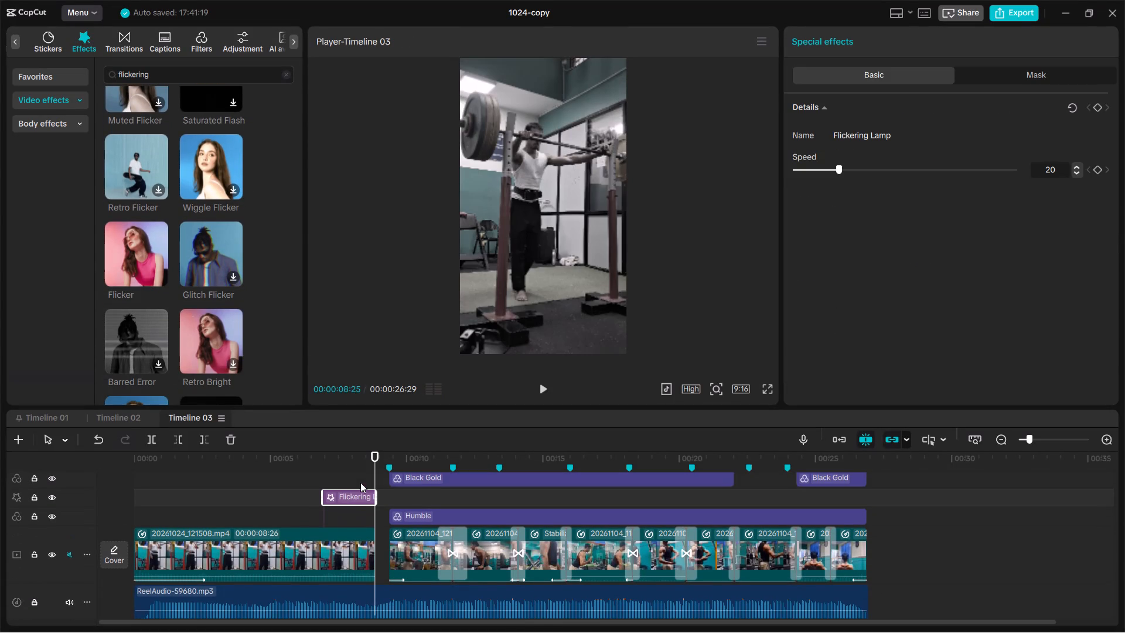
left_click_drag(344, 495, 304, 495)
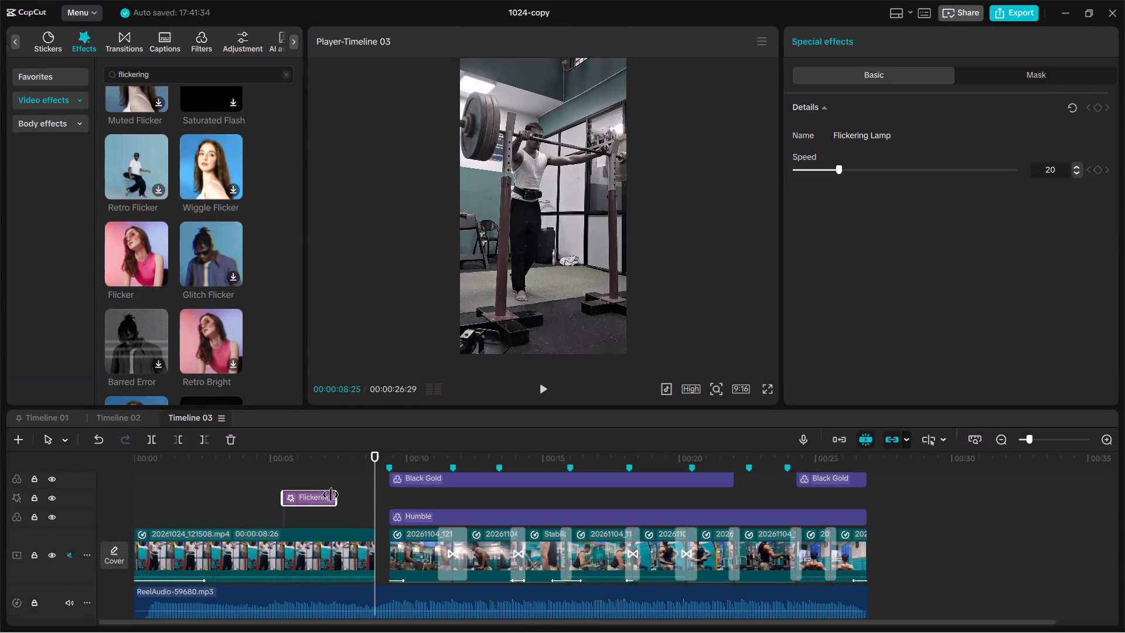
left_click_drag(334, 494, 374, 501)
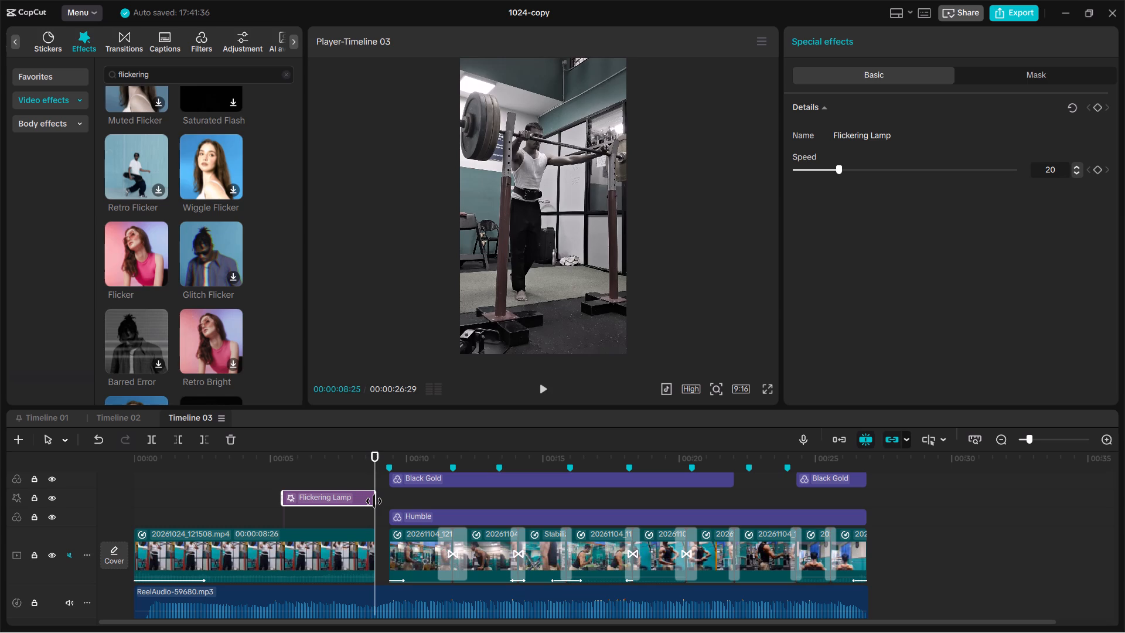
Replay the lengthened Flickering Lamp section through the gap into the first gym clip.
key("shift+Left")
key("shift+Left")
key("shift+Left")
key("shift+Left")
key("shift+Left")
key("shift+Left")
key("shift+Left")
key("shift+Left")
key("shift+Left")
key("shift+Left")
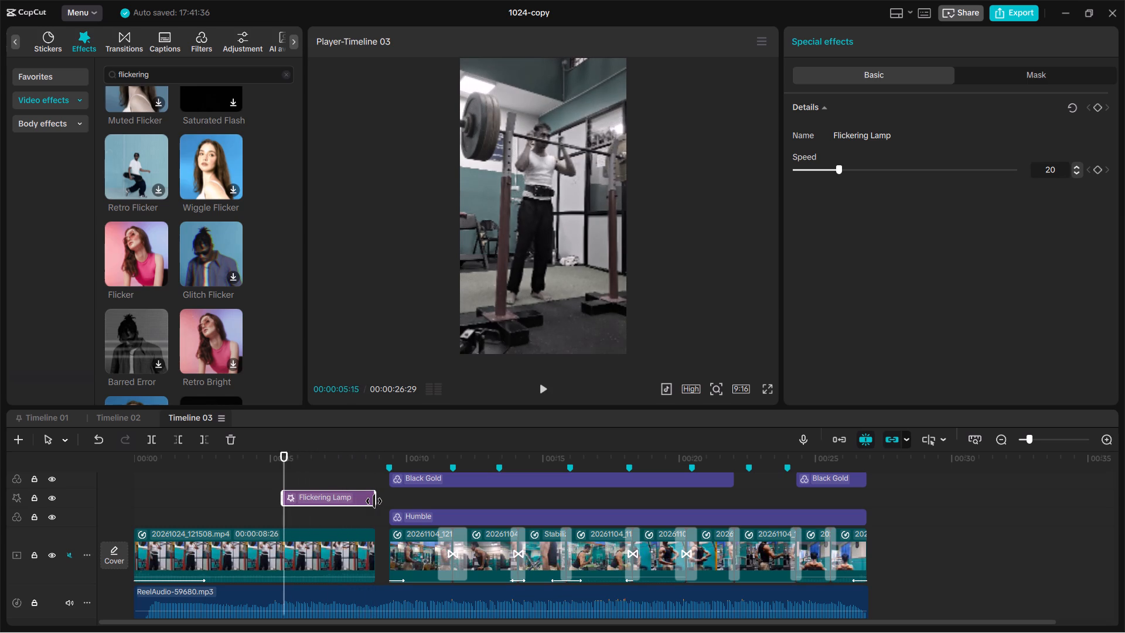
key("shift+Left")
key("shift+Left")
key("space")
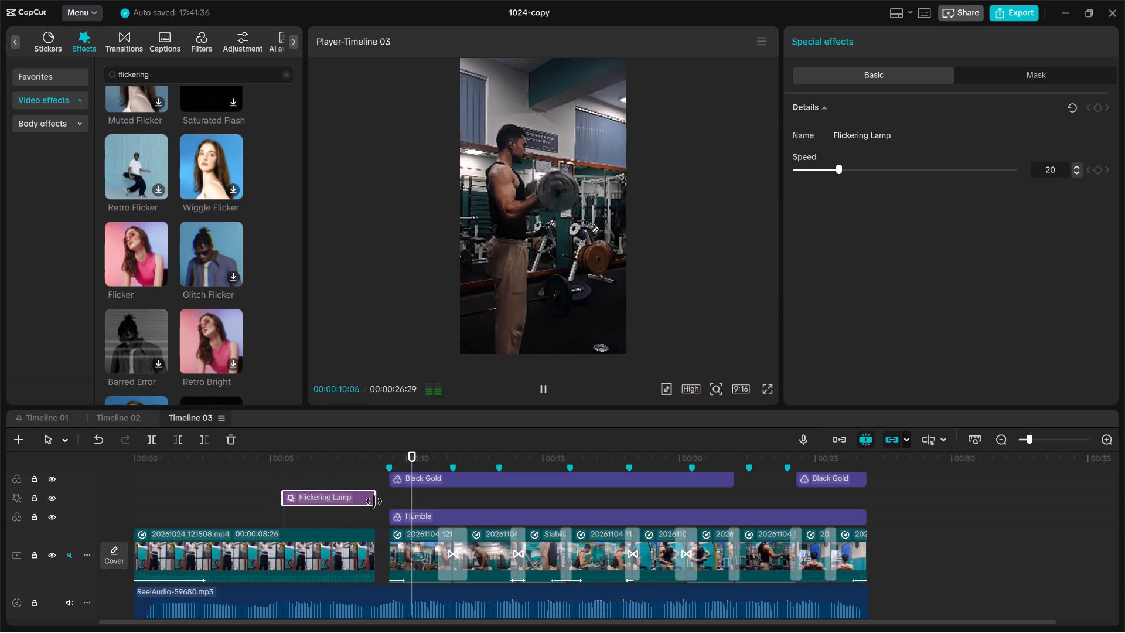
key("space")
Delete the Flickering Lamp effect above the opening clip.
scroll(374, 501, "up", 1)
left_click(345, 508)
left_click_drag(345, 508, 268, 508)
left_click(262, 507)
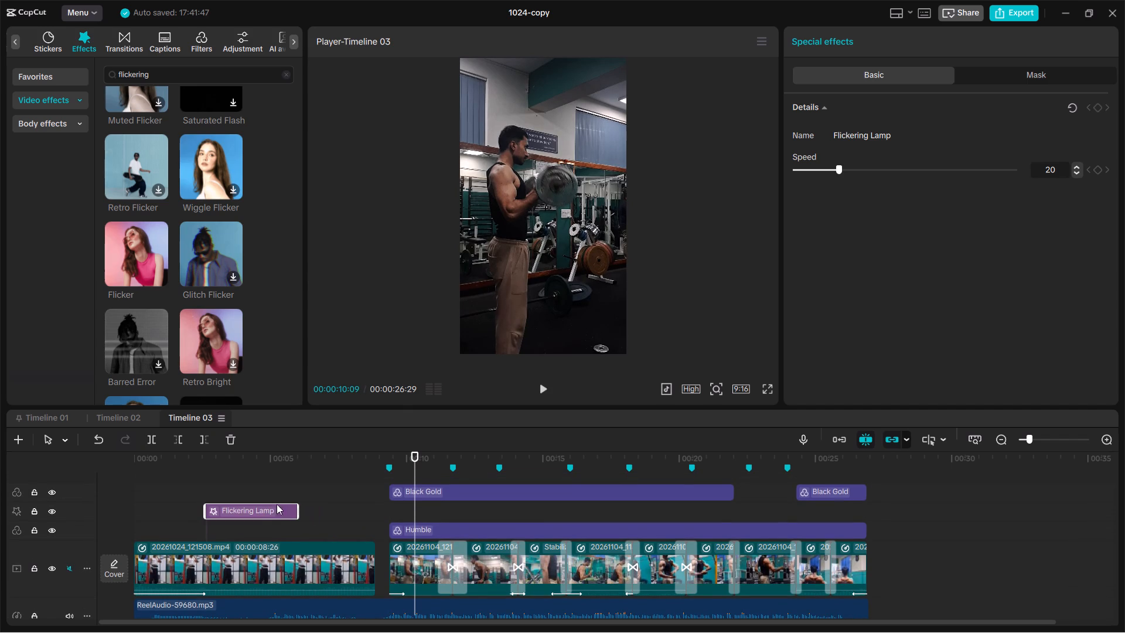
key("Delete")
Place the playhead at 00:00:05:09 on the opening clip, preview Flickering Lamp and Saturated Flash, and browse the other flicker effects.
scroll(278, 525, "up", 1)
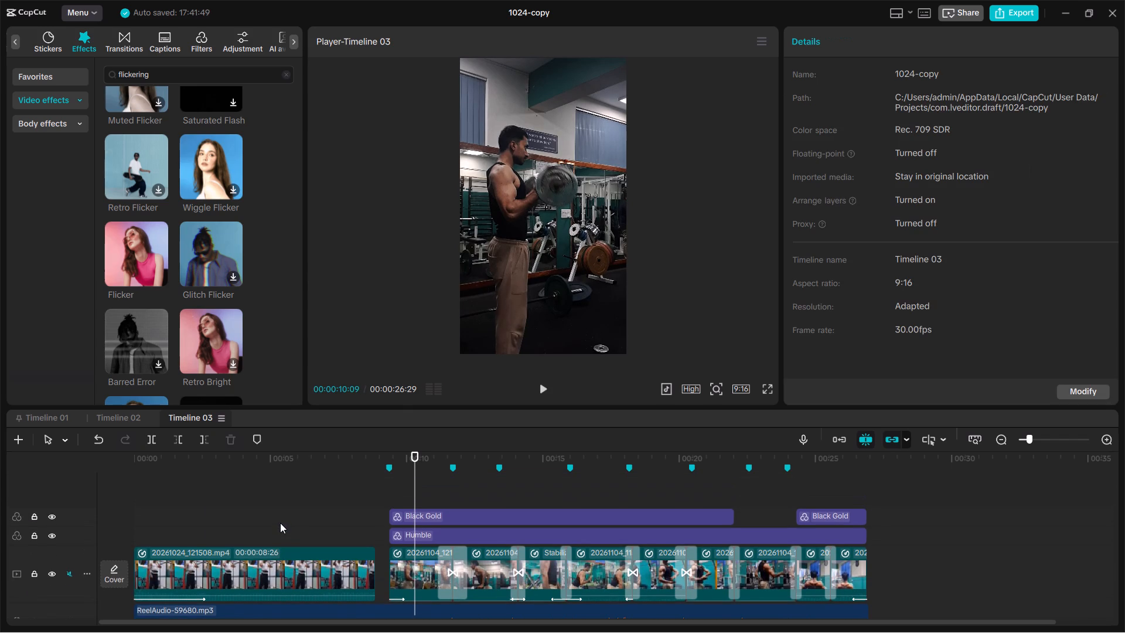
left_click(278, 513)
scroll(143, 172, "up", 1)
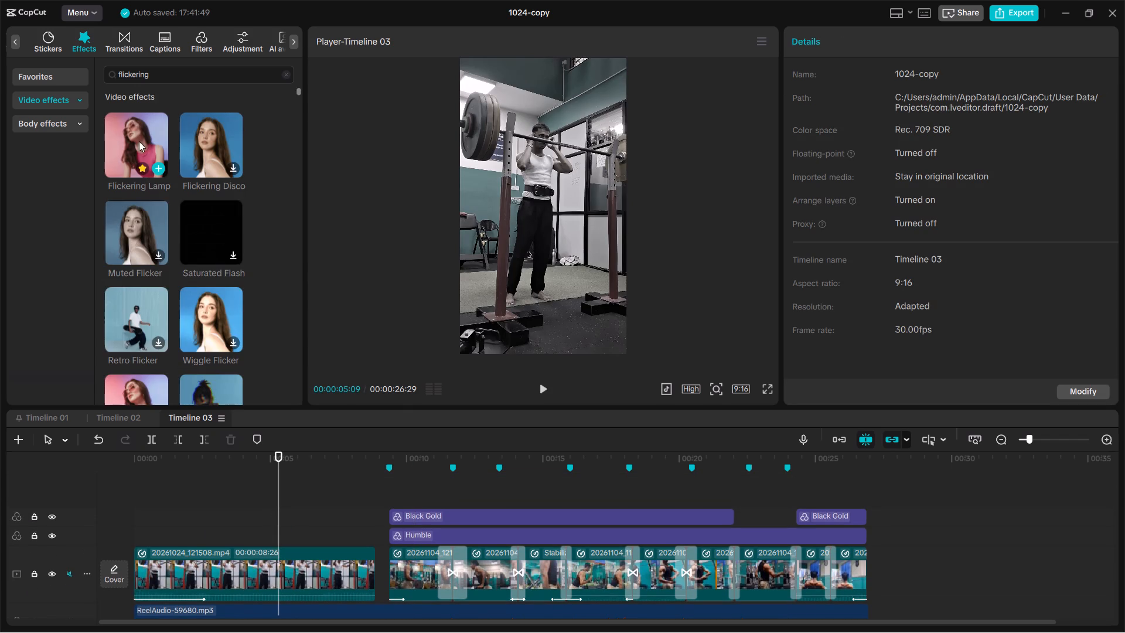
left_click(139, 141)
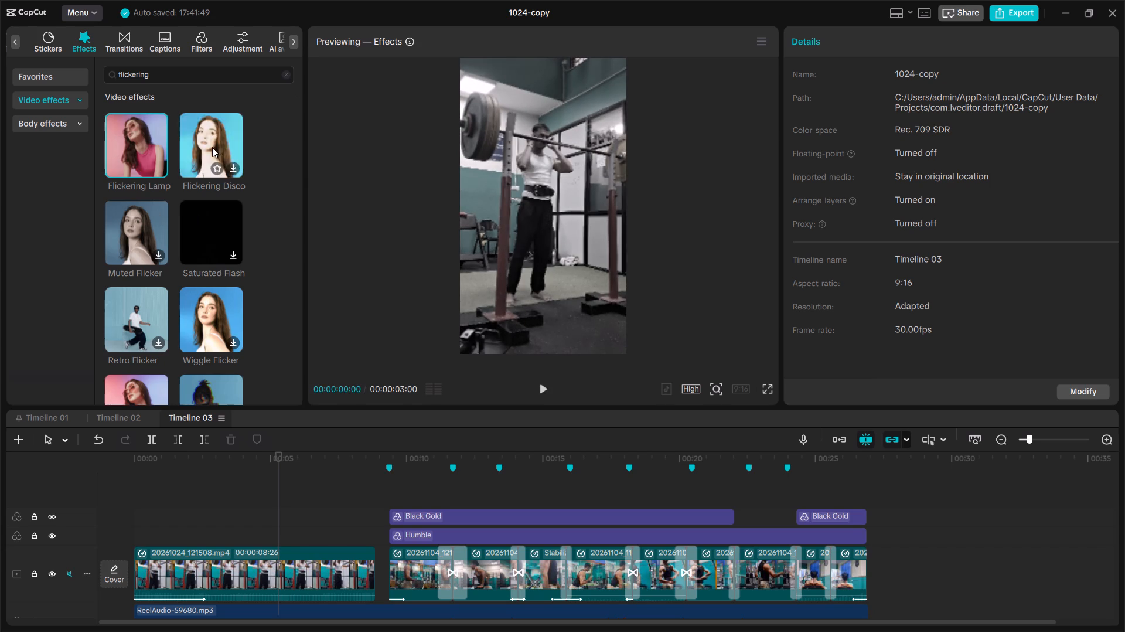
left_click(198, 229)
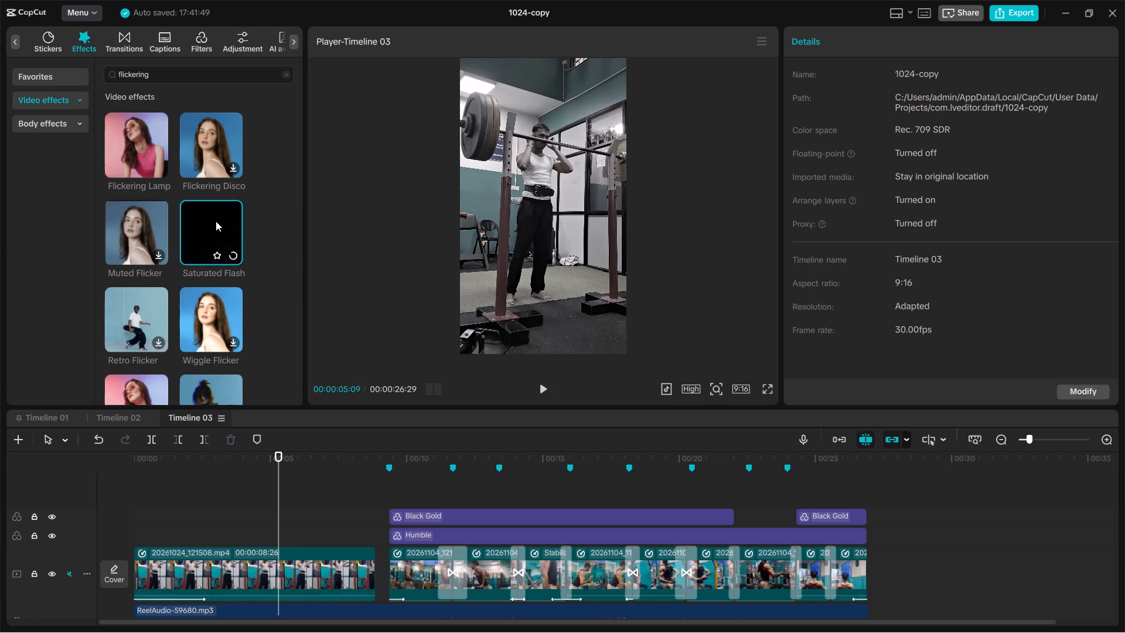
scroll(216, 221, "down", 1)
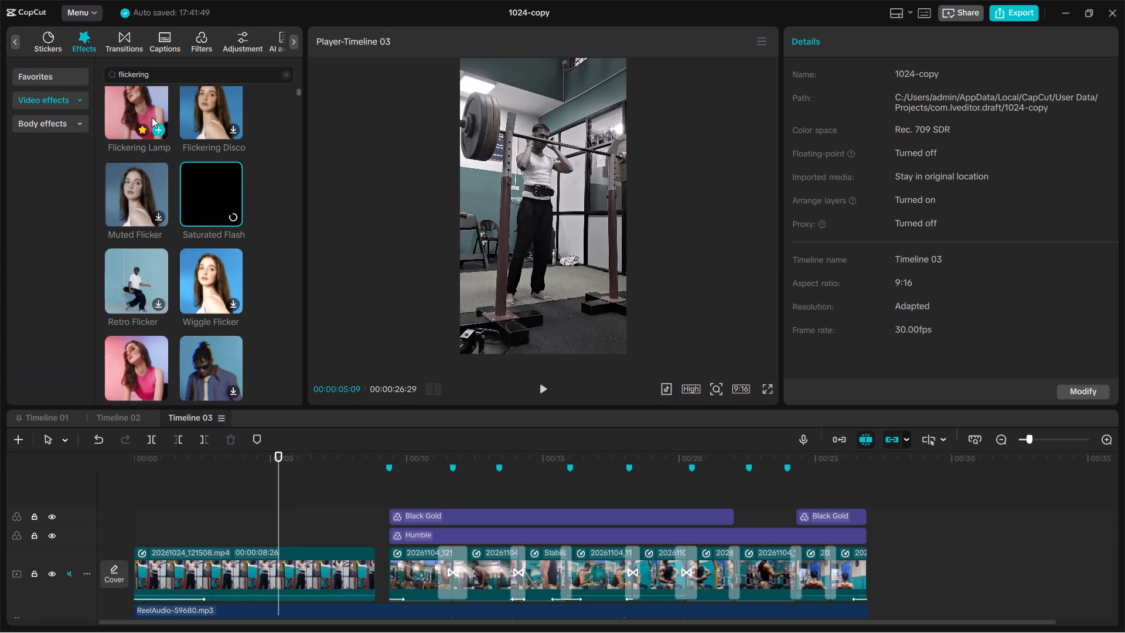
key("space")
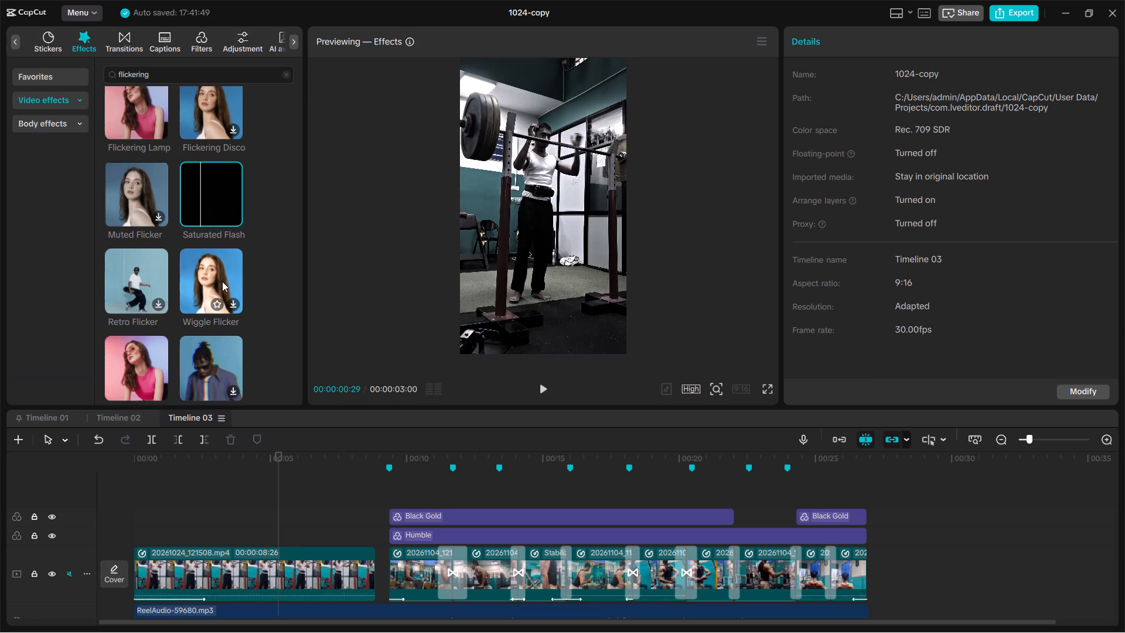
scroll(222, 281, "down", 1)
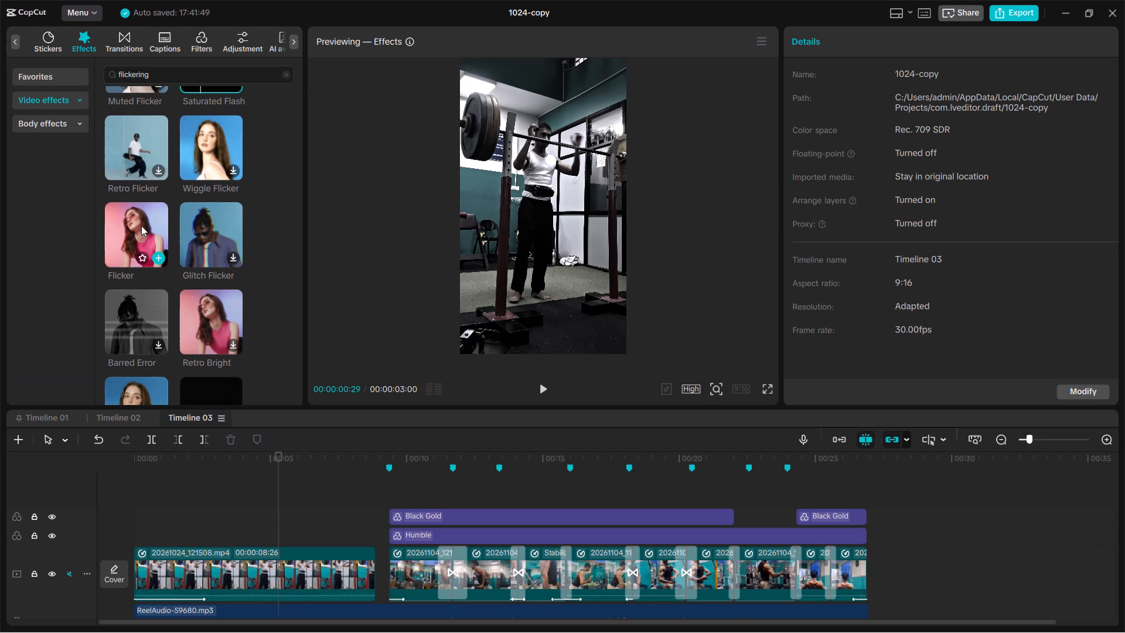
scroll(188, 318, "down", 1)
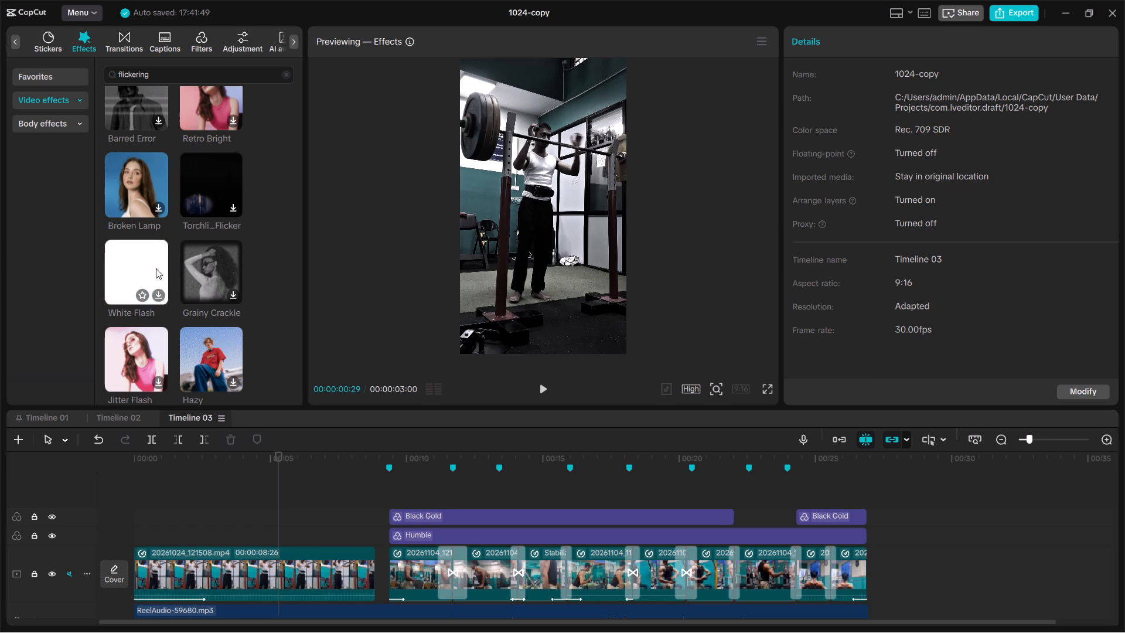
scroll(151, 267, "up", 3)
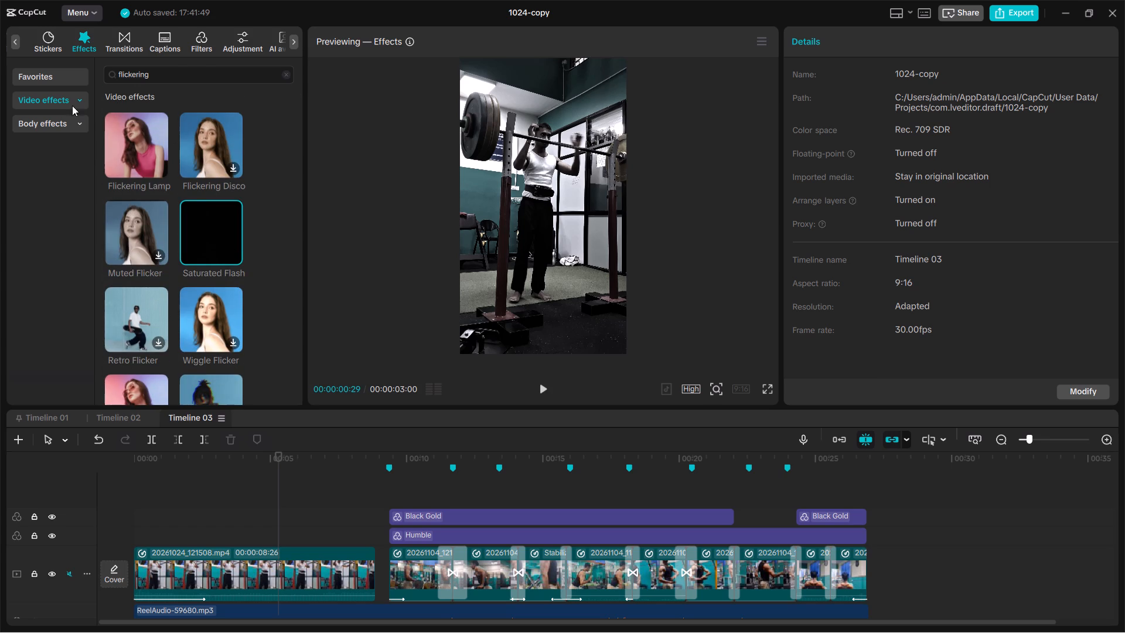
Search the video effects for "blinking effect" and try previewing Flash Distortion and Saturated Flash.
left_click(182, 75)
key("ctrl+BackSpace")
key("ctrl+BackSpace")
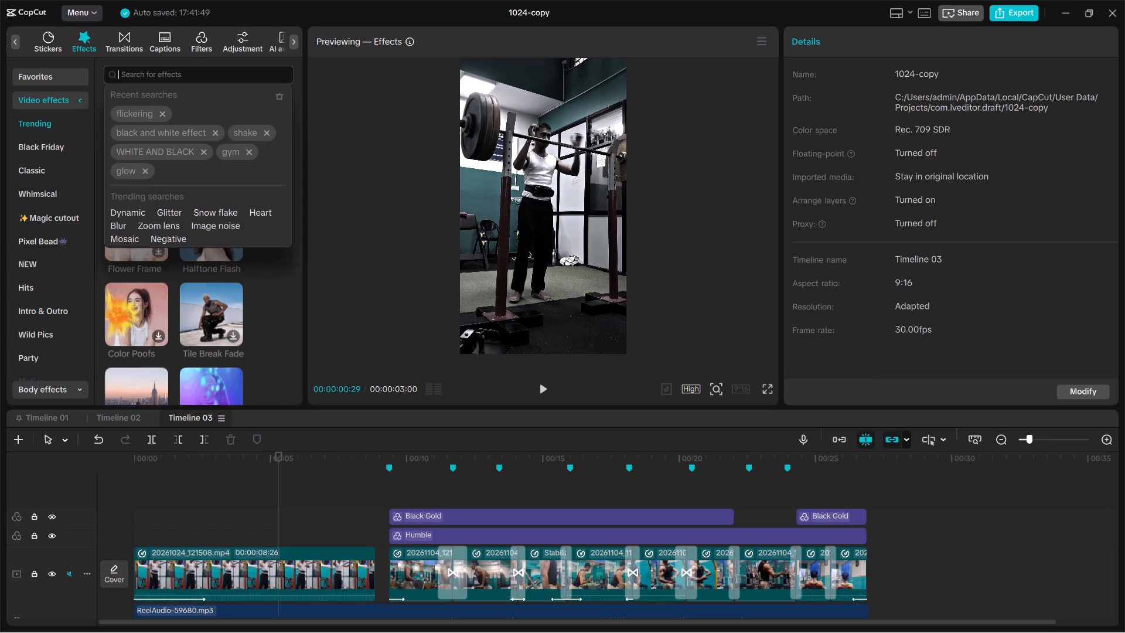
type("blinking")
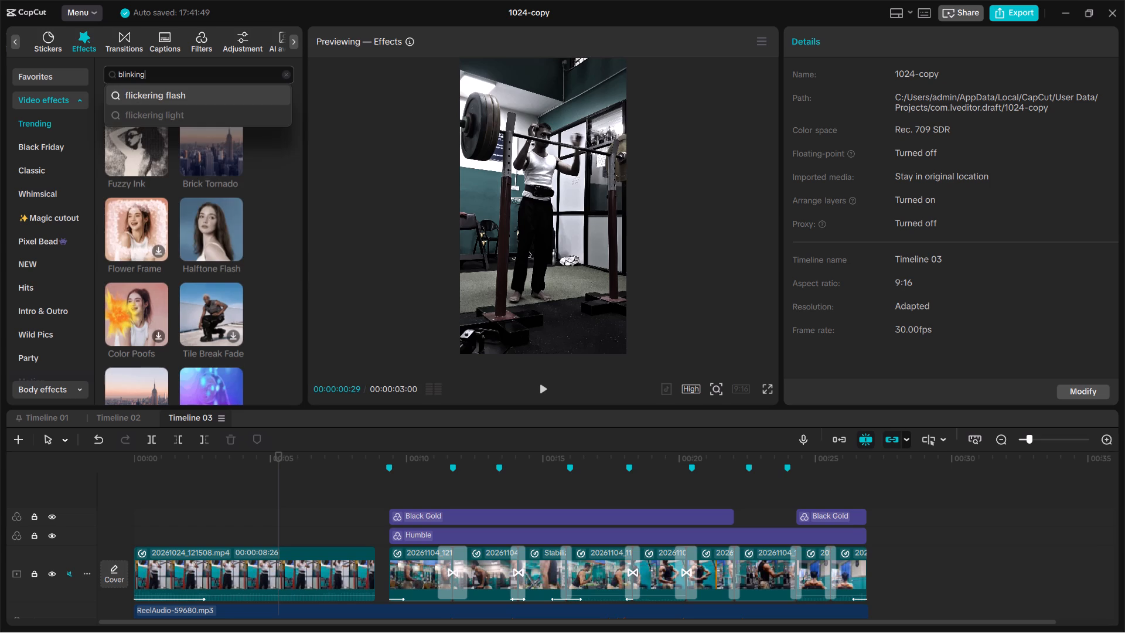
left_click(187, 94)
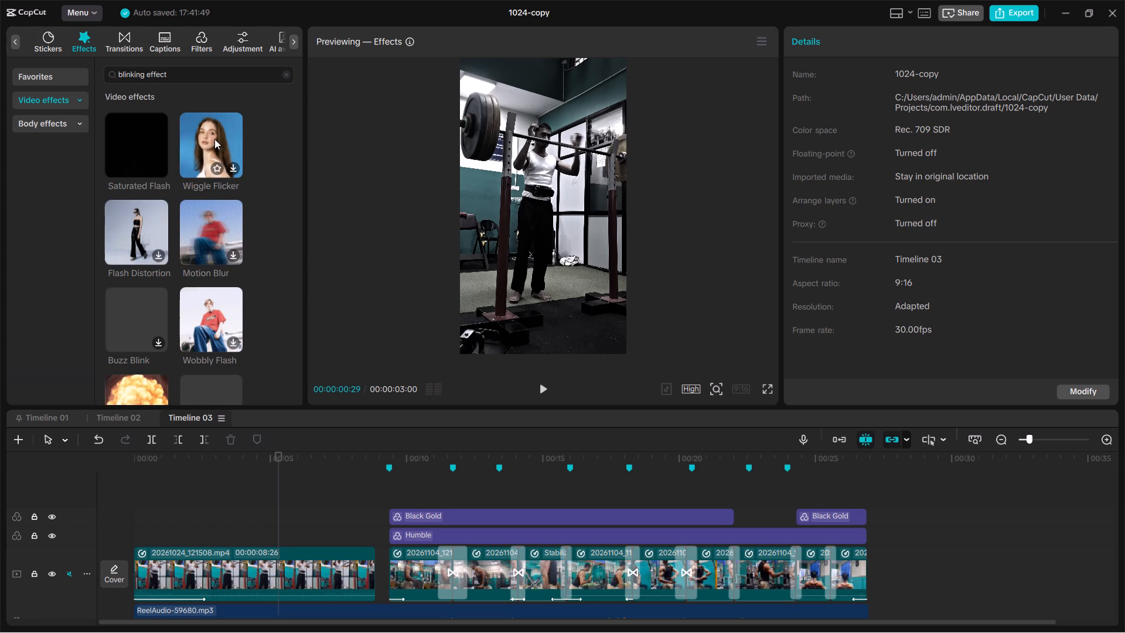
left_click(139, 222)
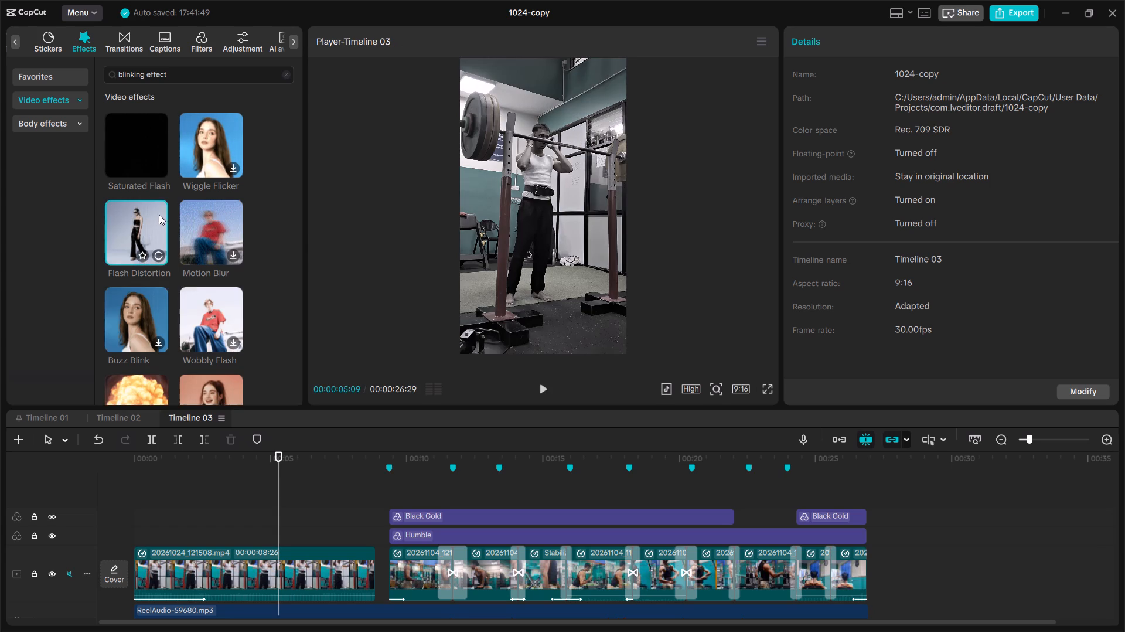
left_click(121, 155)
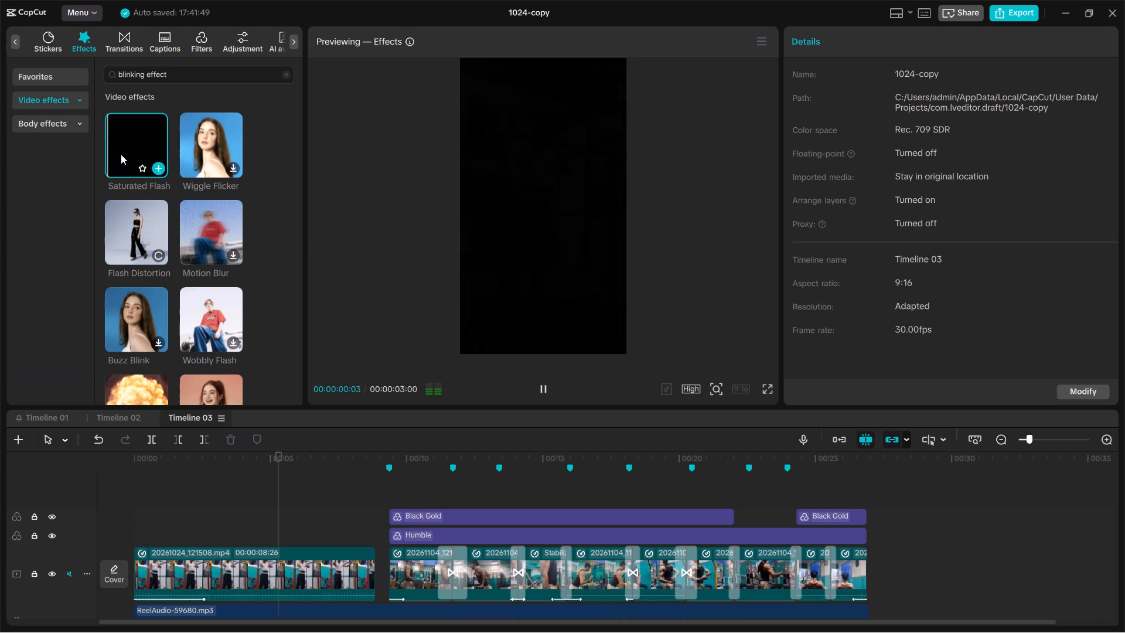
Add the Saturated Flash effect above the opening clip at 00:00:05:09 and trim its start to about 6:07.
left_click(156, 166)
key("space")
key("space")
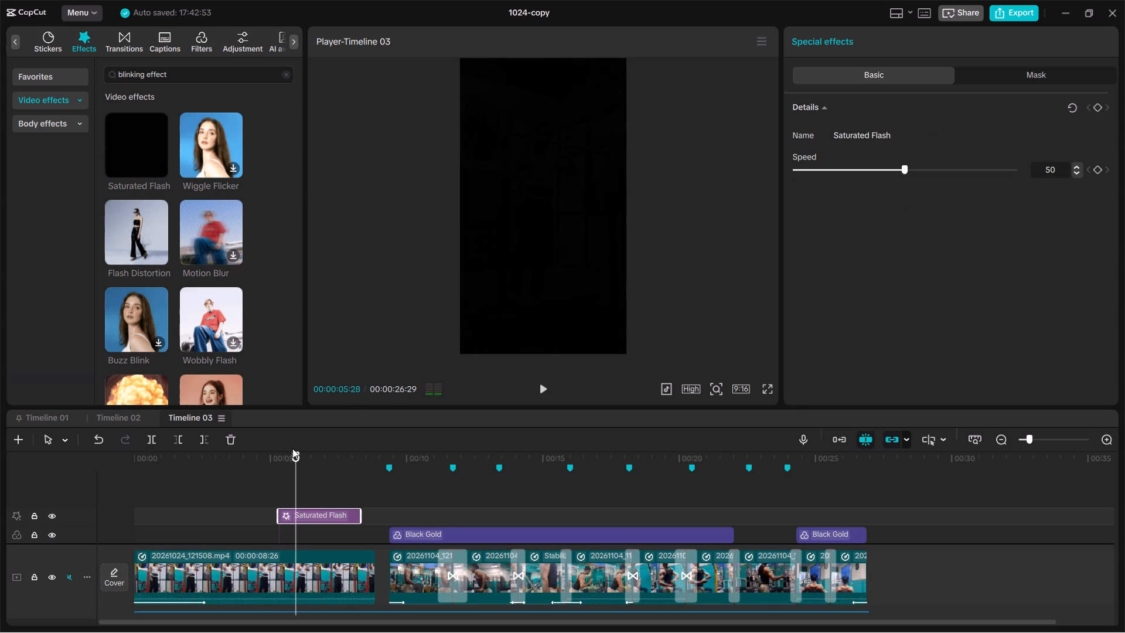
left_click_drag(280, 514, 292, 513)
left_click_drag(292, 513, 305, 513)
Replay the Saturated Flash effect, align its end with the opening clip's end, and trim its start to about 7:10.
key("space")
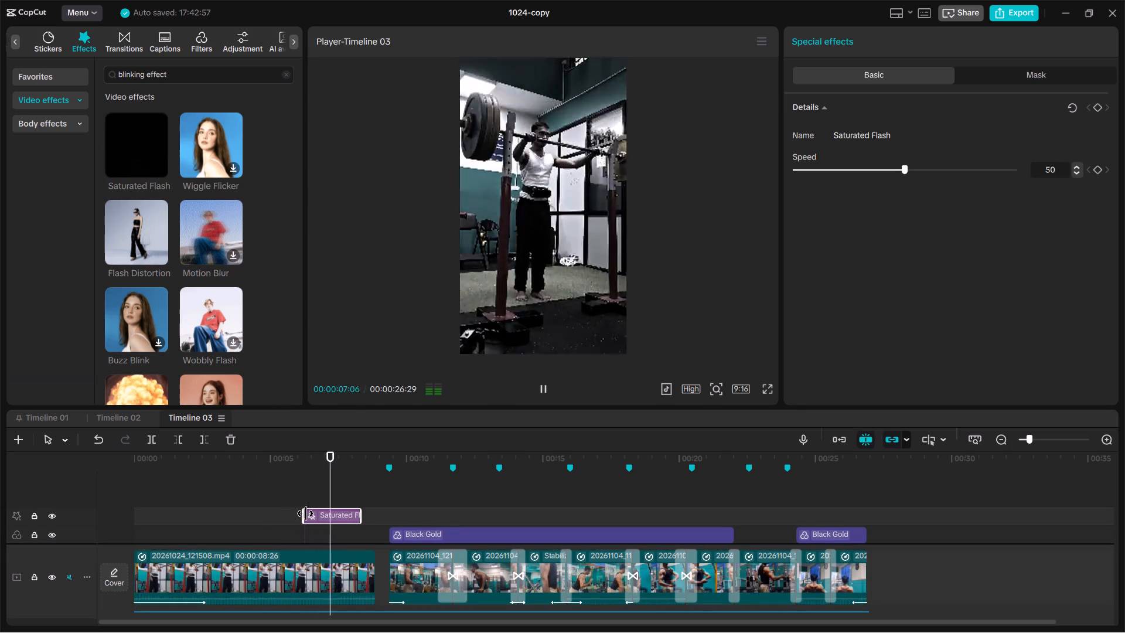
key("space")
left_click_drag(339, 513, 356, 515)
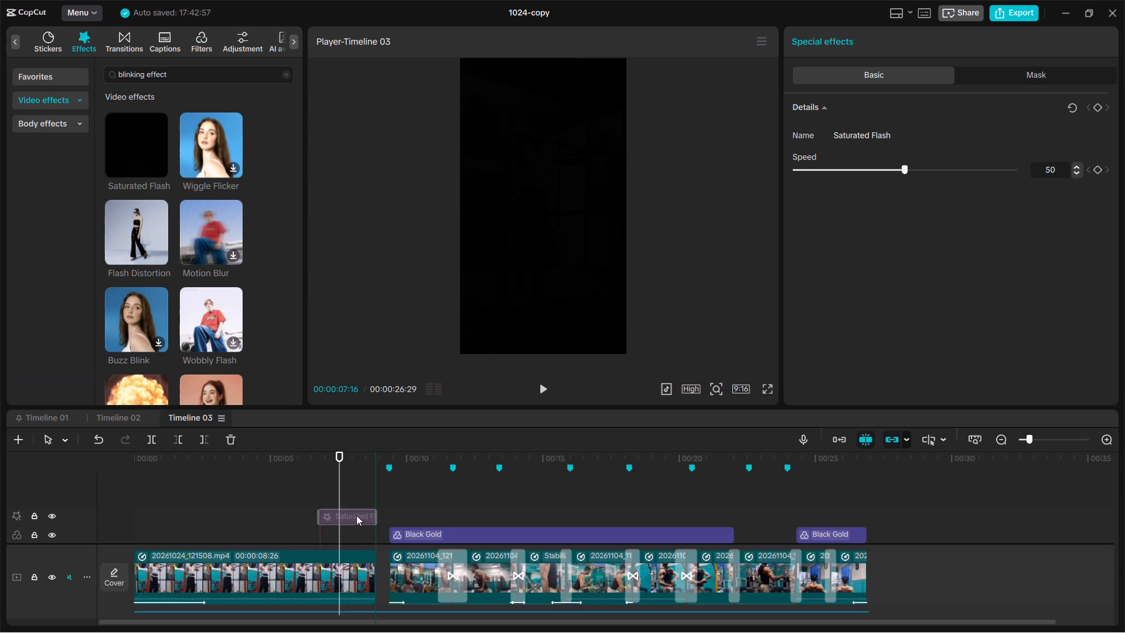
left_click_drag(356, 515, 357, 516)
left_click_drag(318, 515, 325, 515)
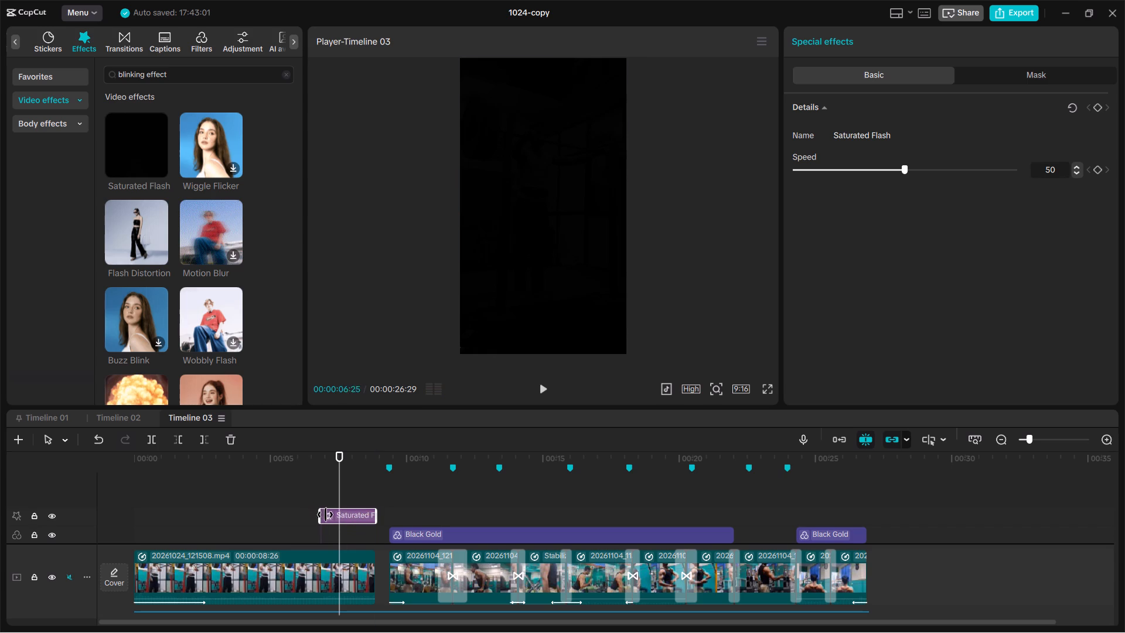
left_click_drag(325, 515, 335, 515)
Set the Saturated Flash effect's speed to 32 and replay the opening clip from the timeline start.
left_click_drag(904, 169, 875, 176)
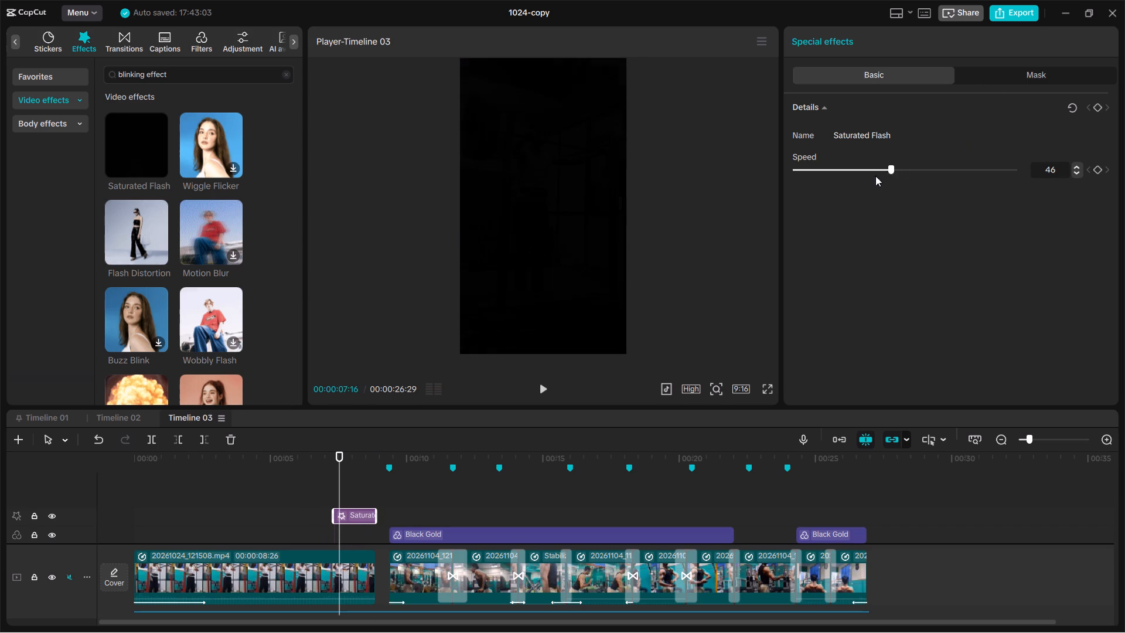
left_click_drag(875, 176, 863, 173)
key("Up")
key("Up")
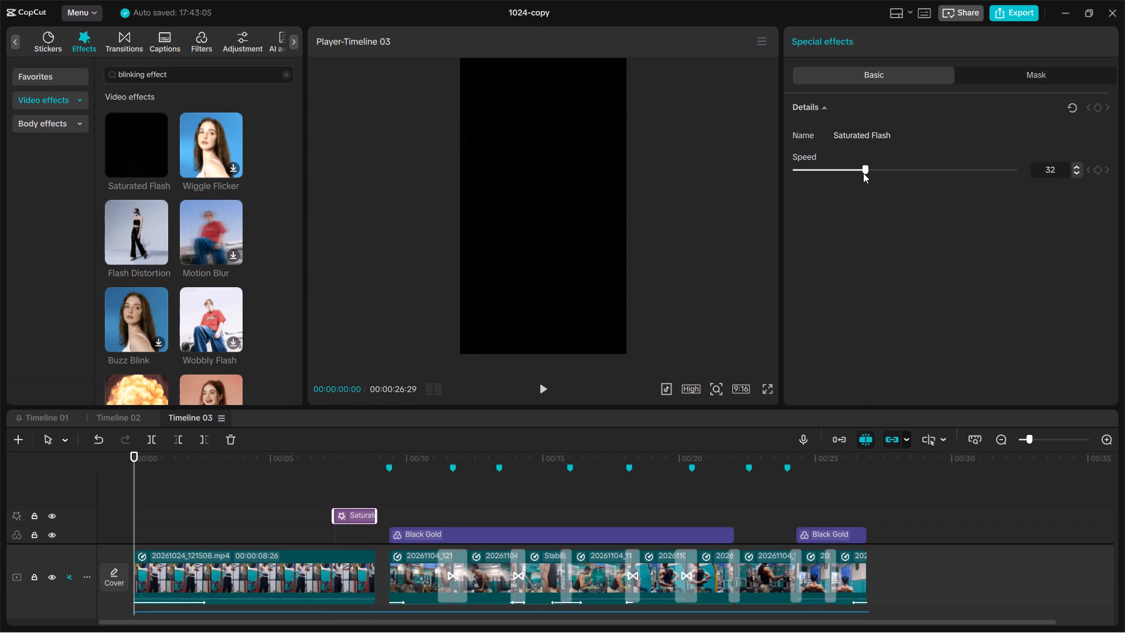
key("space")
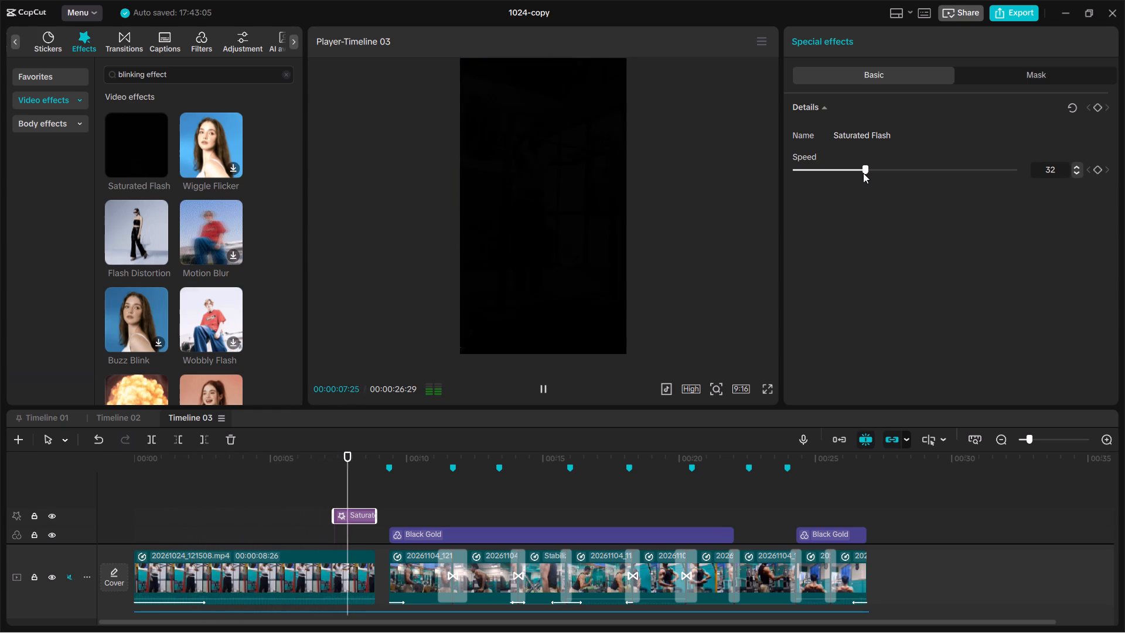
key("space")
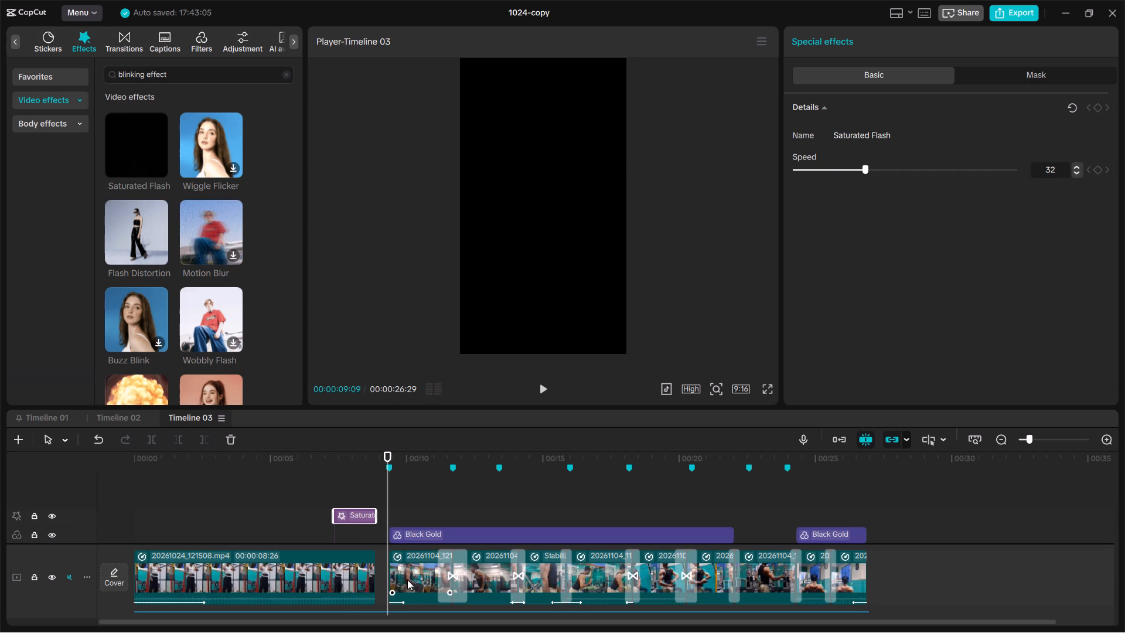
Extend the end of the opening clip 20261024_121508.mp4 so its duration is 00:00:09:04.
left_click(349, 564)
left_click_drag(374, 574, 377, 574)
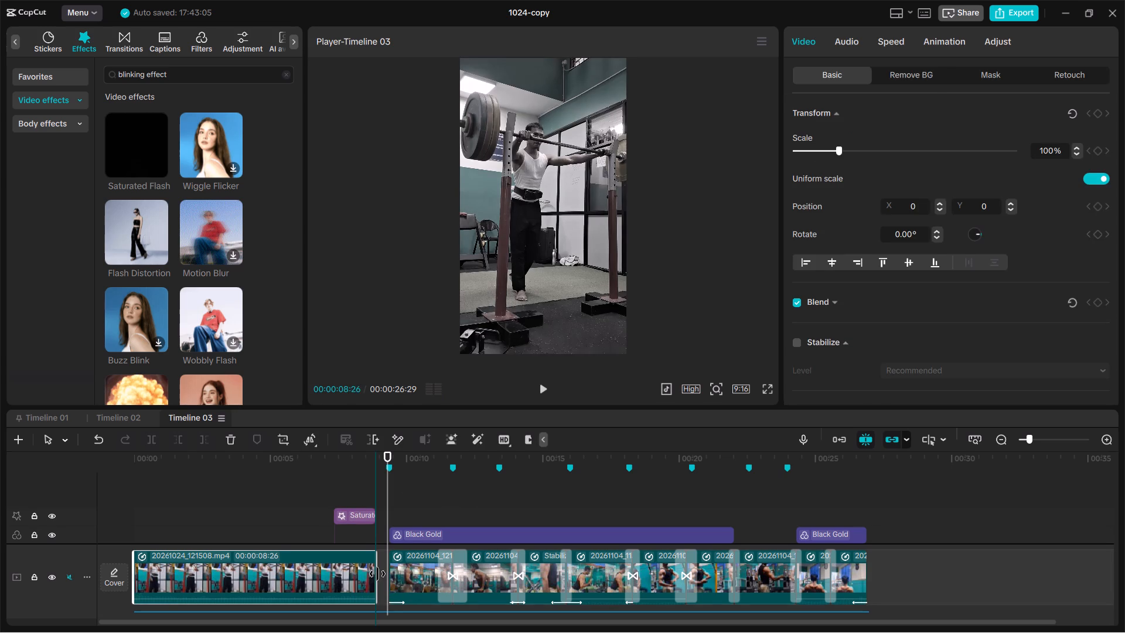
left_click_drag(377, 574, 381, 574)
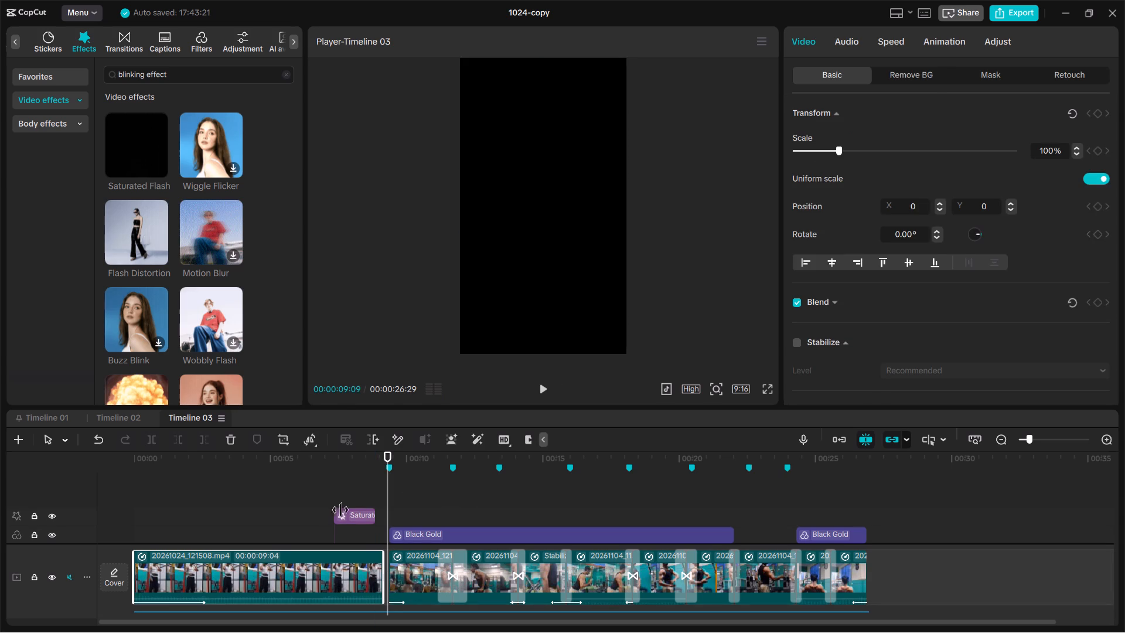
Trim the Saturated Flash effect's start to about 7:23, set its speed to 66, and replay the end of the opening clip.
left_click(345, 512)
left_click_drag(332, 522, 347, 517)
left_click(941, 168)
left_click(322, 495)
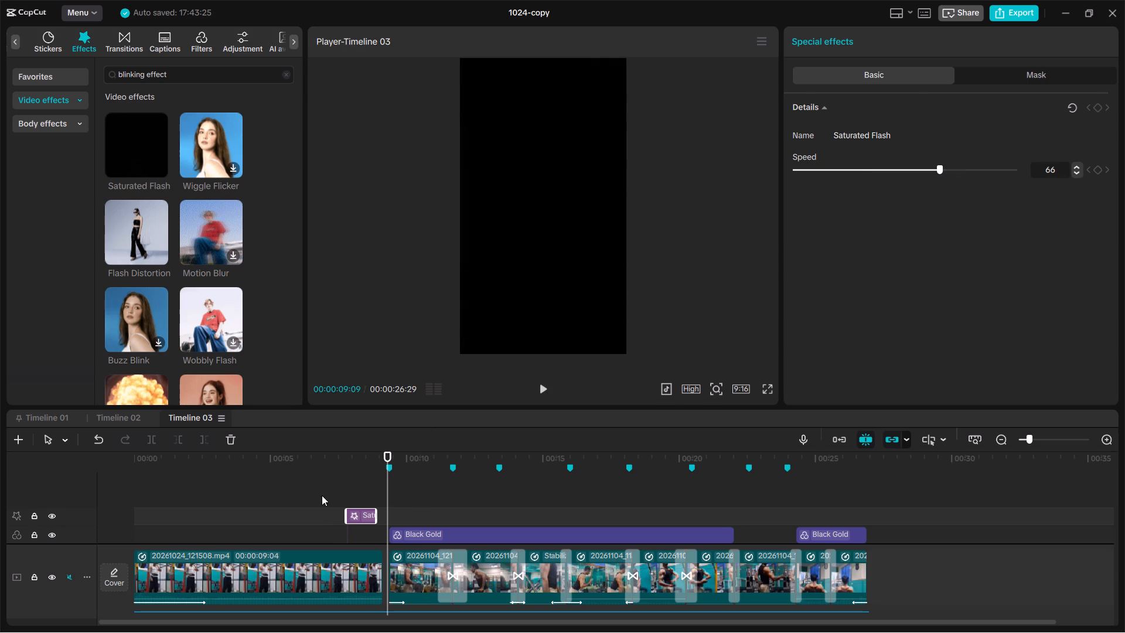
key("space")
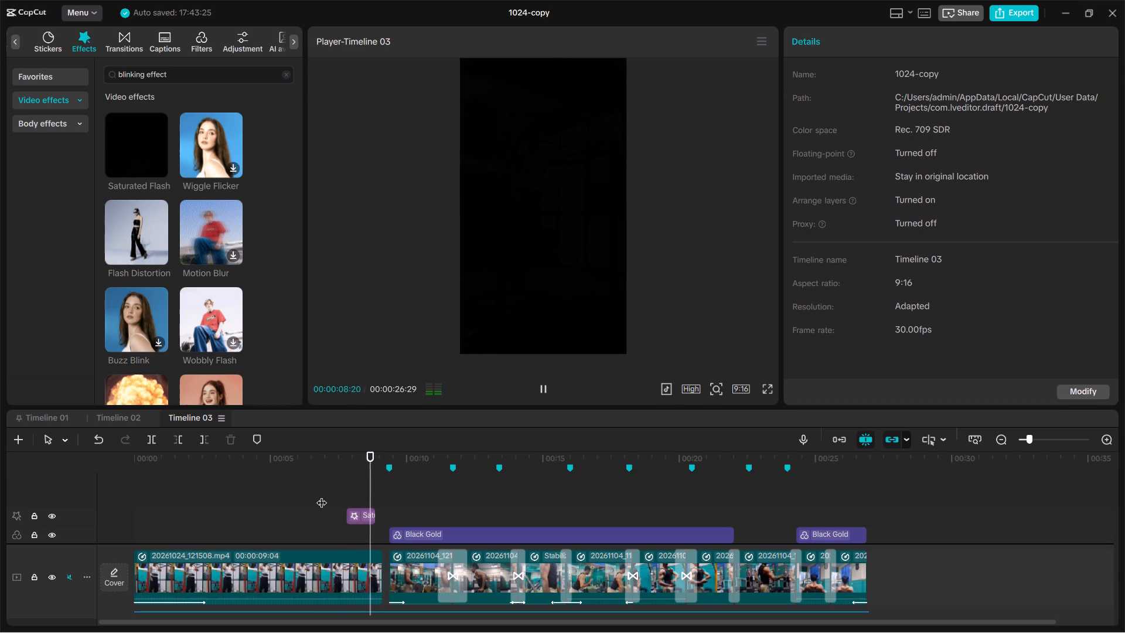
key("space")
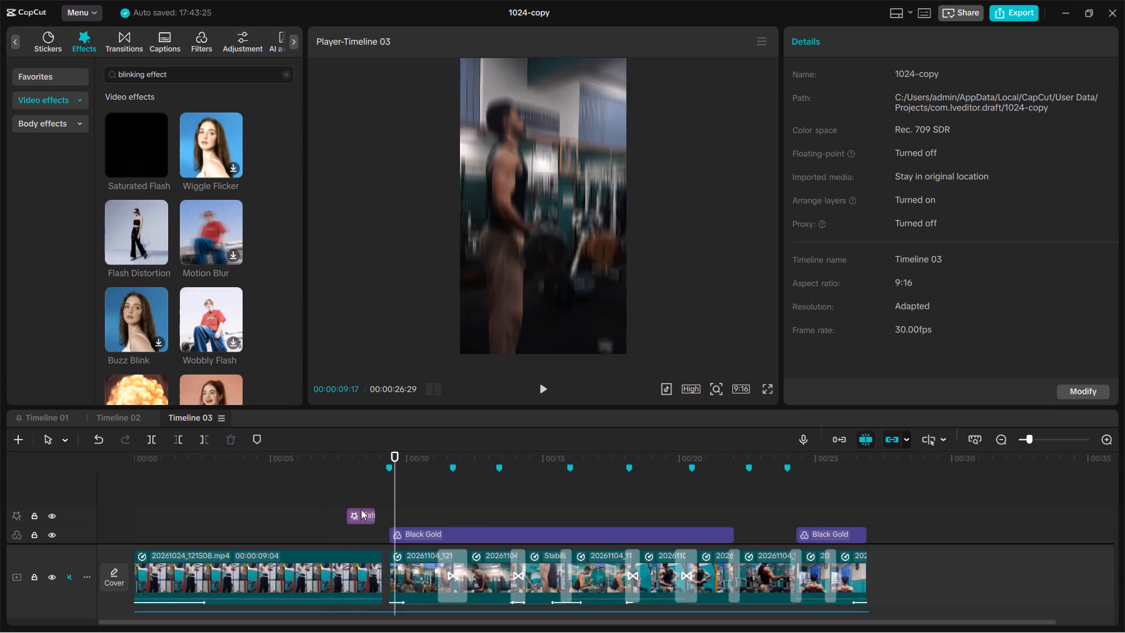
Delete the Saturated Flash effect above the opening clip.
left_click(360, 509)
key("Delete")
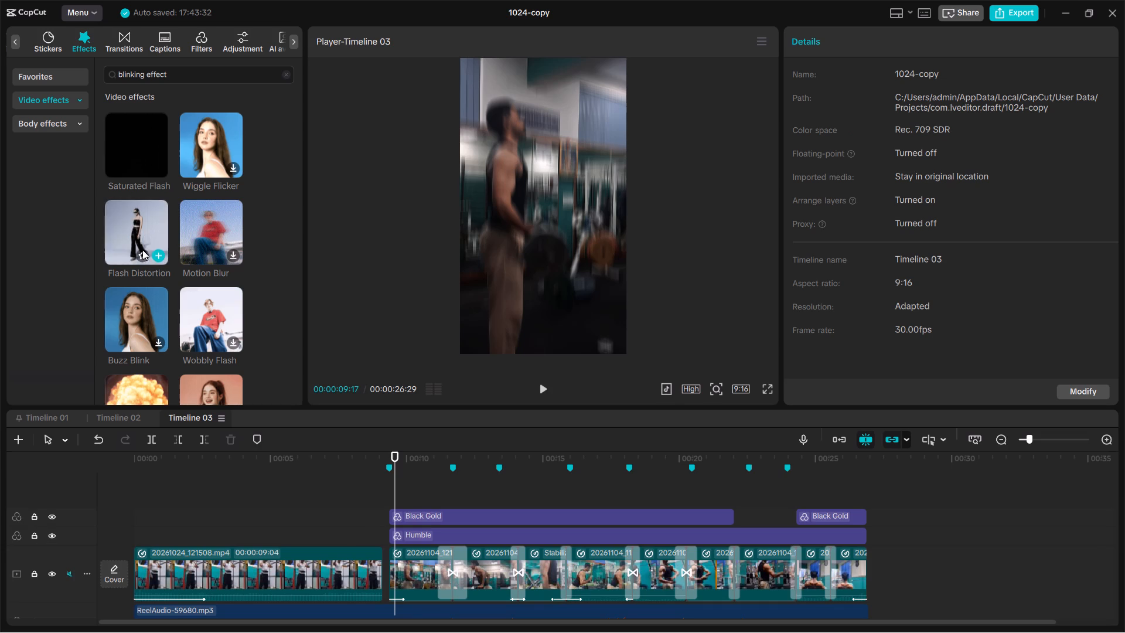
Play the start of the first gym clip and preview the Flash Distortion effect.
key("space")
key("space")
key("space")
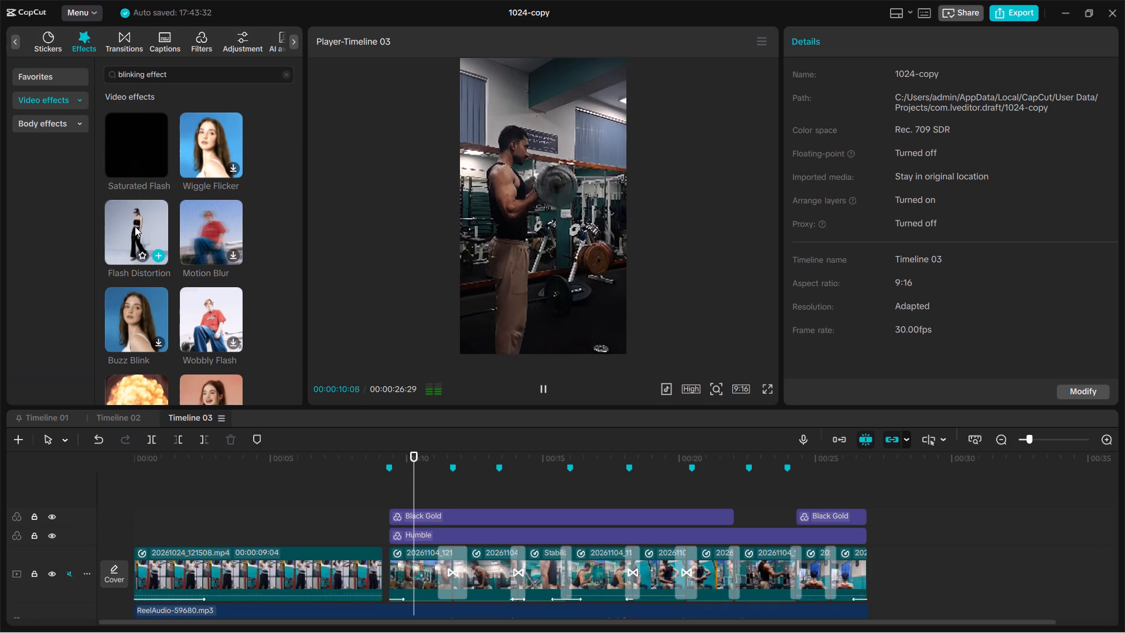
key("space")
left_click(135, 226)
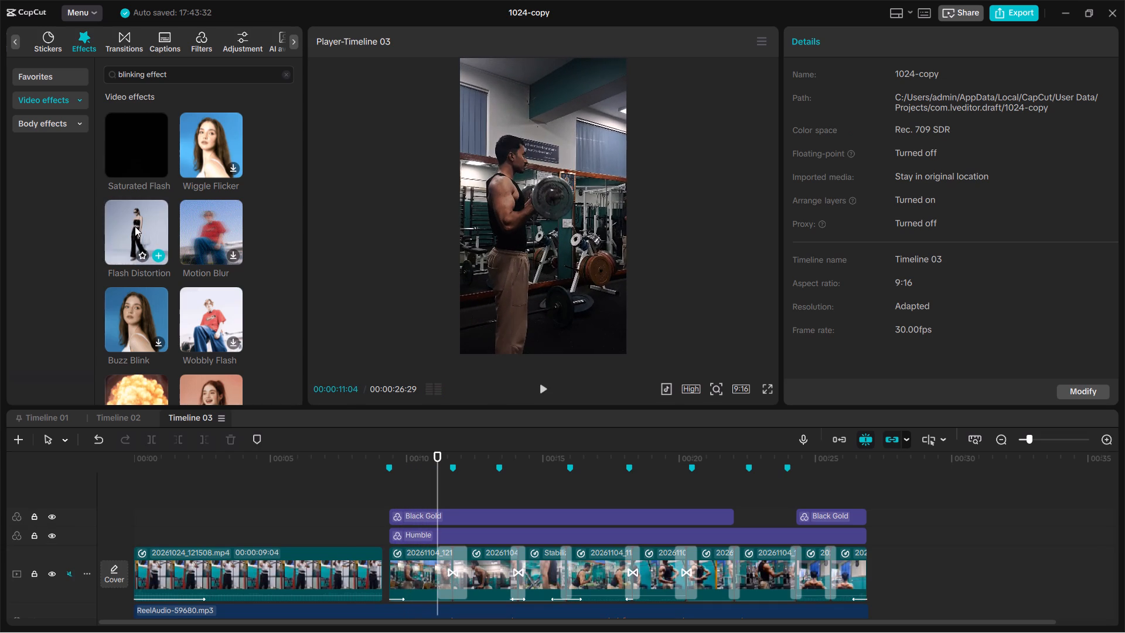
key("space")
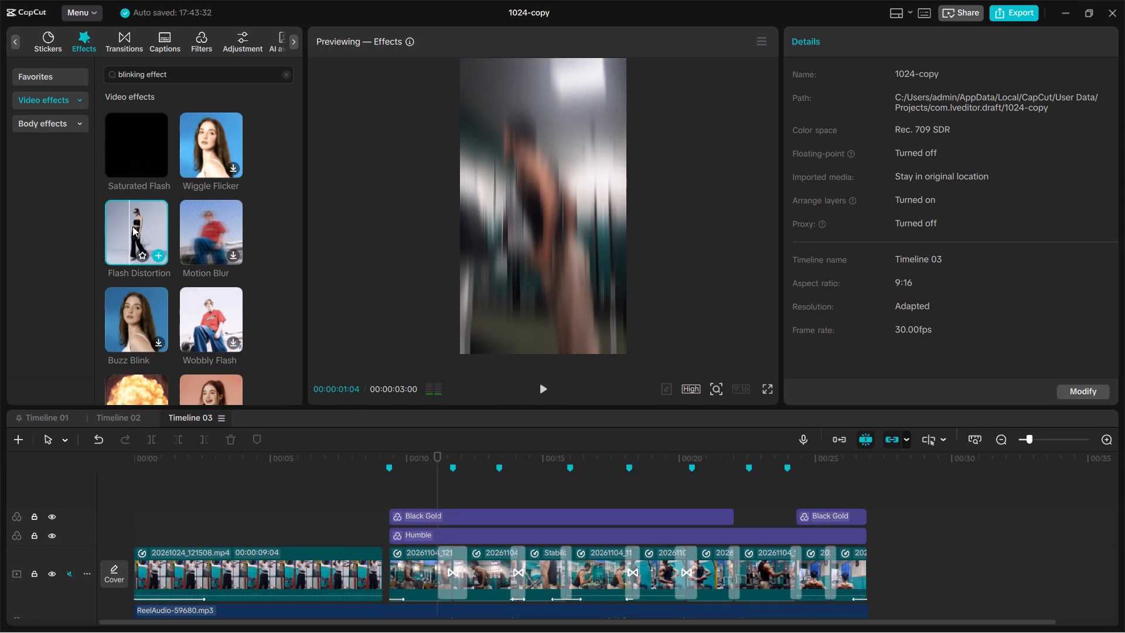
left_click(142, 256)
Play Timeline 03 from start to end to review the whole edit, and return the playhead to the start.
left_click(279, 496)
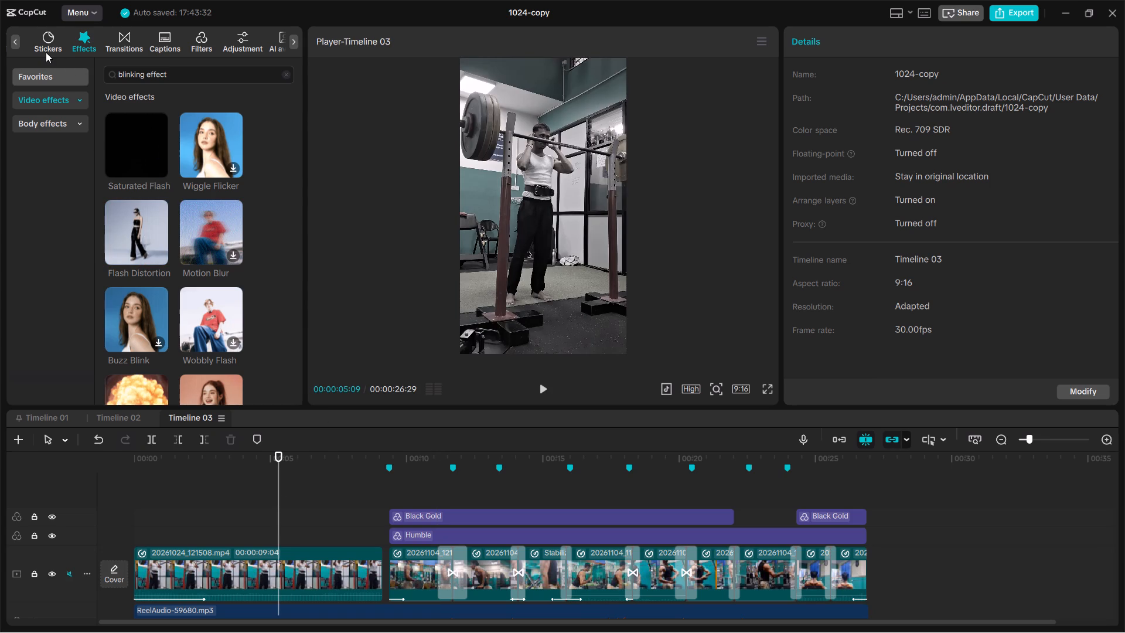
key("Up")
key("Up")
key("Up")
key("space")
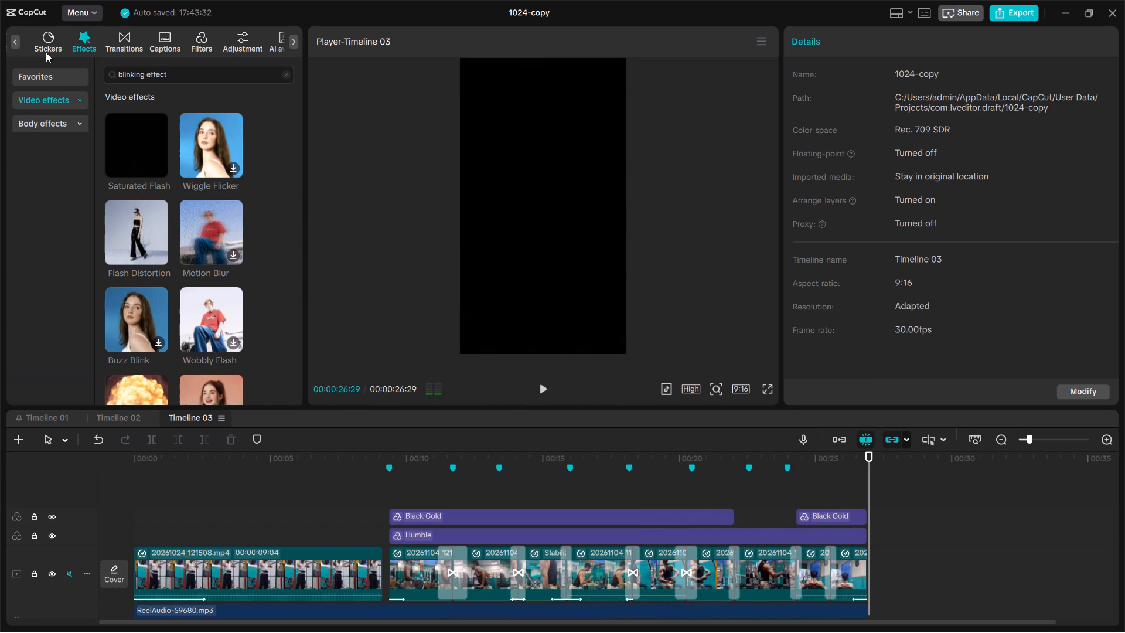
left_click(147, 493)
key("Up")
key("alt+Tab")
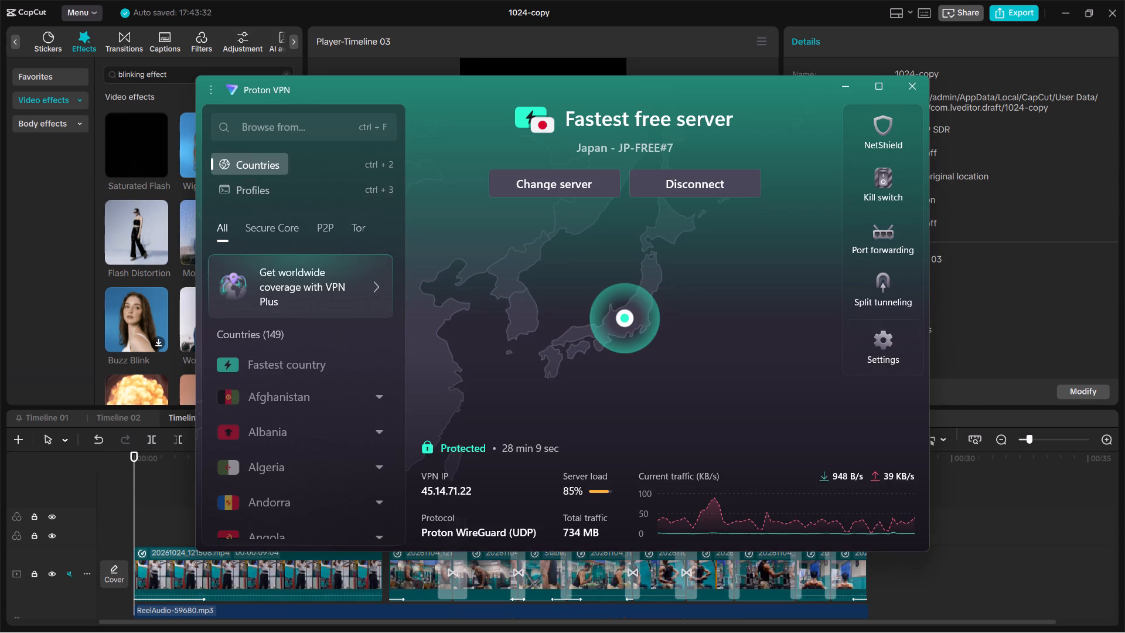
type("ch")
key("Return")
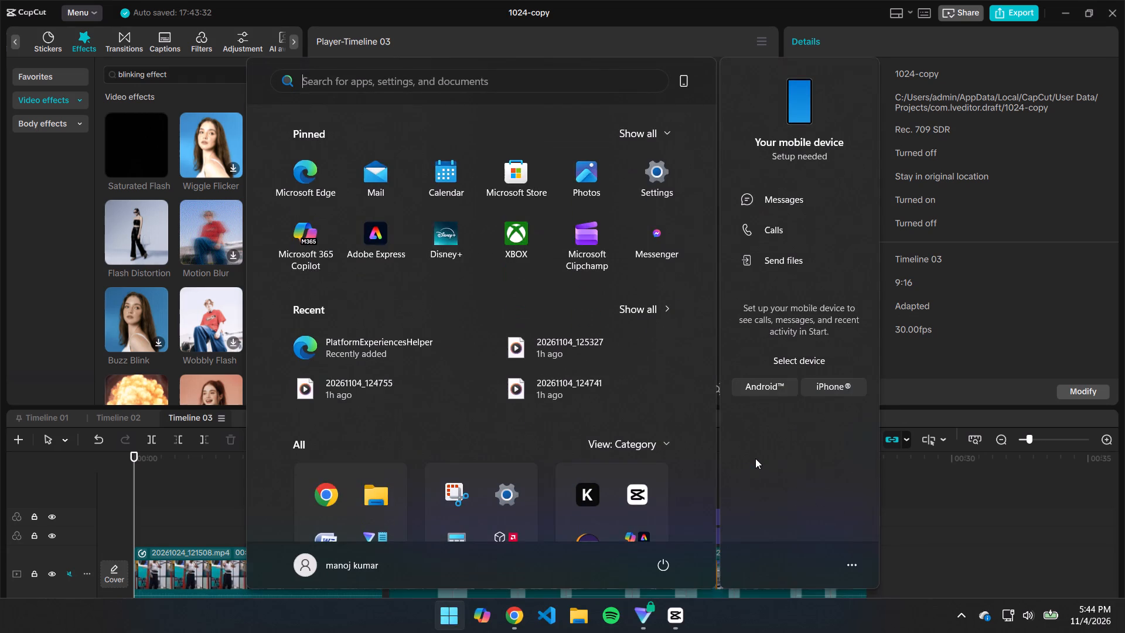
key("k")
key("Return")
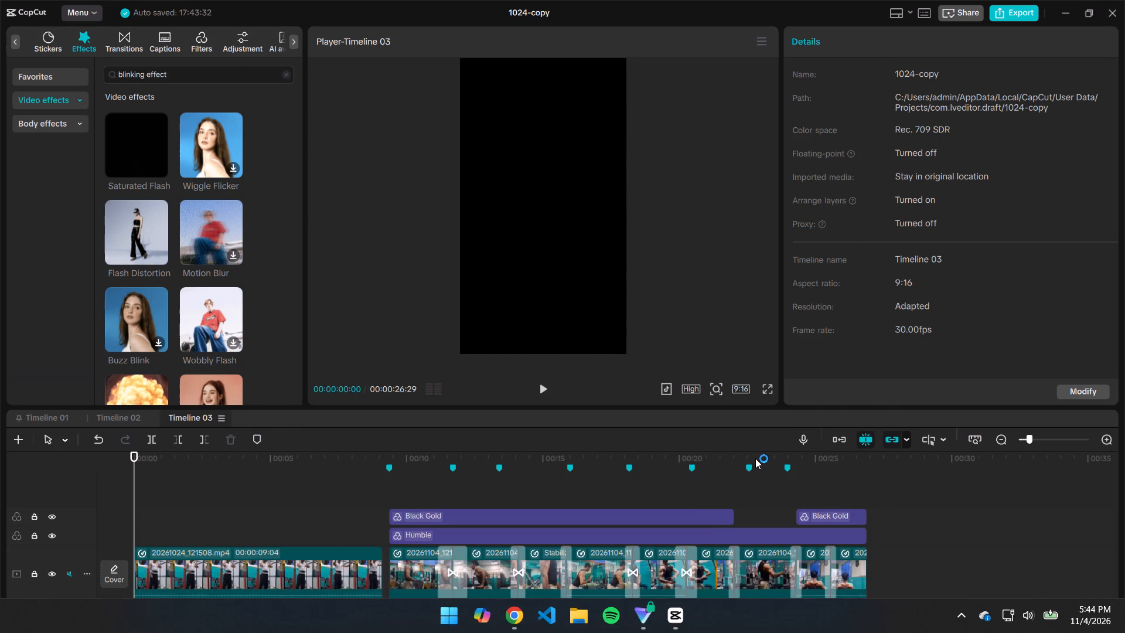